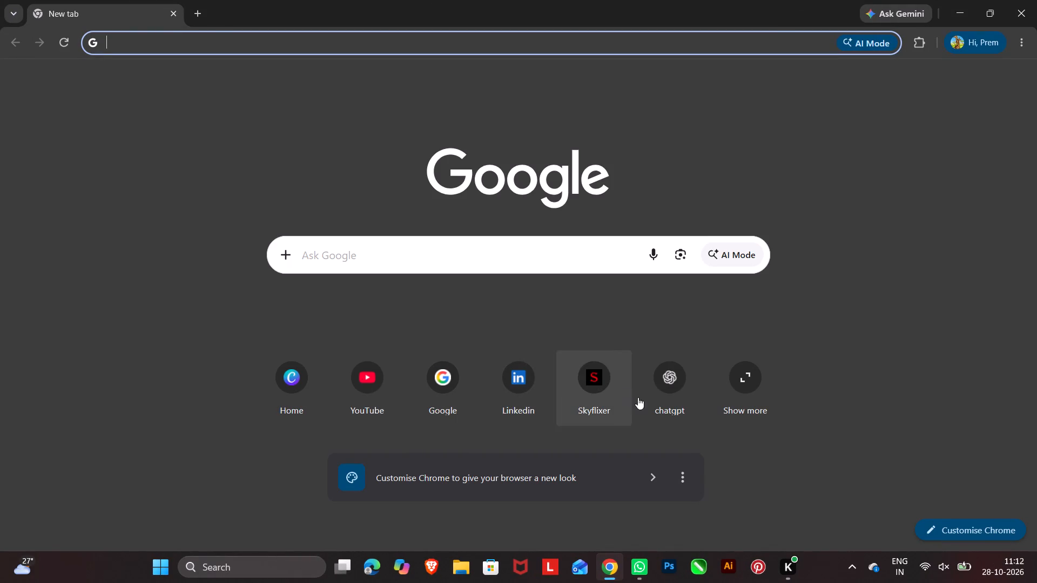
# Open the Canva home page from the new tab's shortcuts.
pyautogui.click(286, 380)
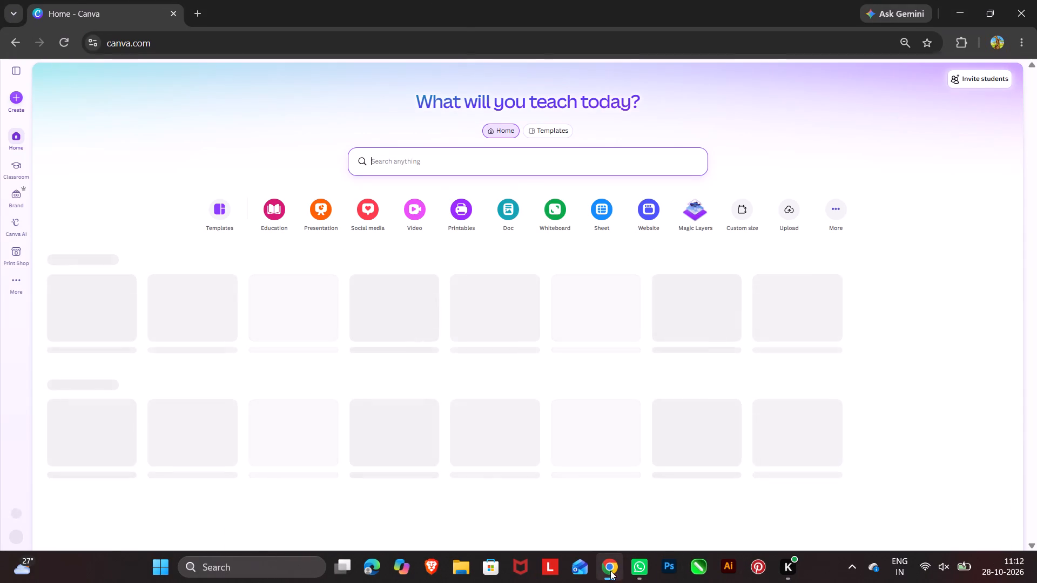
pyautogui.rightClick(609, 568)
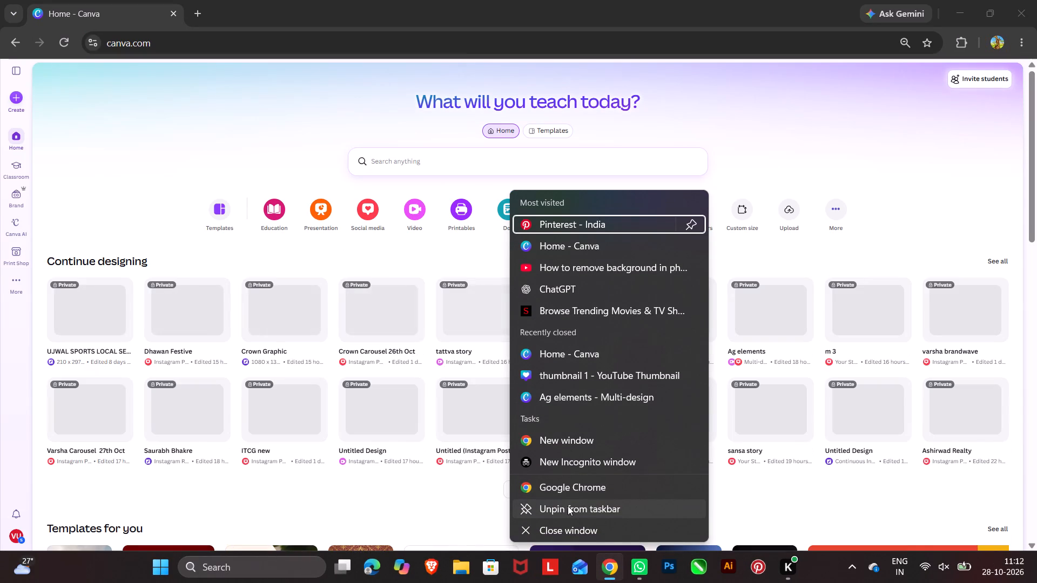
pyautogui.click(571, 490)
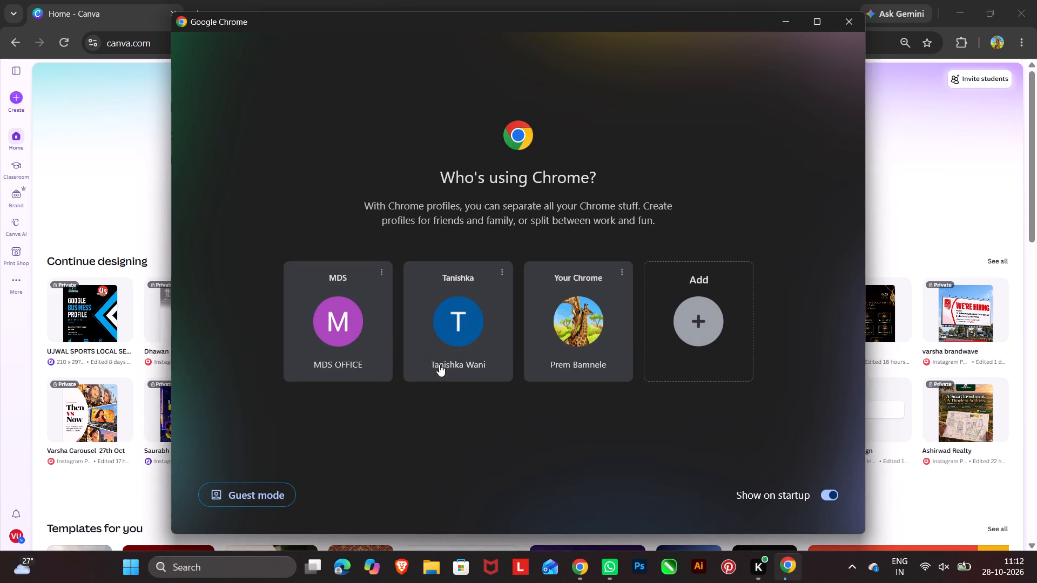
pyautogui.click(350, 326)
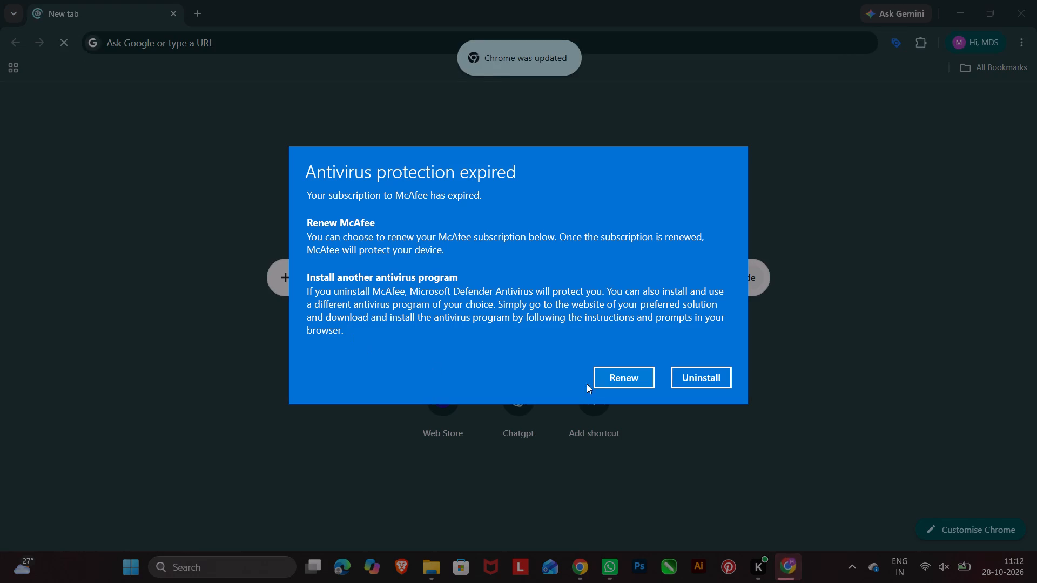
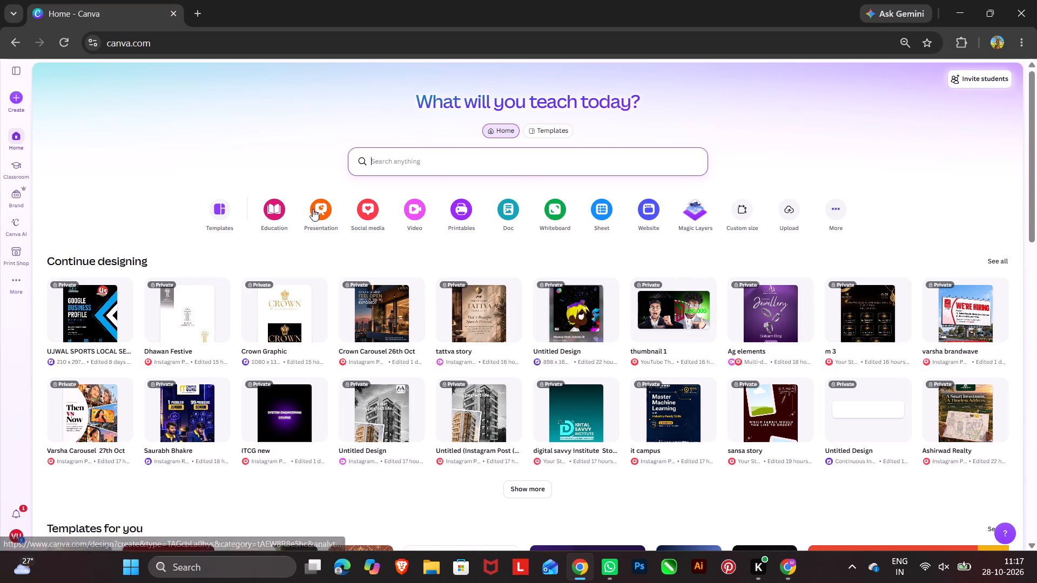
# Create a blank Instagram Post (4:5) social media design.
pyautogui.click(357, 207)
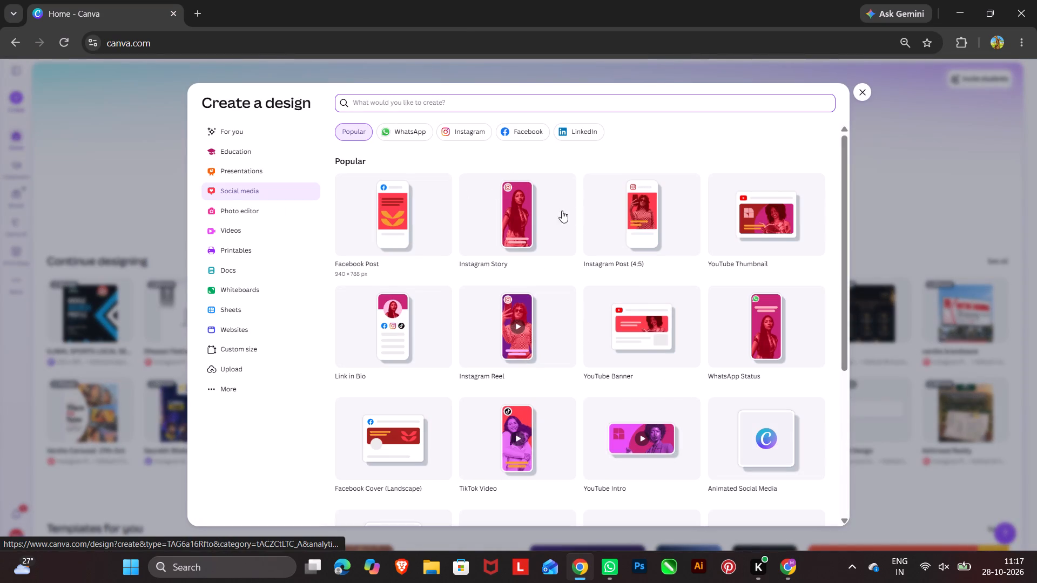
pyautogui.click(627, 228)
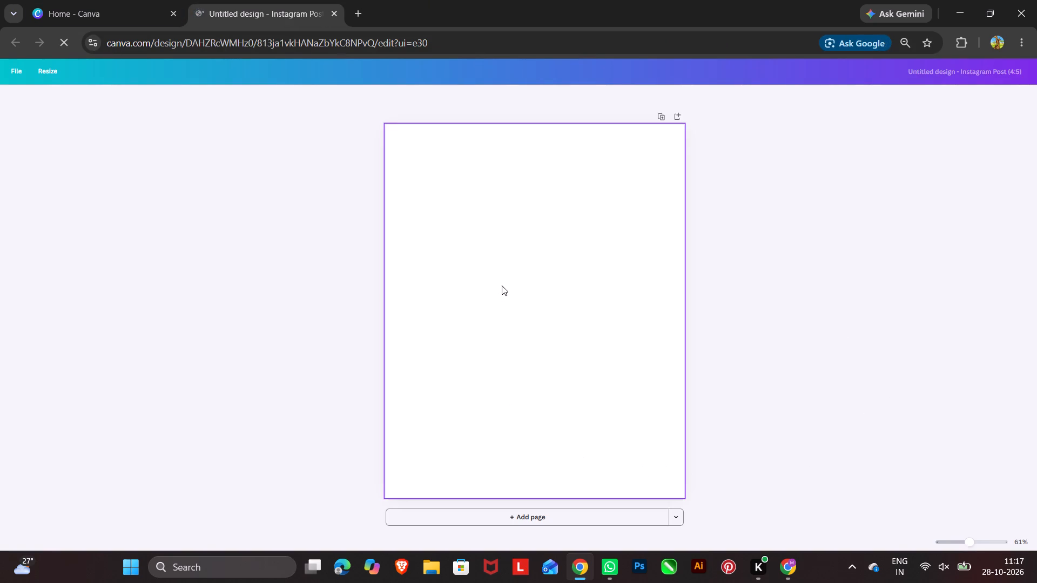
# Name the untitled Instagram post design "mauli nivas".
pyautogui.click(922, 67)
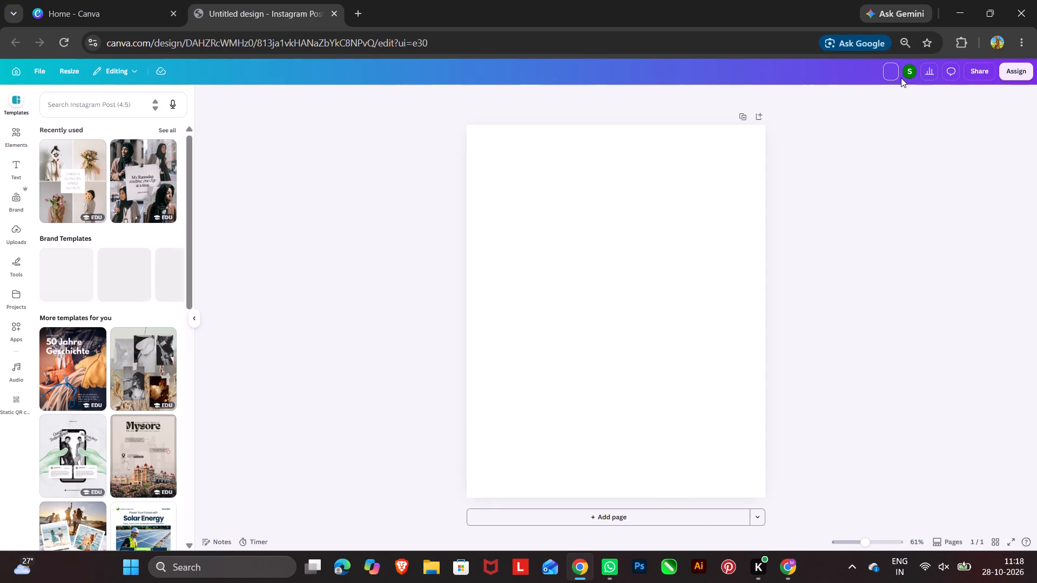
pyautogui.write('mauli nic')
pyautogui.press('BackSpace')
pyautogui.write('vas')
pyautogui.click(952, 230)
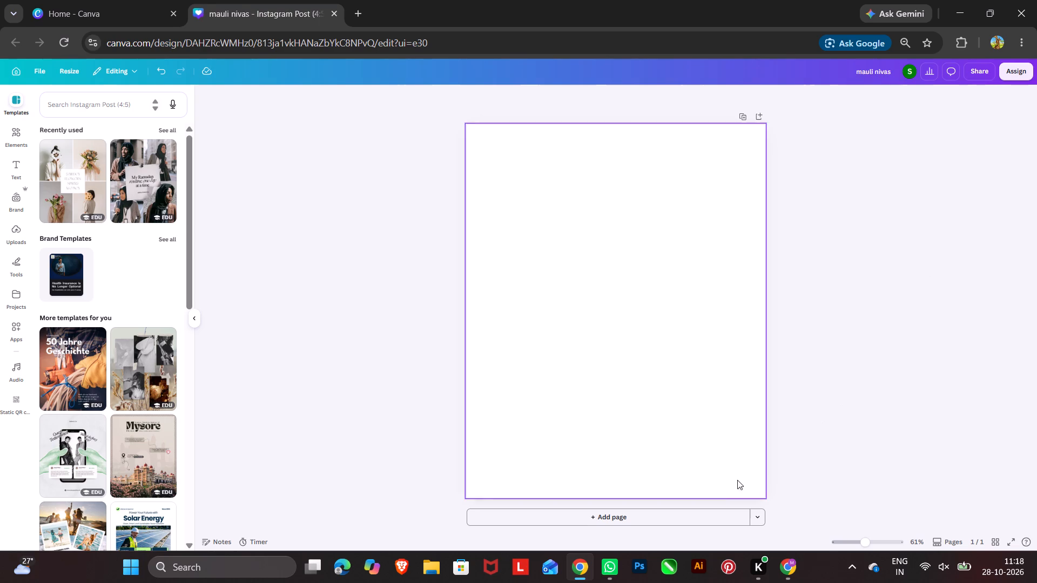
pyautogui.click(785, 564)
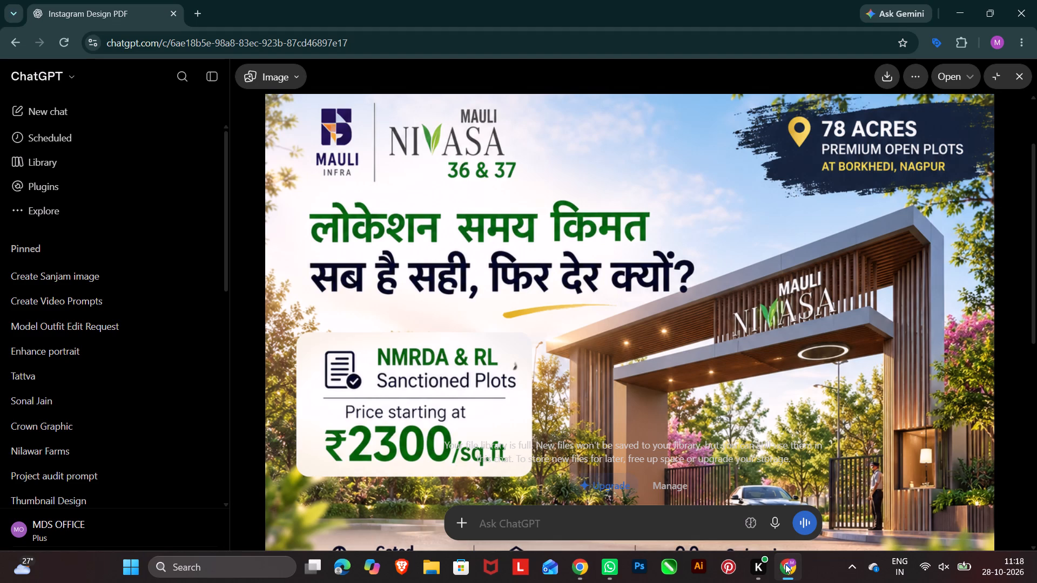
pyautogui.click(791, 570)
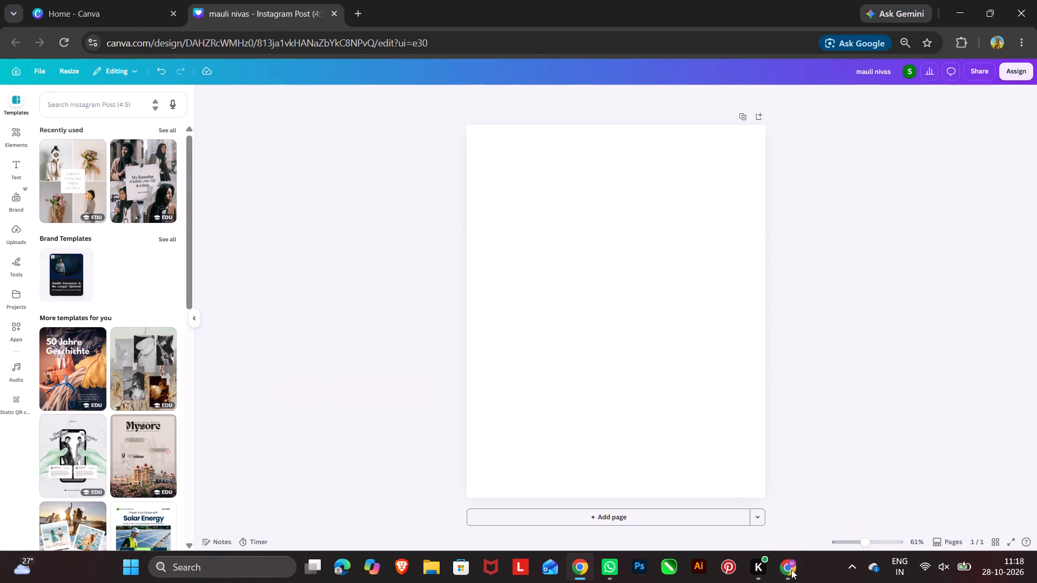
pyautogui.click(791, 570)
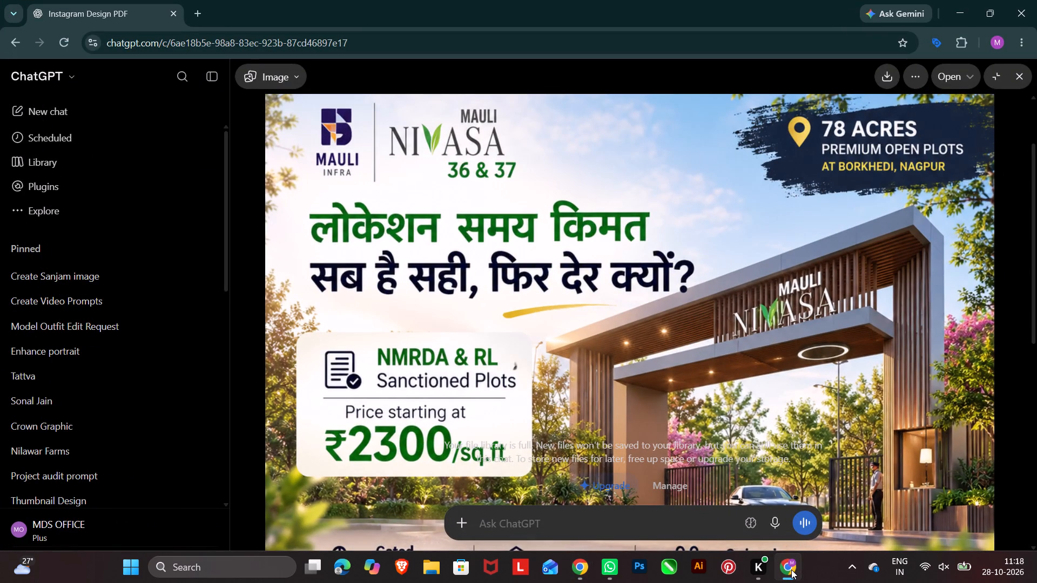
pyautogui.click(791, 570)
# Paste the copied Mauli Nivasa 36 & 37 post image onto the blank page, align it to the page's top-left corner and enlarge it to fill the page.
pyautogui.click(570, 337)
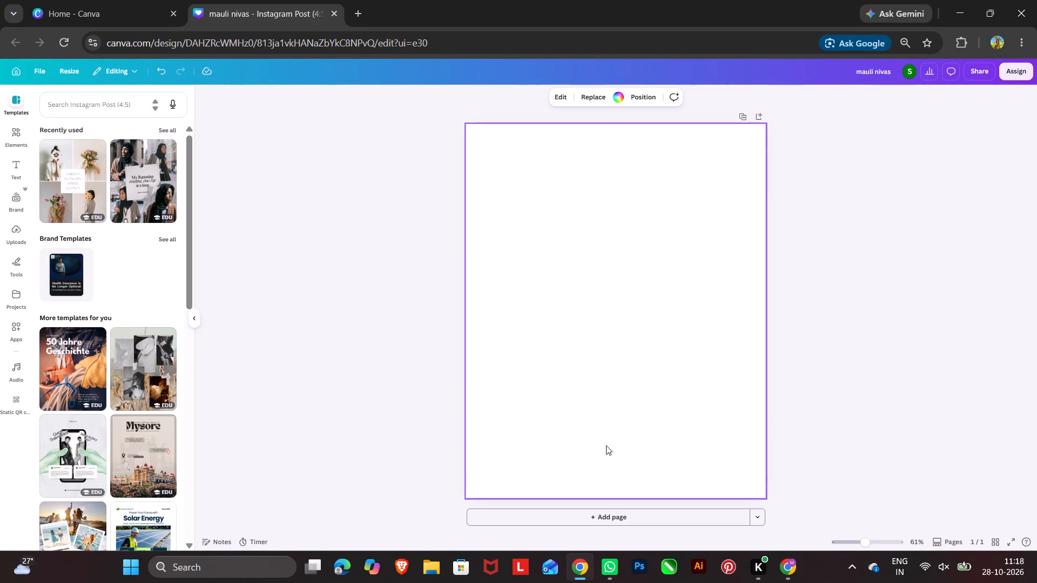
pyautogui.hotkey('ctrl', 'v')
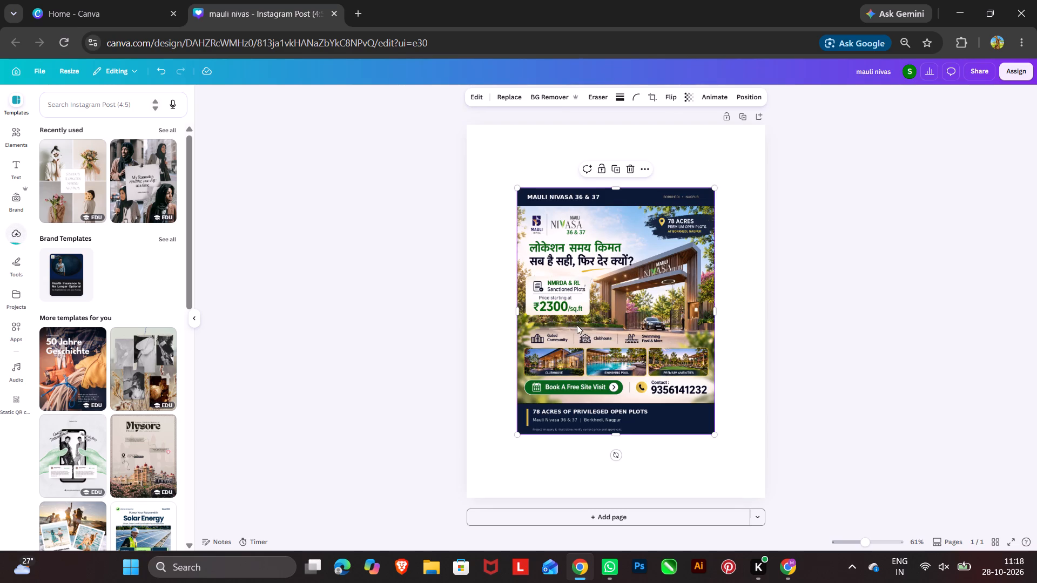
pyautogui.moveTo(577, 325); pyautogui.dragTo(527, 263)
pyautogui.moveTo(663, 370); pyautogui.dragTo(704, 460)
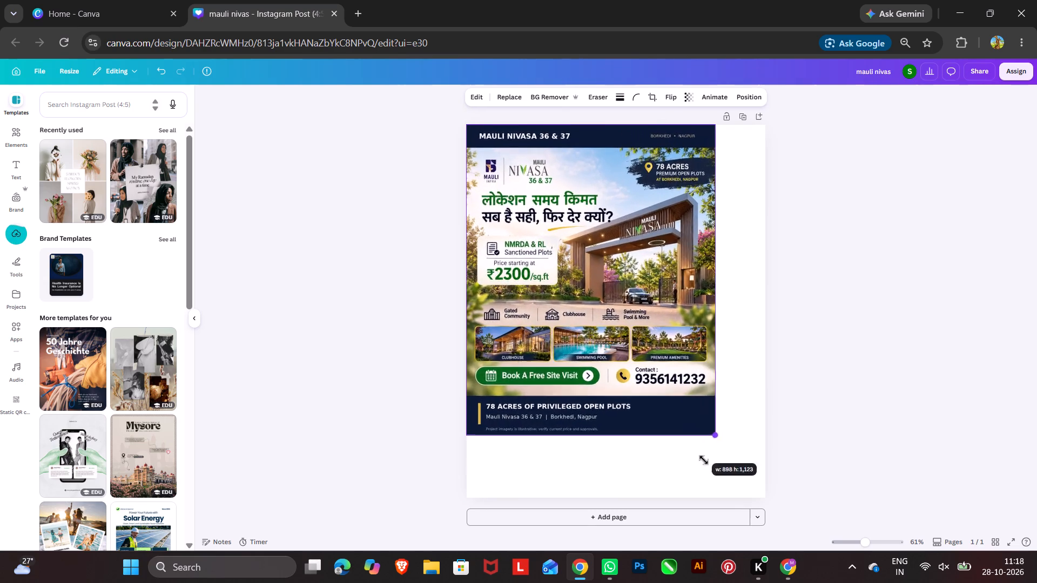
pyautogui.moveTo(704, 460); pyautogui.dragTo(736, 520)
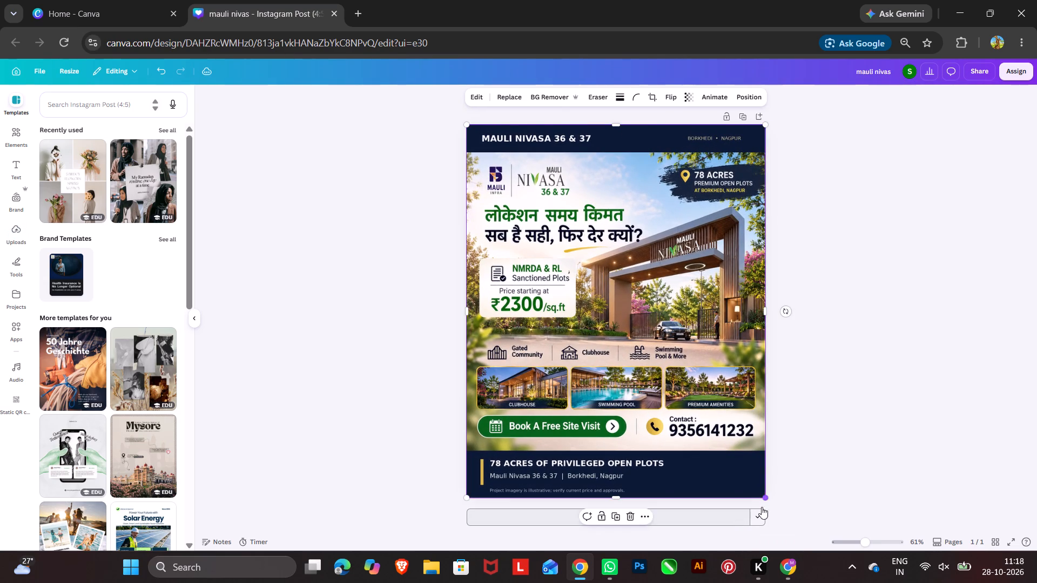
pyautogui.click(949, 397)
pyautogui.click(695, 282)
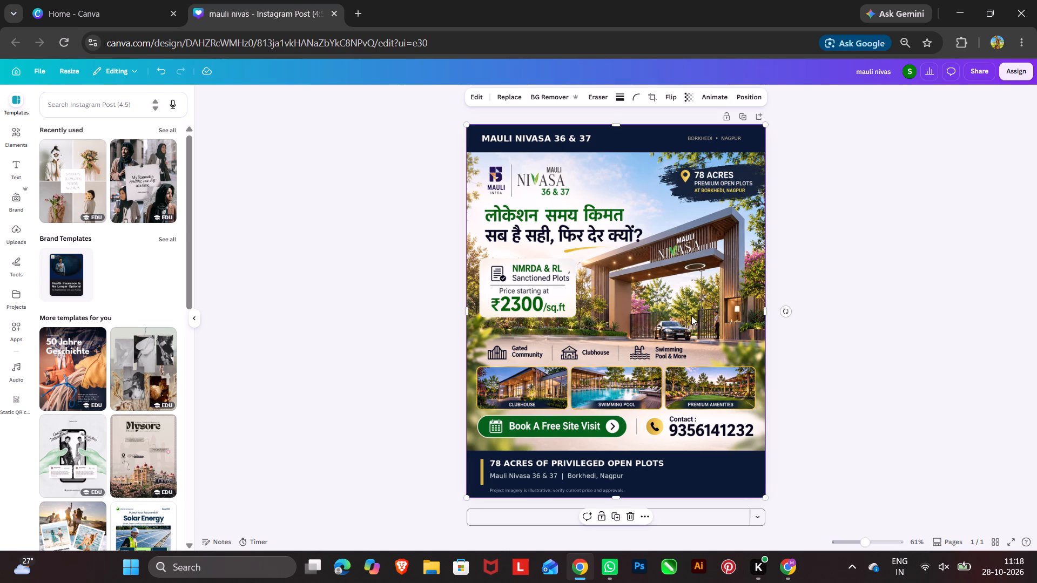
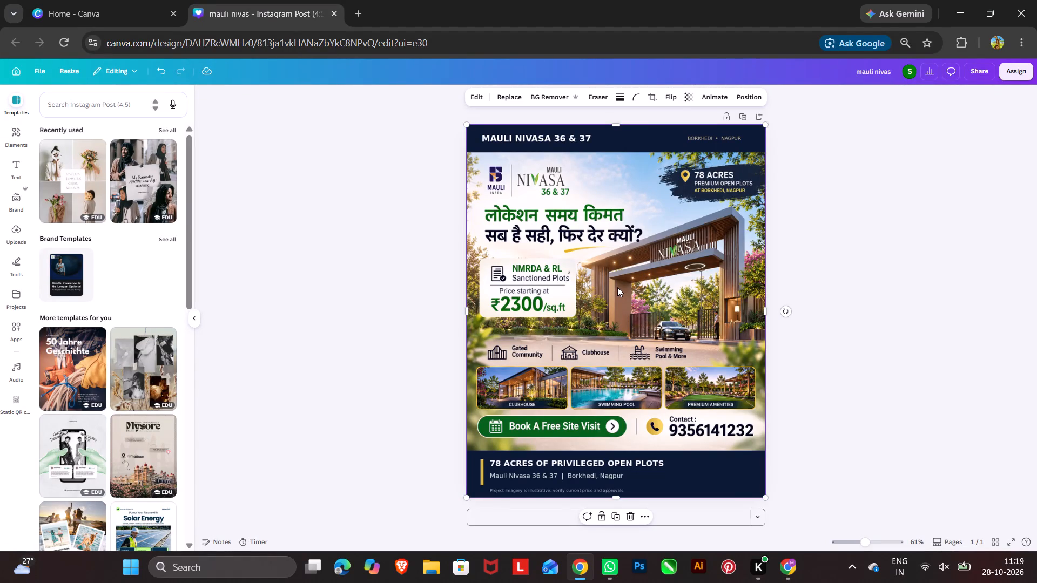
# Open the image editing tools for the Mauli Nivasa 36 & 37 post image placed on the page.
pyautogui.click(485, 105)
pyautogui.click(479, 93)
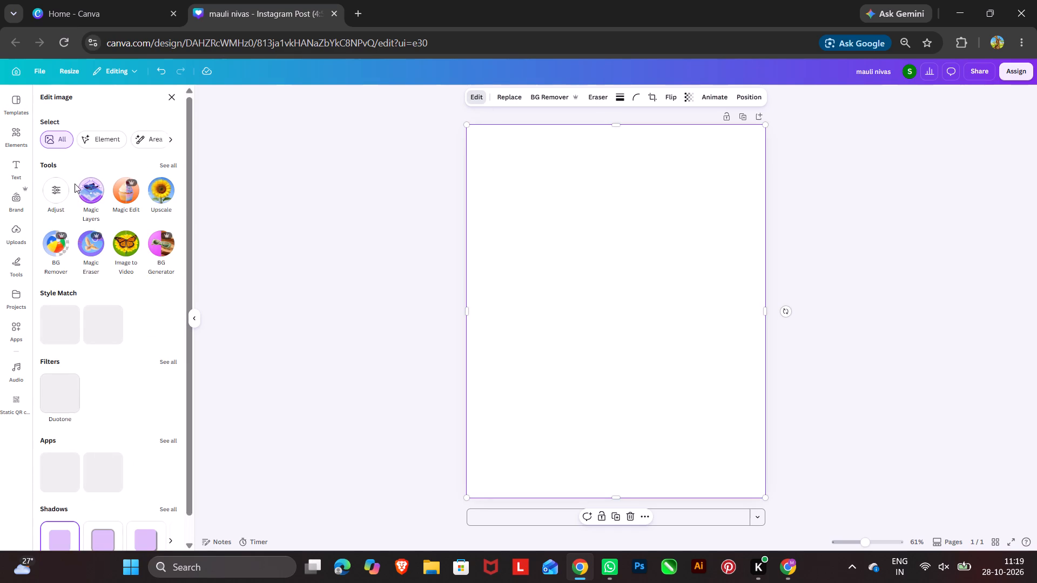
# Split the full-page Mauli Nivasa post image into separate editable elements with Magic Layers.
pyautogui.click(90, 189)
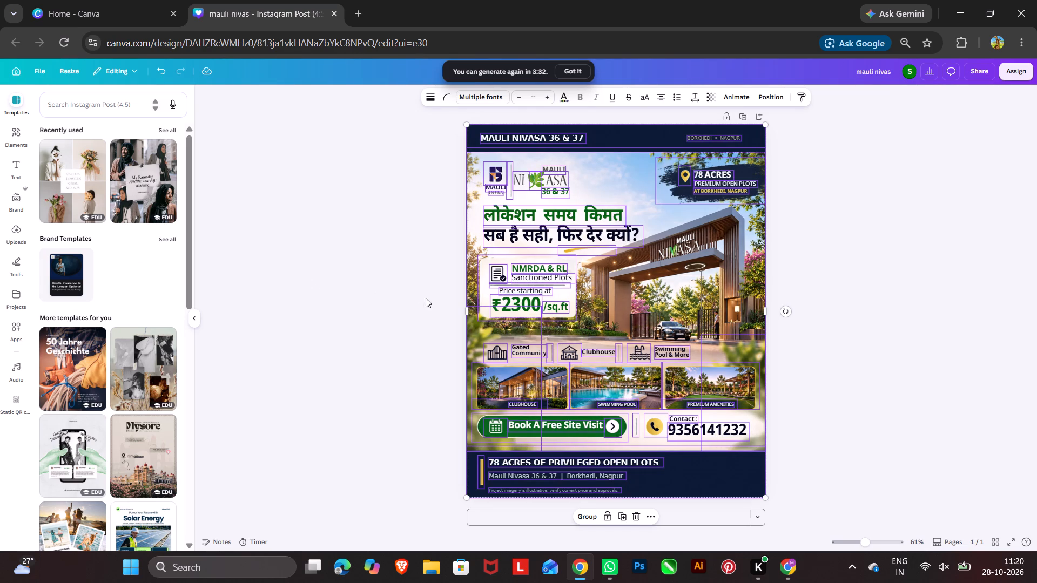
pyautogui.click(391, 280)
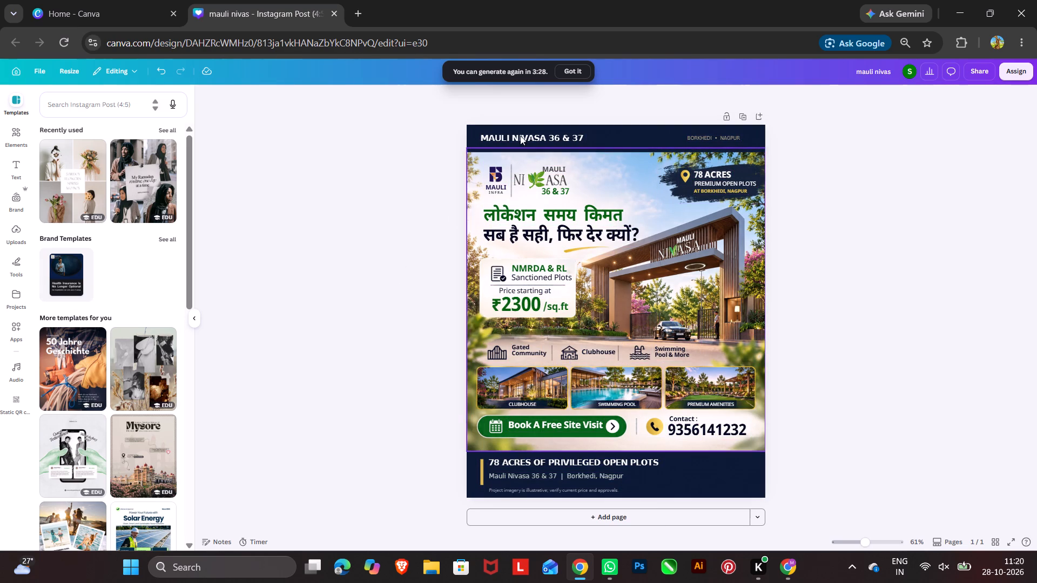
pyautogui.click(612, 135)
pyautogui.click(630, 168)
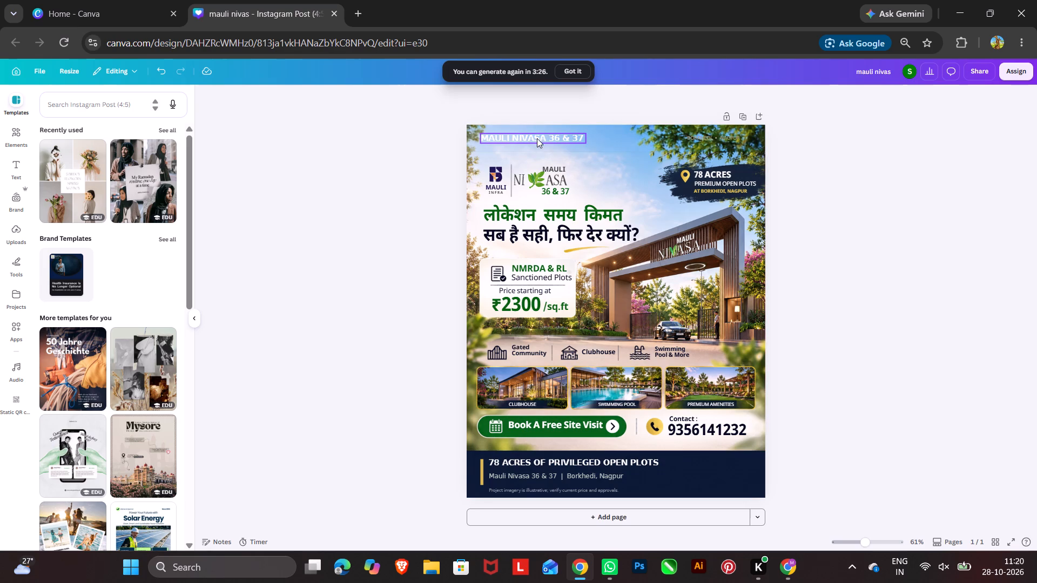
pyautogui.click(537, 137)
pyautogui.click(548, 160)
pyautogui.click(729, 135)
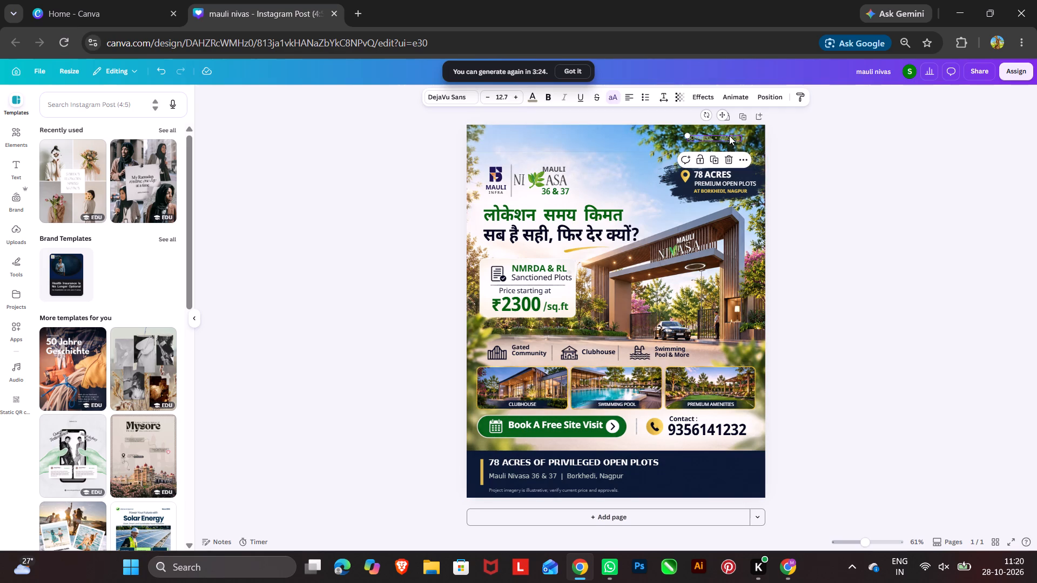
pyautogui.click(726, 158)
# Delete the 78 ACRES badge completely: its dark brush background, three text lines and location pin icon.
pyautogui.click(739, 175)
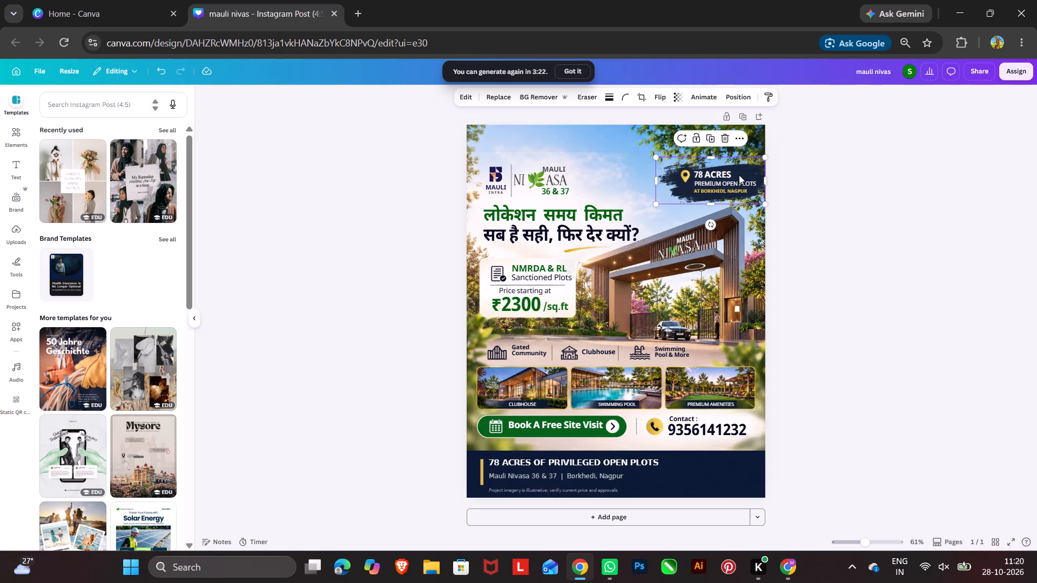
pyautogui.click(724, 141)
pyautogui.click(723, 174)
pyautogui.click(727, 151)
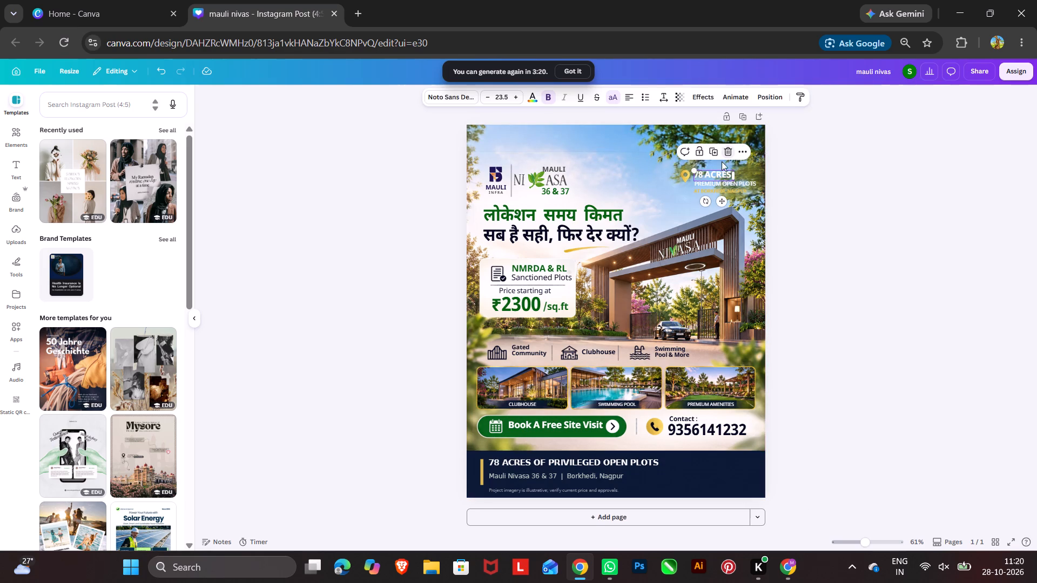
pyautogui.click(716, 181)
pyautogui.click(736, 162)
pyautogui.click(725, 190)
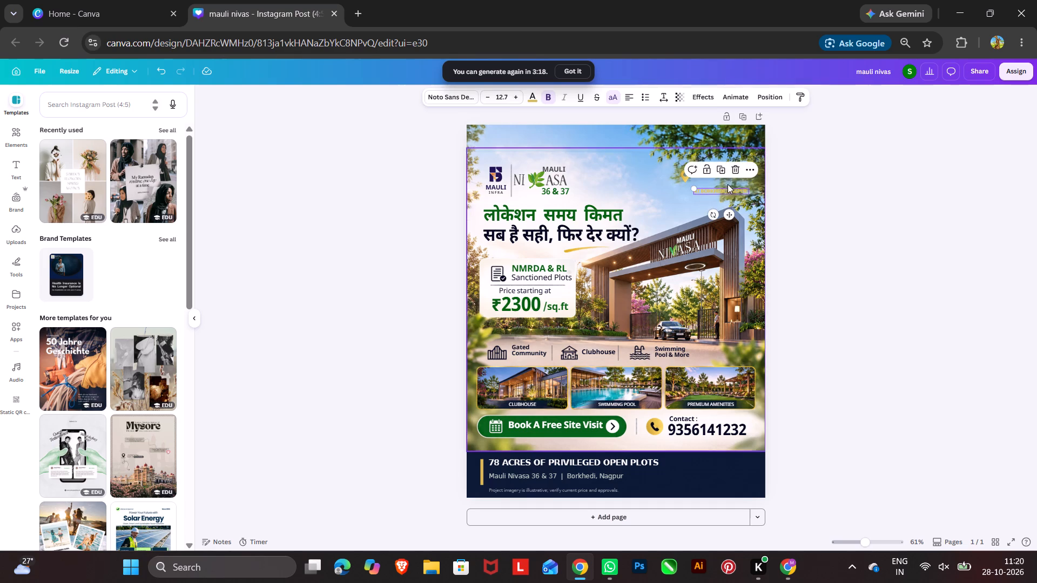
pyautogui.click(736, 173)
pyautogui.click(685, 177)
pyautogui.click(697, 150)
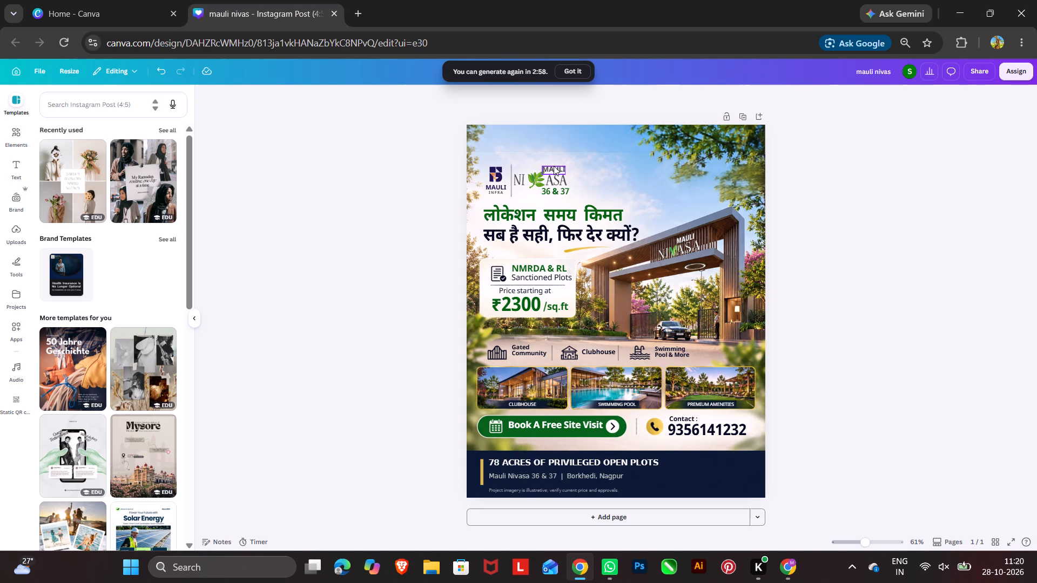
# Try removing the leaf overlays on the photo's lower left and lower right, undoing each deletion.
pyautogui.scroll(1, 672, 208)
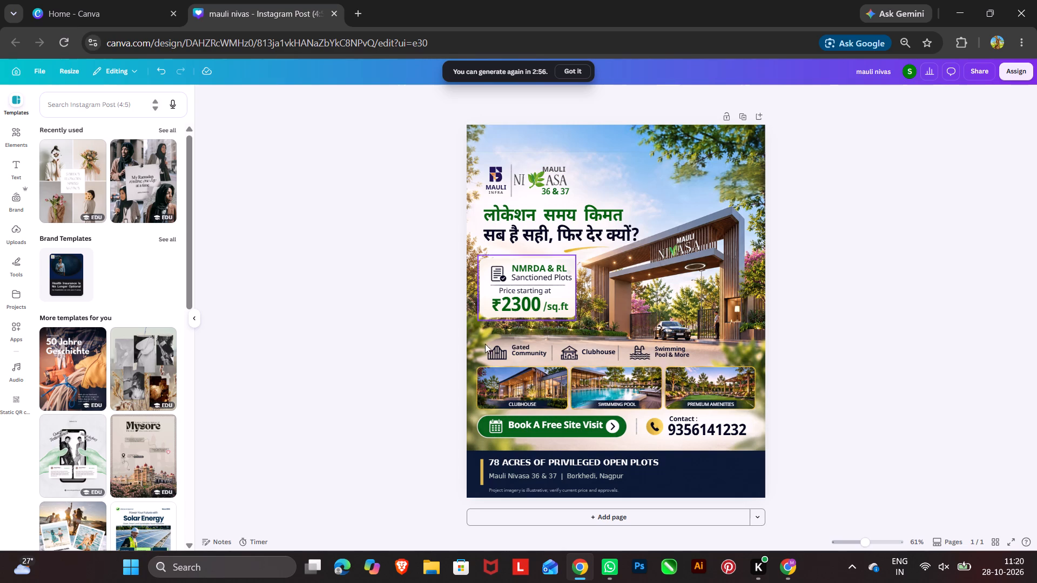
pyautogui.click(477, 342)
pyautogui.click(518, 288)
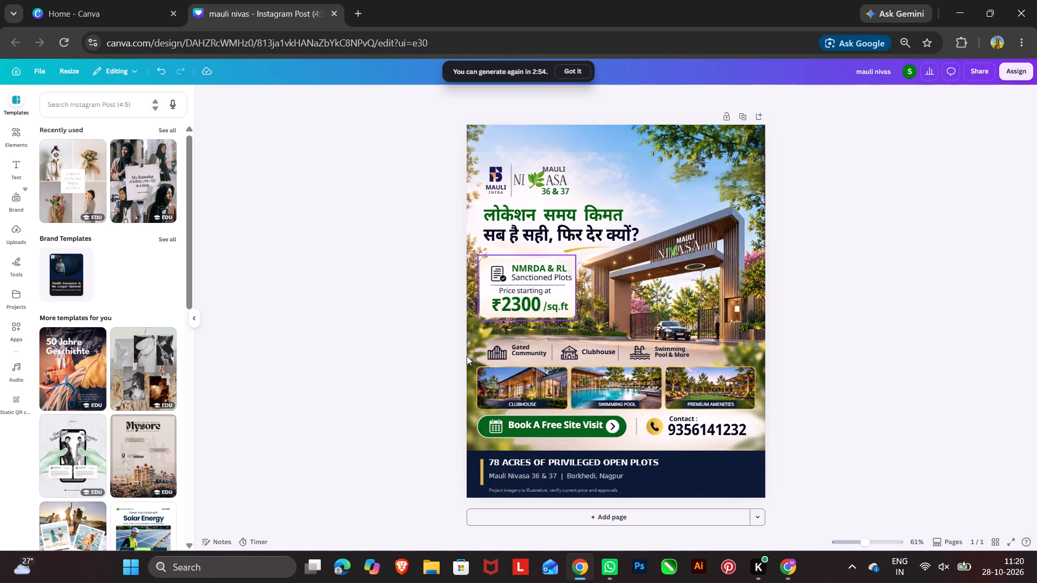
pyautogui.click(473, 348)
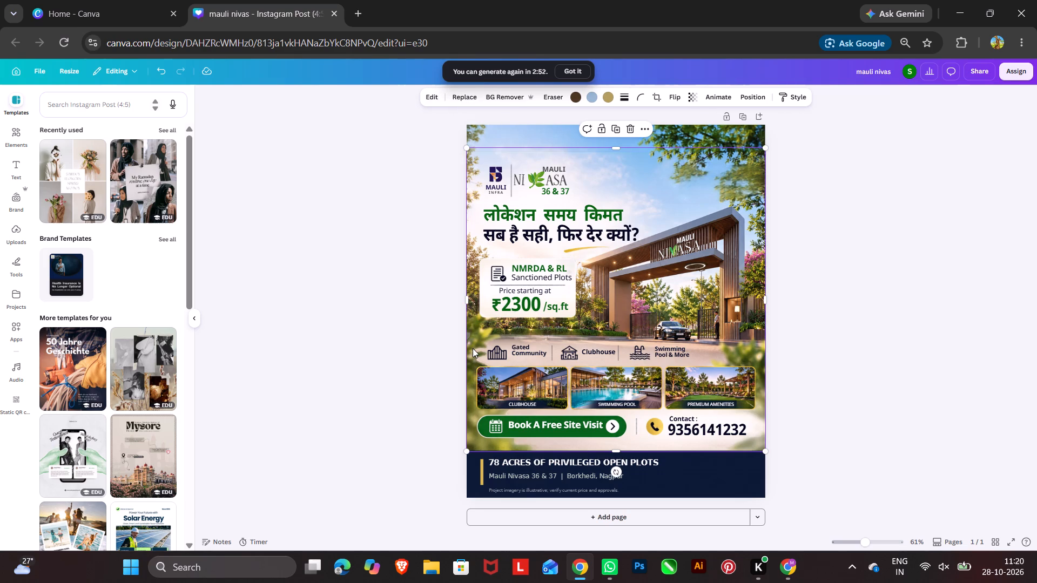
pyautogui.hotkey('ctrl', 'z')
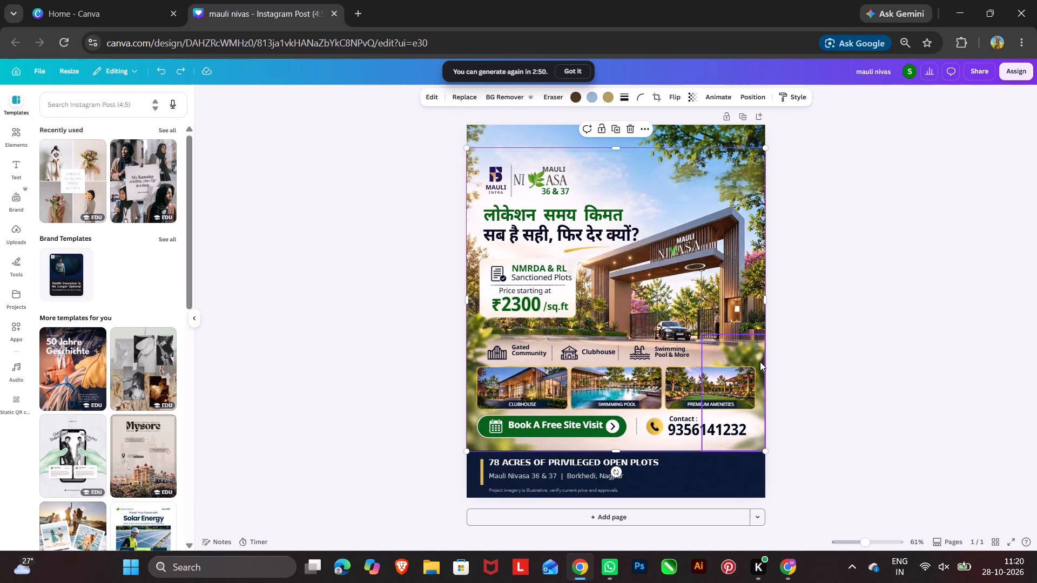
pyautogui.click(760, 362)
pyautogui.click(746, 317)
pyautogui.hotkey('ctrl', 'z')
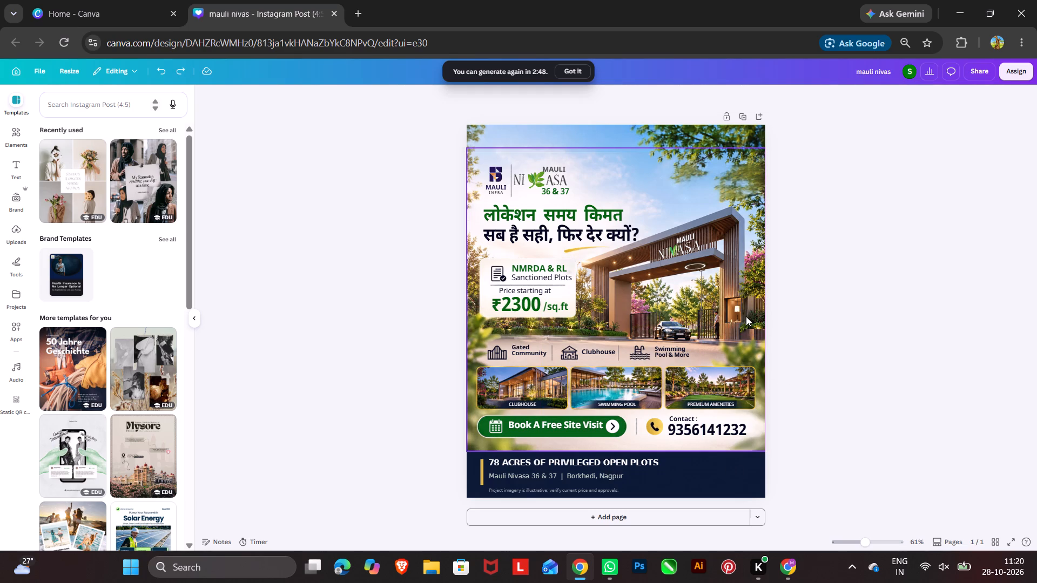
# Recolour the green Book A Free Site Visit button shape to orange #FF4D00.
pyautogui.click(563, 432)
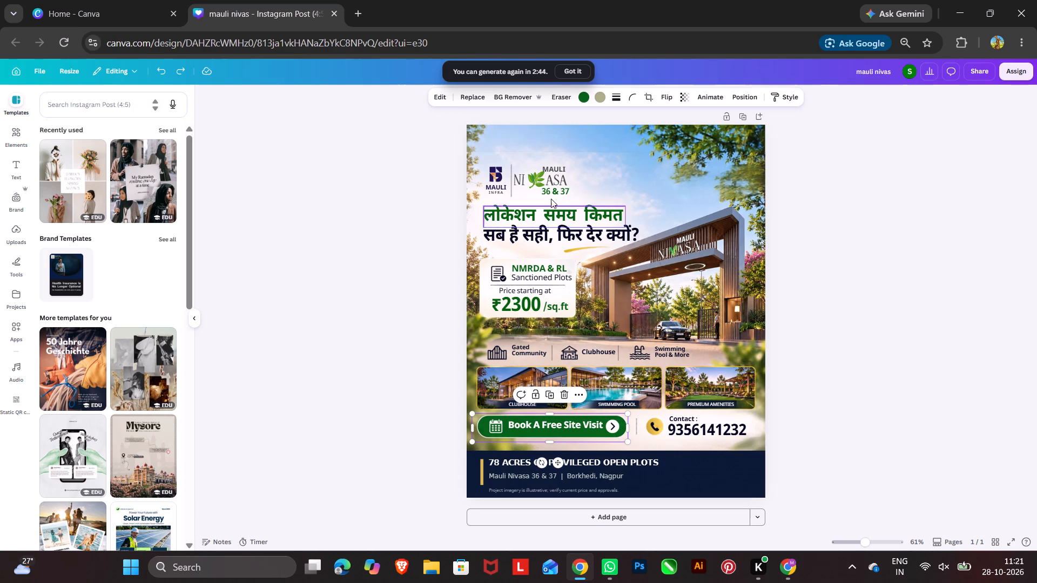
pyautogui.click(583, 94)
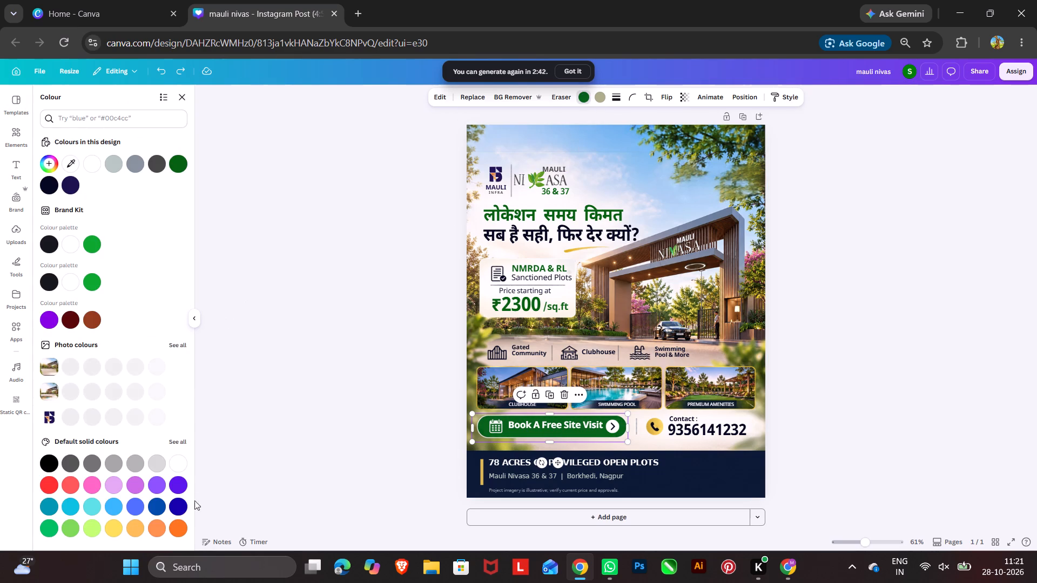
pyautogui.click(175, 529)
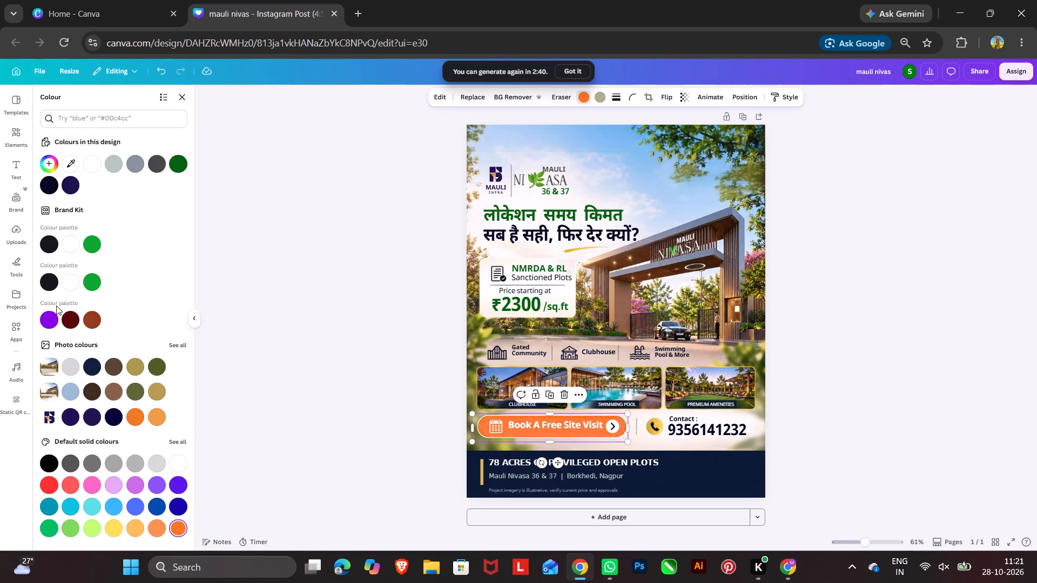
pyautogui.click(48, 160)
pyautogui.moveTo(164, 198); pyautogui.dragTo(237, 155)
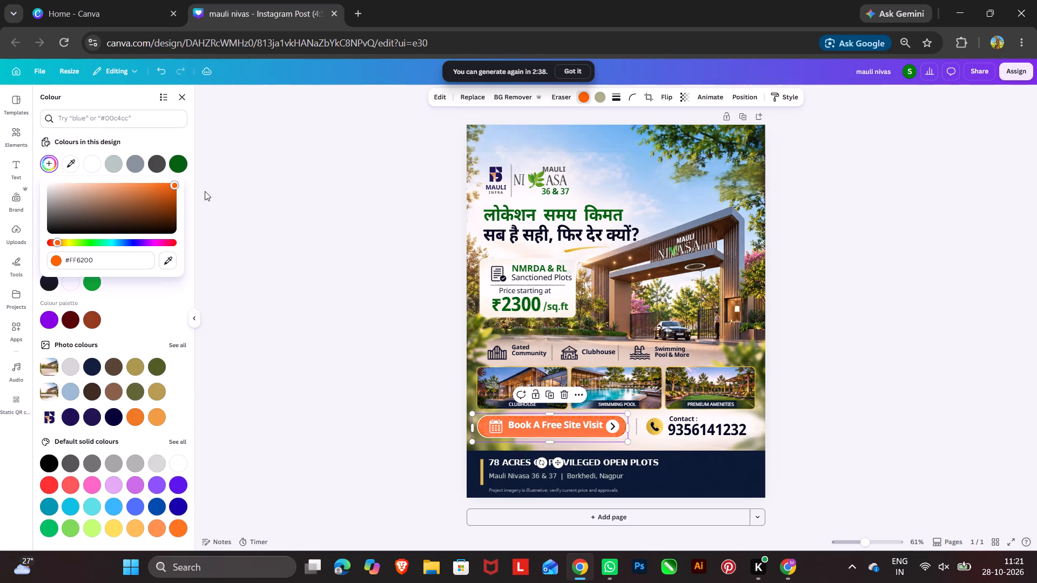
pyautogui.click(58, 244)
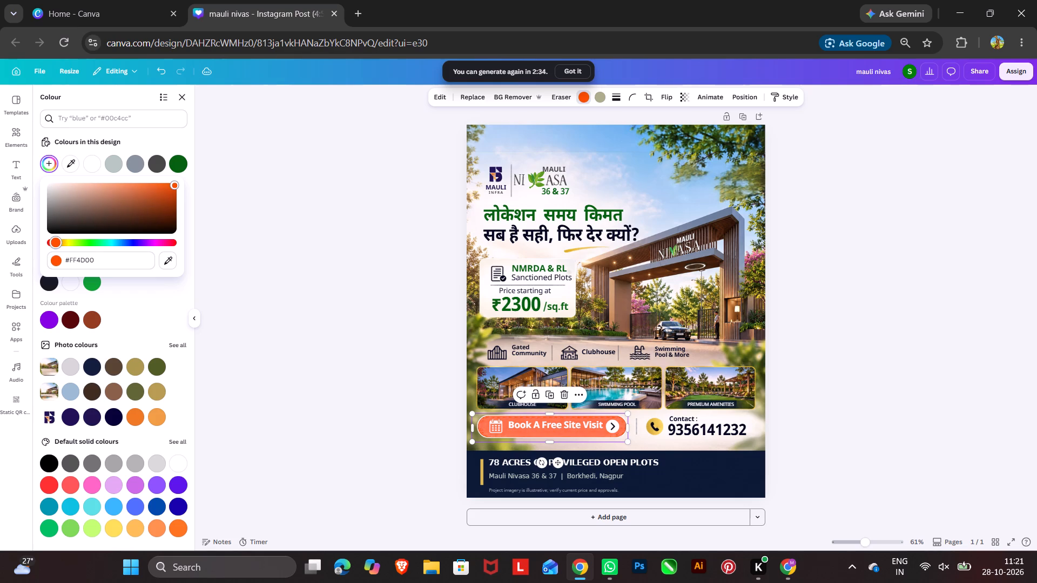
pyautogui.click(55, 245)
pyautogui.tripleClick(354, 334)
# Nudge the Book A Free Site Visit text slightly down to centre it vertically in its button.
pyautogui.click(574, 423)
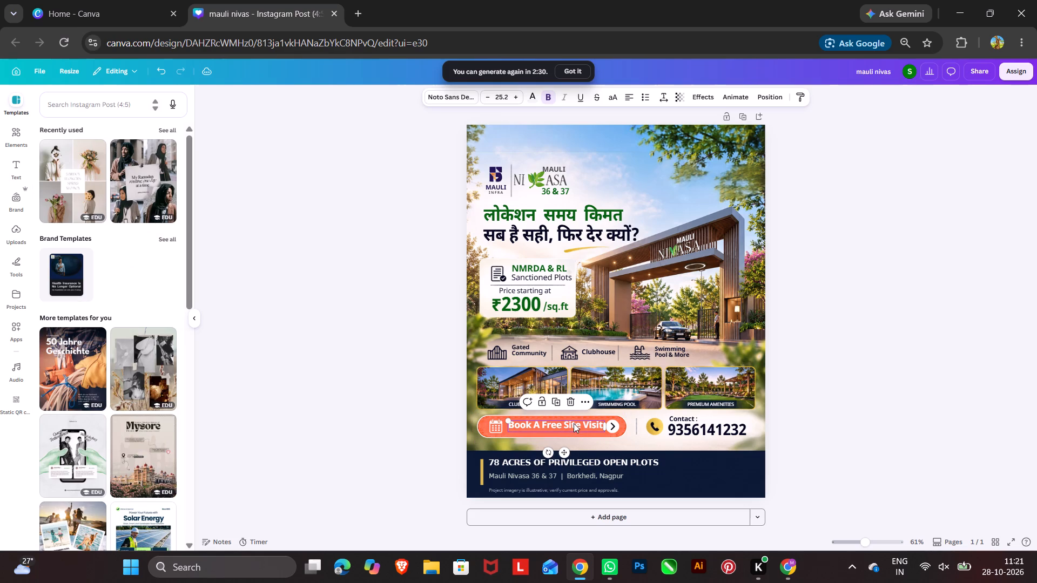
pyautogui.press('Down')
pyautogui.press('Down')
pyautogui.press('Down')
pyautogui.press('Down')
pyautogui.press('Down')
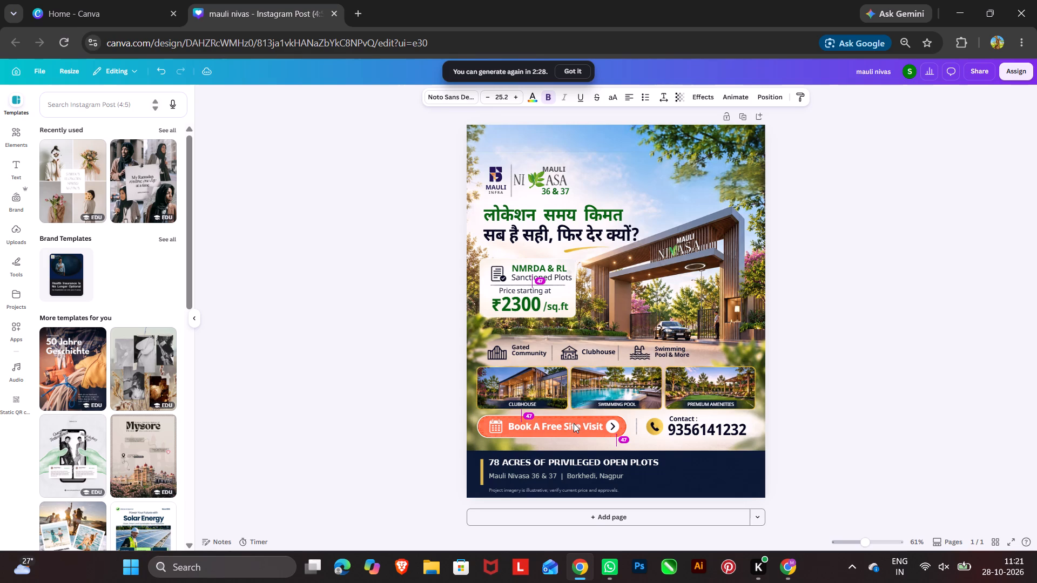
pyautogui.press('Up')
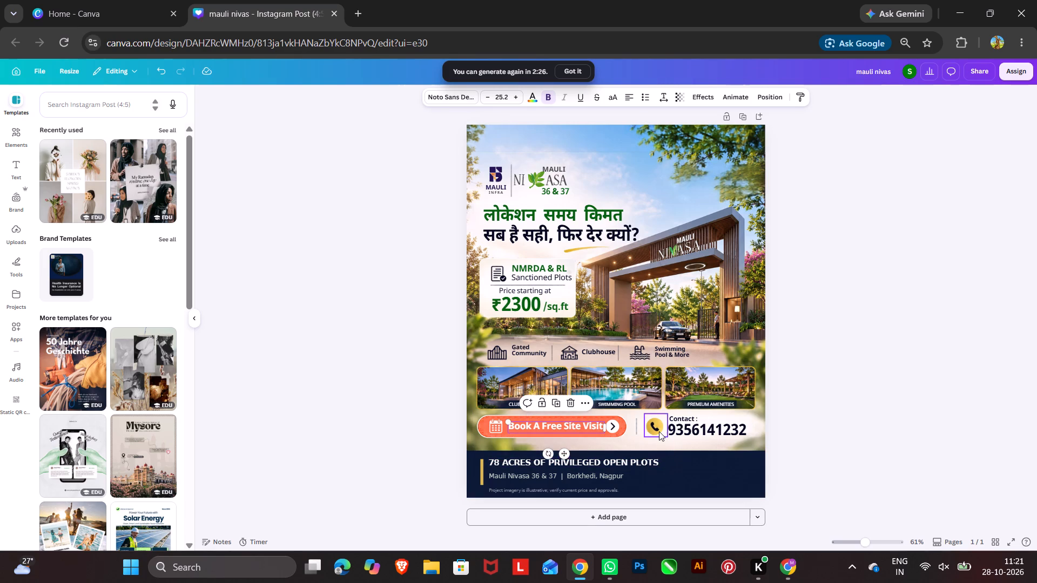
# Change the yellow circle of the phone icon beside the contact number to orange #FF4D00.
pyautogui.click(659, 431)
pyautogui.click(621, 99)
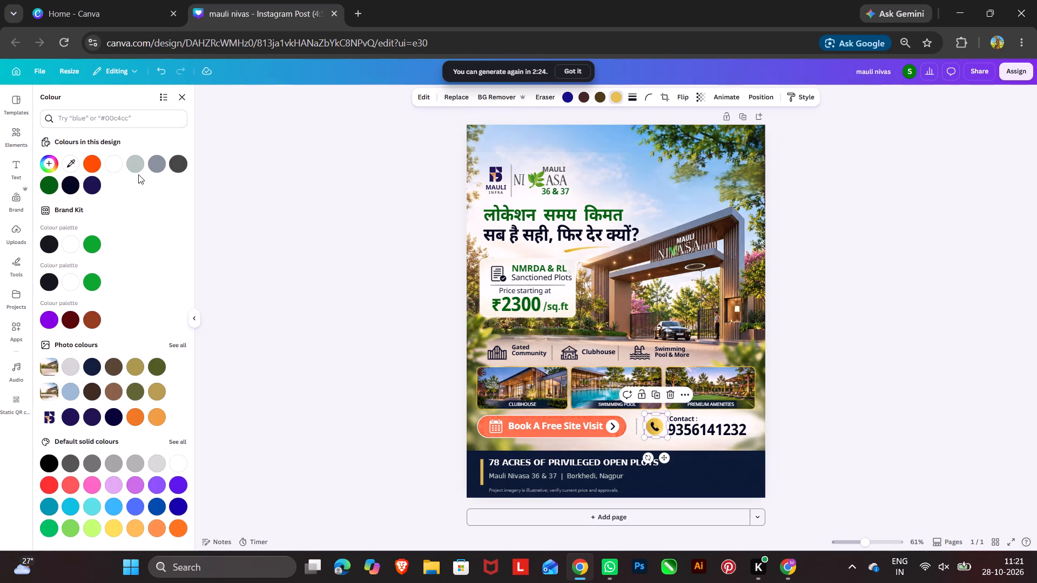
pyautogui.click(99, 164)
pyautogui.doubleClick(360, 341)
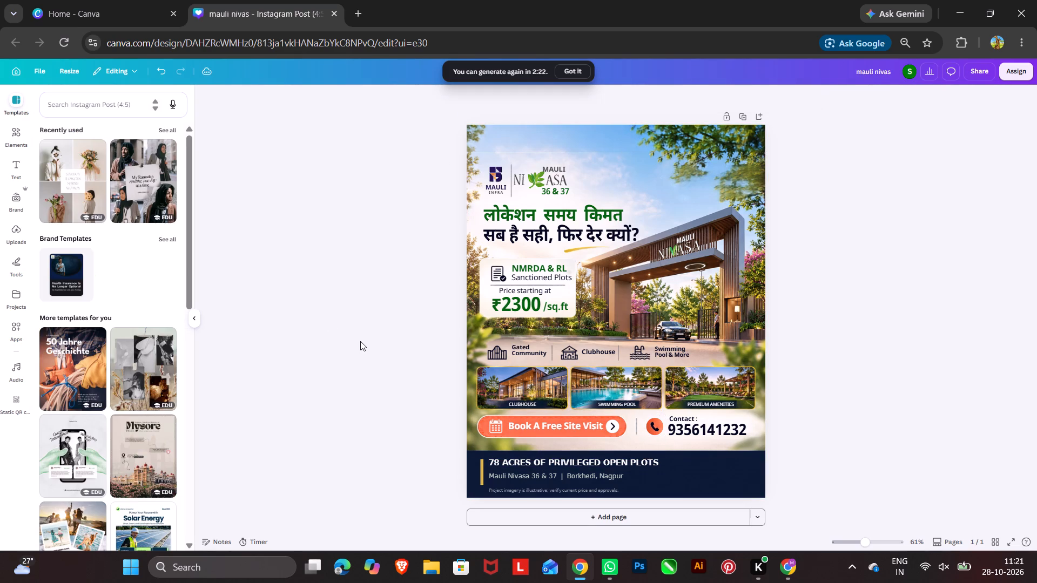
pyautogui.doubleClick(654, 430)
pyautogui.click(864, 407)
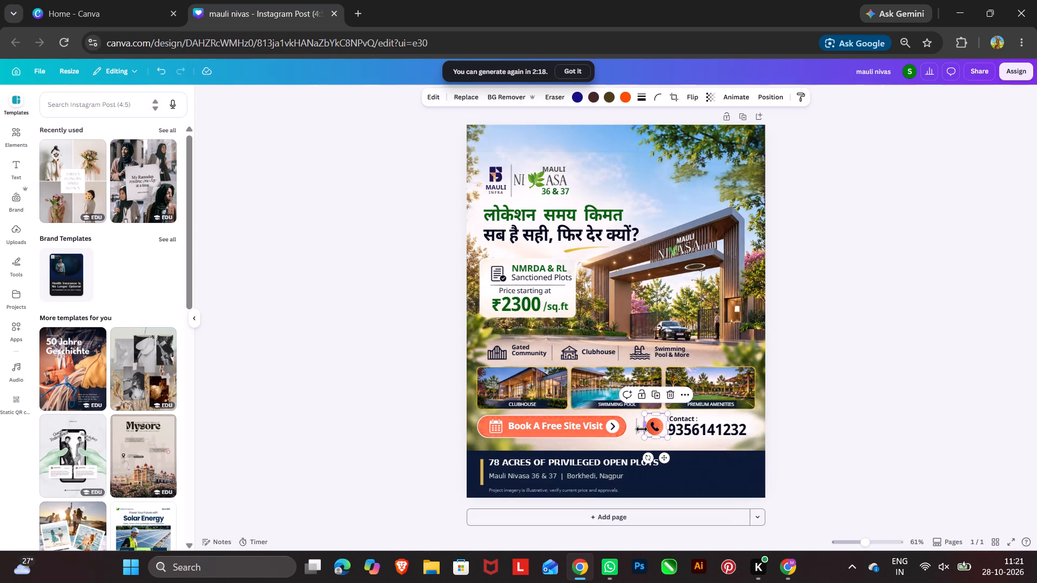
# Recolour the first Hindi headline line, लोकेशन समय किमत, to the design's vivid orange.
pyautogui.click(515, 214)
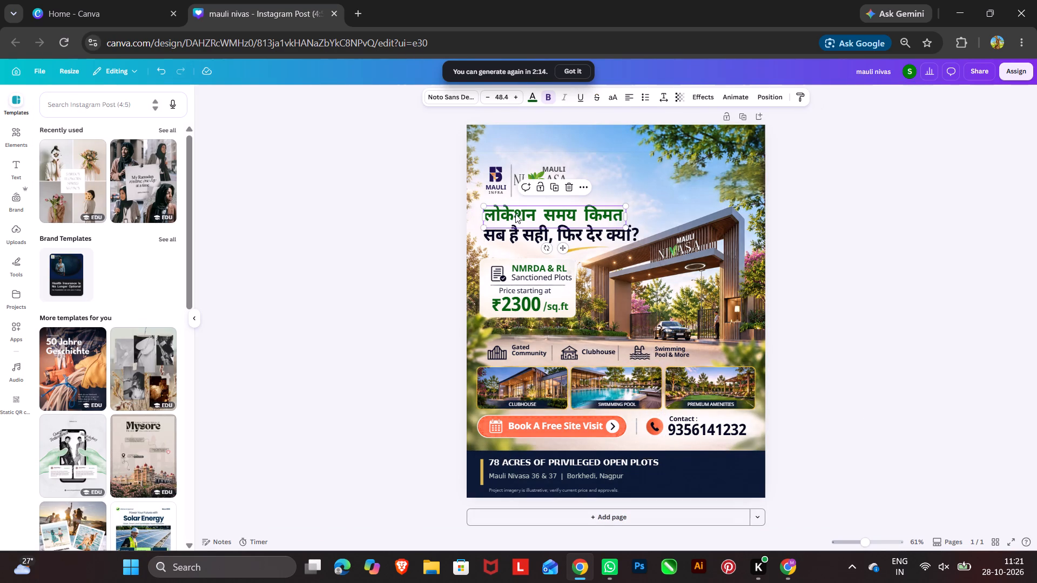
pyautogui.click(531, 100)
pyautogui.click(44, 215)
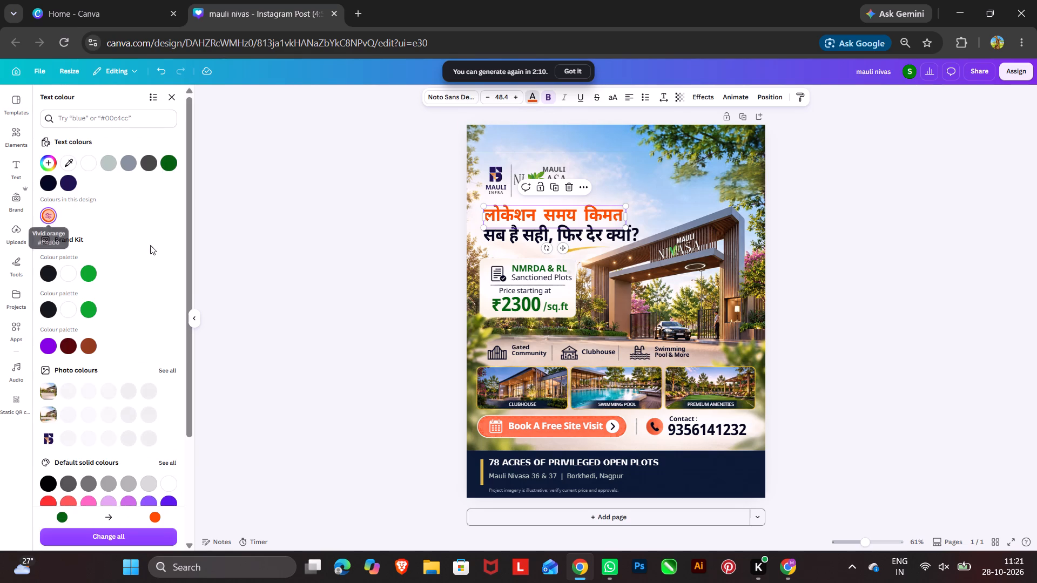
pyautogui.tripleClick(311, 256)
# Recolour the green text in the price card, ₹2300, NMRDA & RL and /sq.ft, to the design's vivid orange.
pyautogui.click(514, 302)
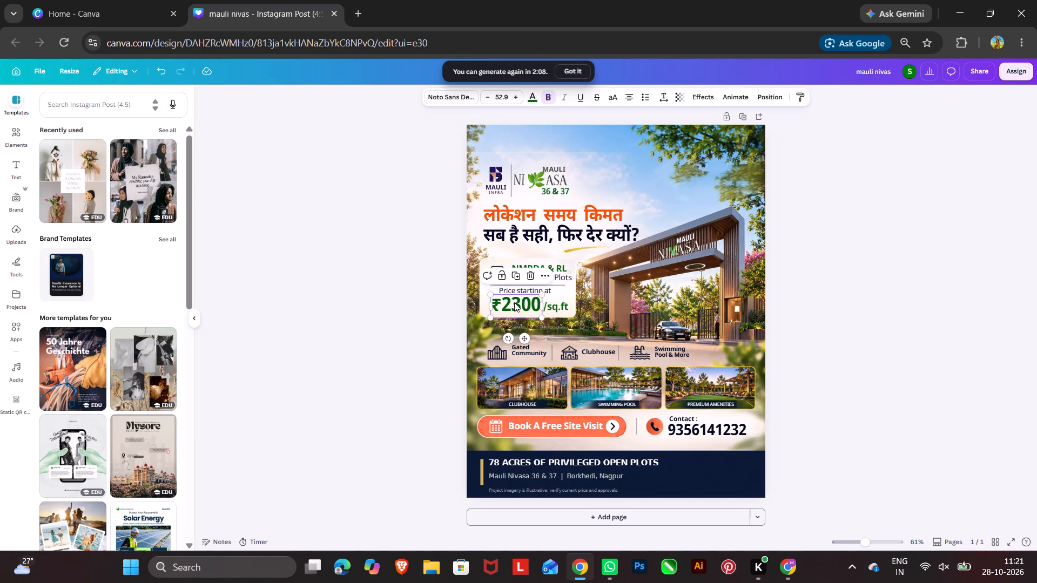
pyautogui.click(532, 100)
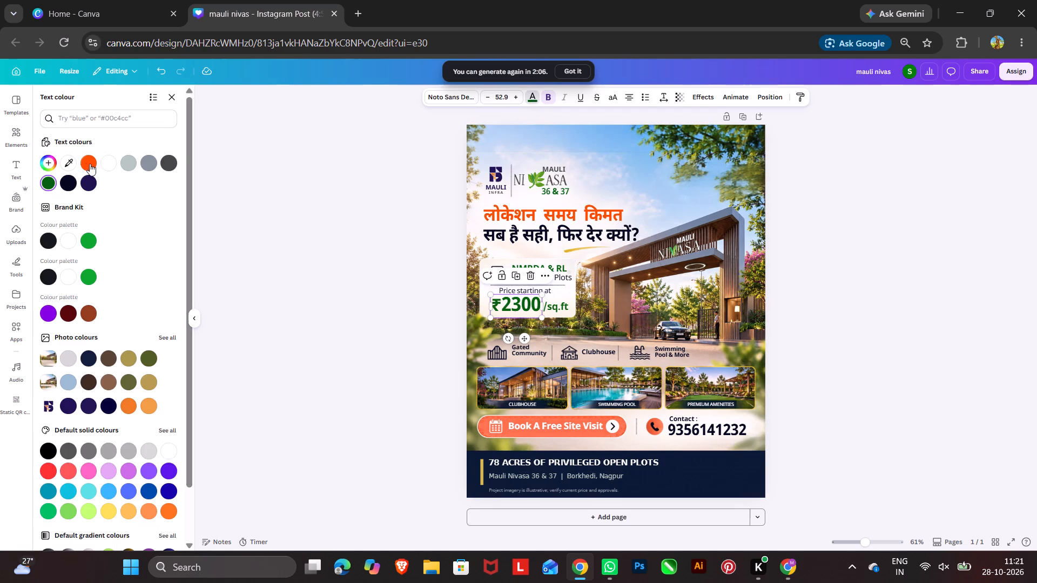
pyautogui.click(86, 162)
pyautogui.doubleClick(348, 263)
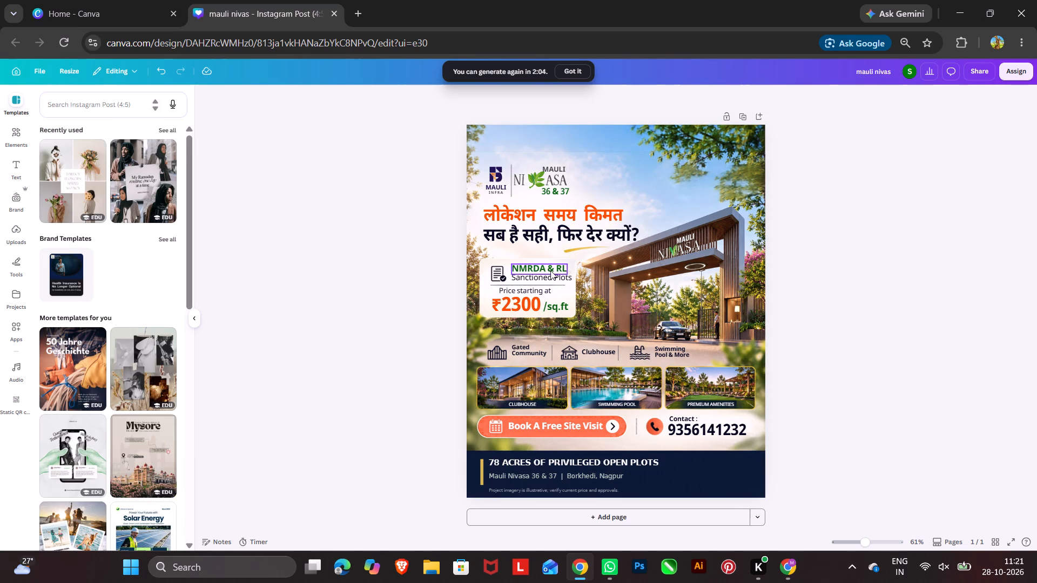
pyautogui.click(550, 270)
pyautogui.click(535, 96)
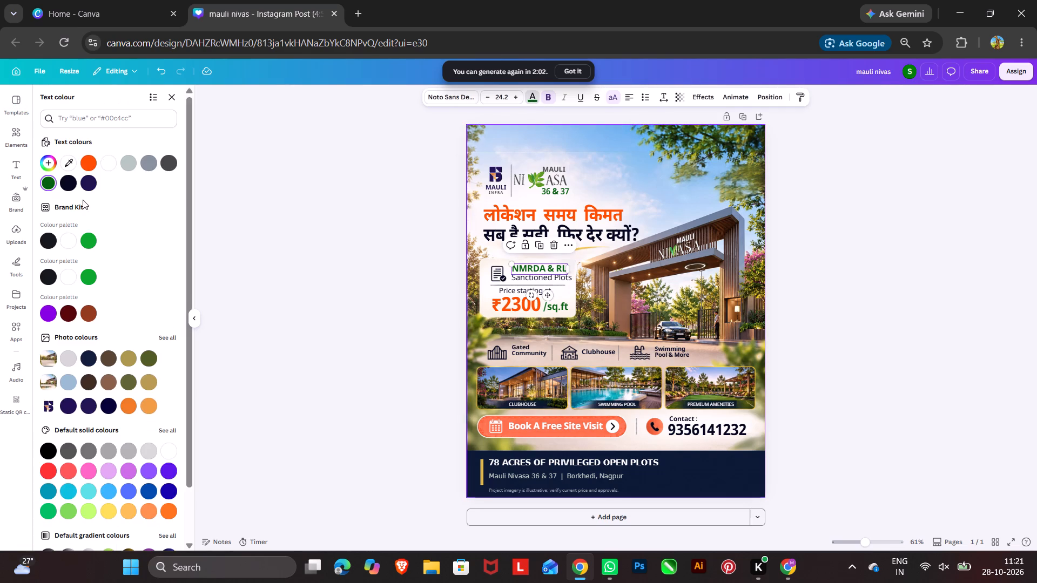
pyautogui.click(94, 165)
pyautogui.doubleClick(329, 262)
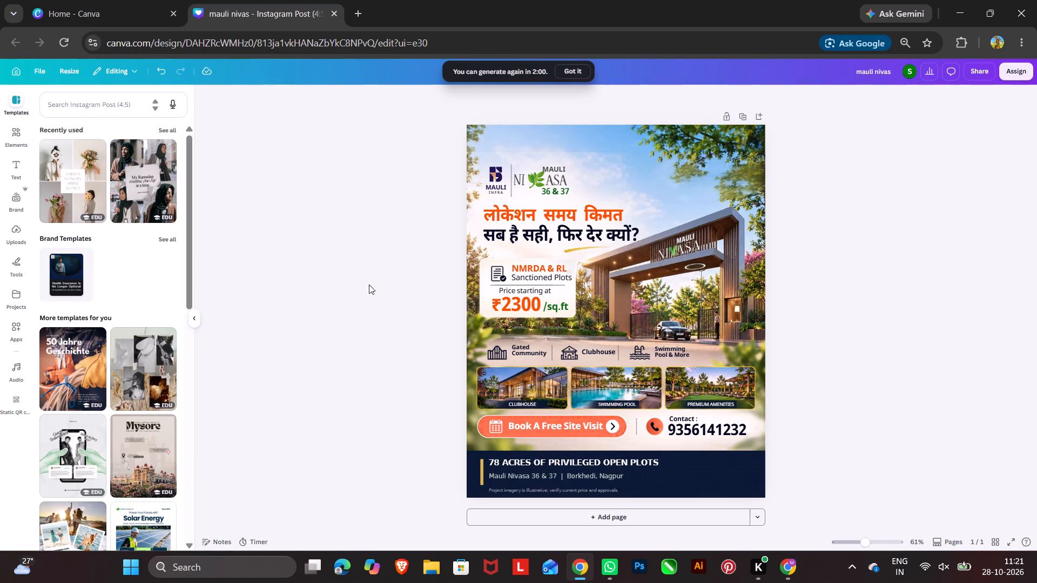
pyautogui.click(557, 308)
pyautogui.click(530, 97)
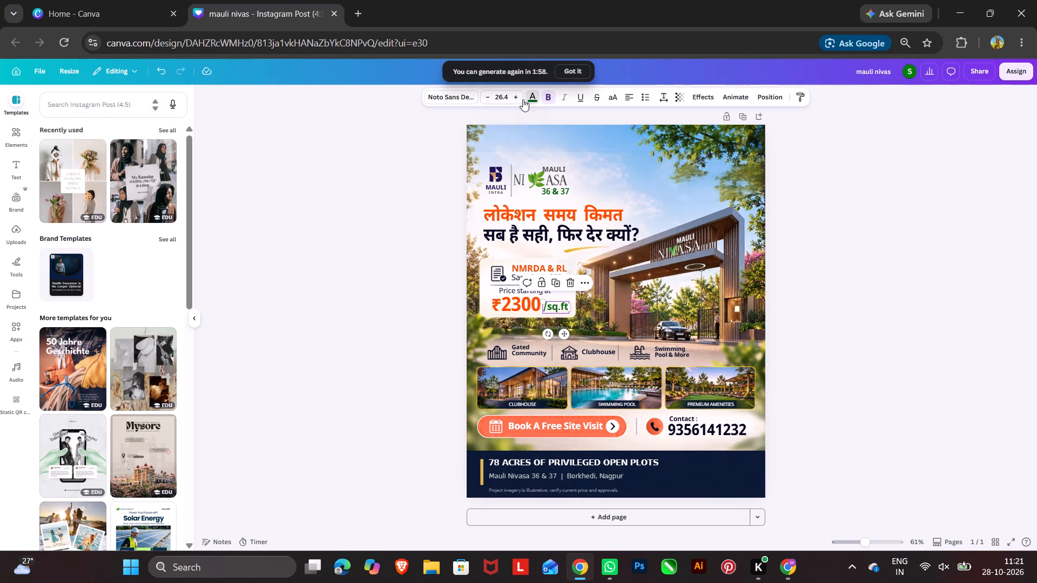
pyautogui.click(92, 163)
pyautogui.tripleClick(378, 294)
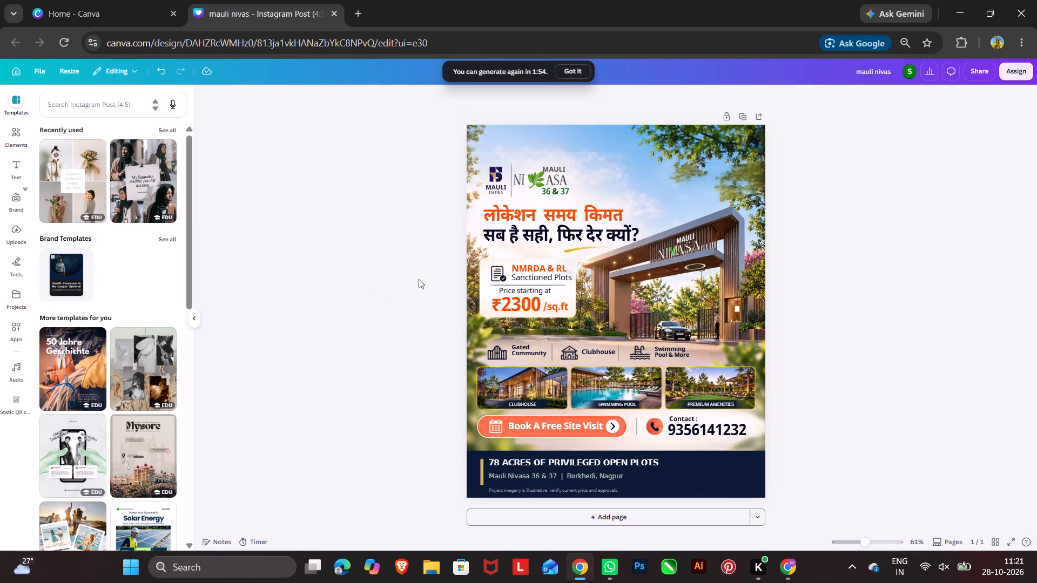
# Delete the Mauli Nivasa 36 & 37 logo above the headline: NIVASA wordmark, 36 & 37, MAULI text and green leaf.
pyautogui.click(558, 181)
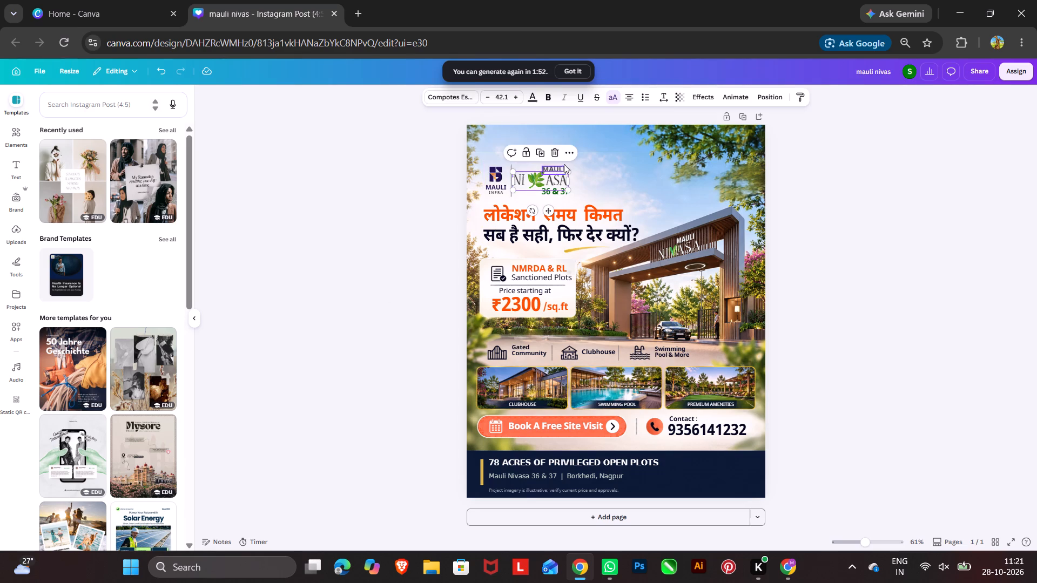
pyautogui.click(555, 148)
pyautogui.click(557, 195)
pyautogui.click(568, 167)
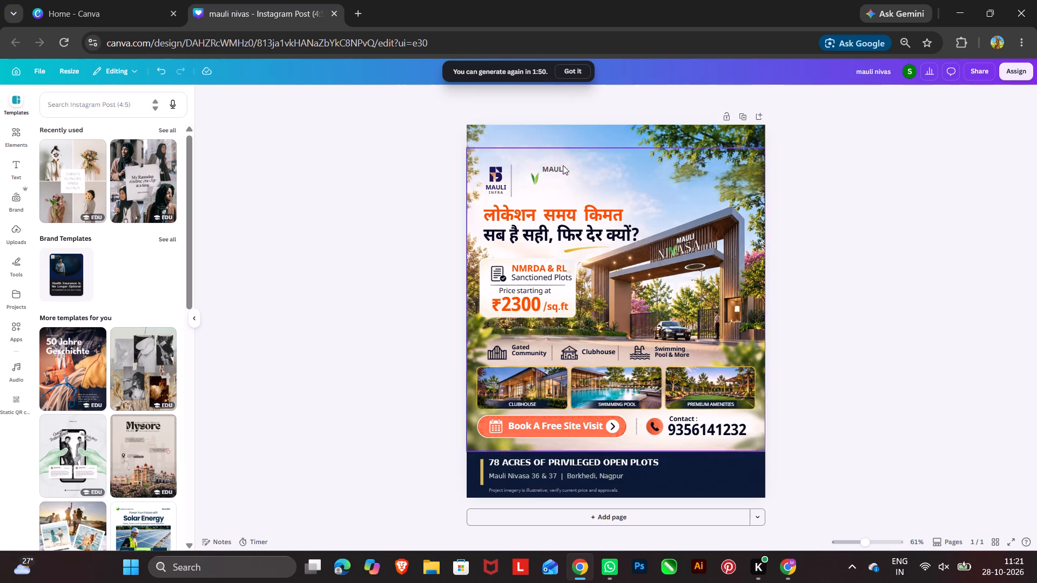
pyautogui.click(559, 165)
pyautogui.click(565, 146)
pyautogui.click(535, 188)
pyautogui.click(547, 152)
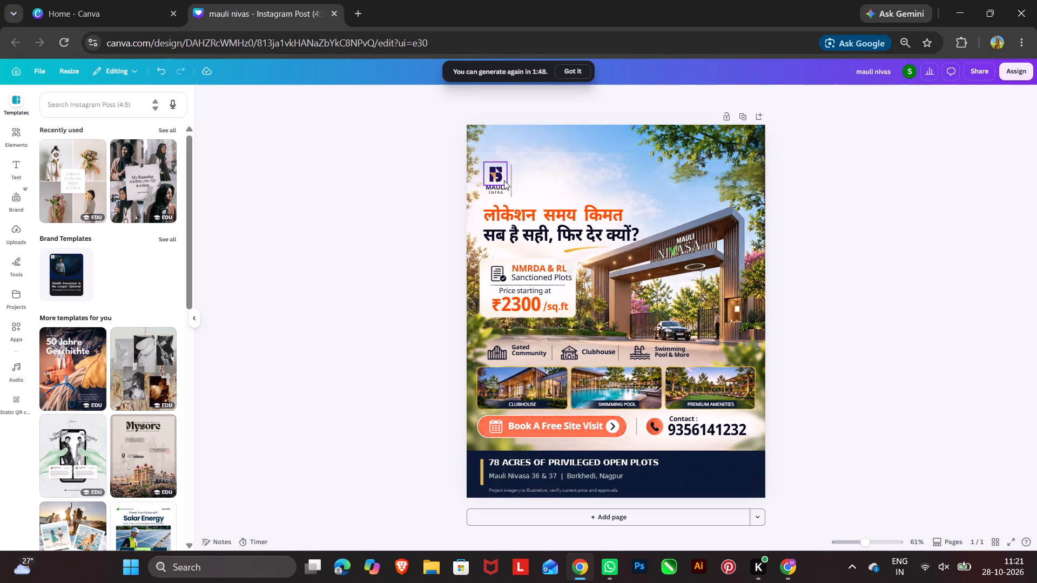
# Delete the Mauli Infra logo's emblem, MAULI and INFRA texts, and the vertical divider line beside it.
pyautogui.click(503, 180)
pyautogui.click(512, 143)
pyautogui.click(503, 189)
pyautogui.click(509, 162)
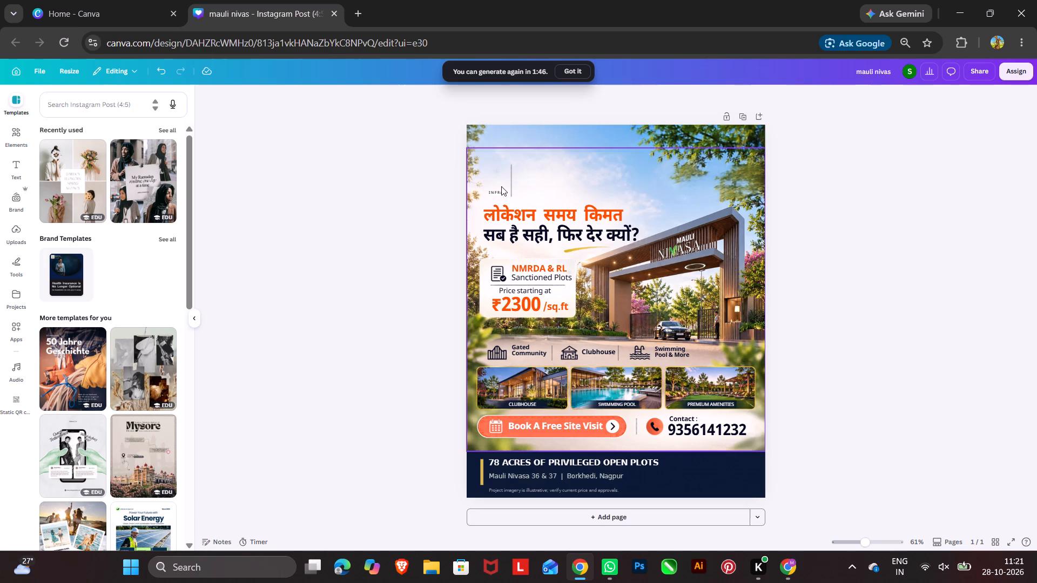
pyautogui.click(500, 191)
pyautogui.doubleClick(508, 171)
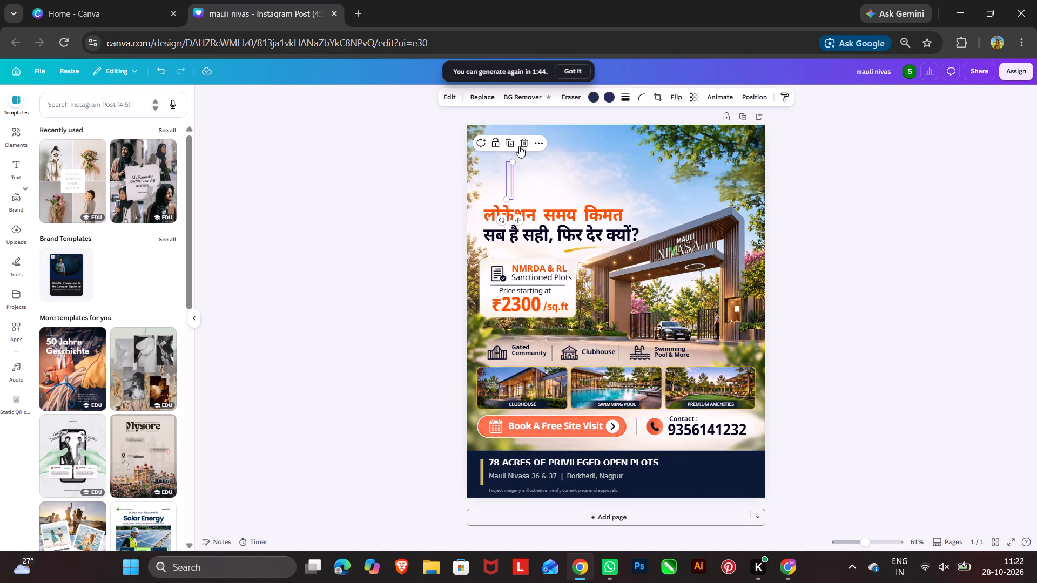
pyautogui.click(519, 146)
# Stretch the entrance gate background photo upward so its top edge meets the top of the page.
pyautogui.click(615, 160)
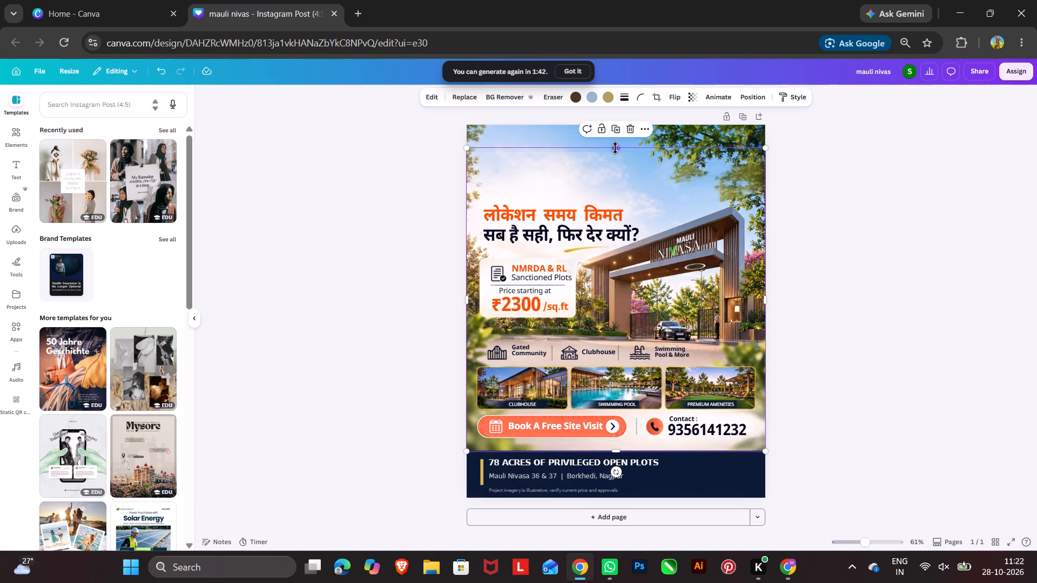
pyautogui.moveTo(615, 148); pyautogui.dragTo(619, 126)
pyautogui.moveTo(619, 126); pyautogui.dragTo(621, 122)
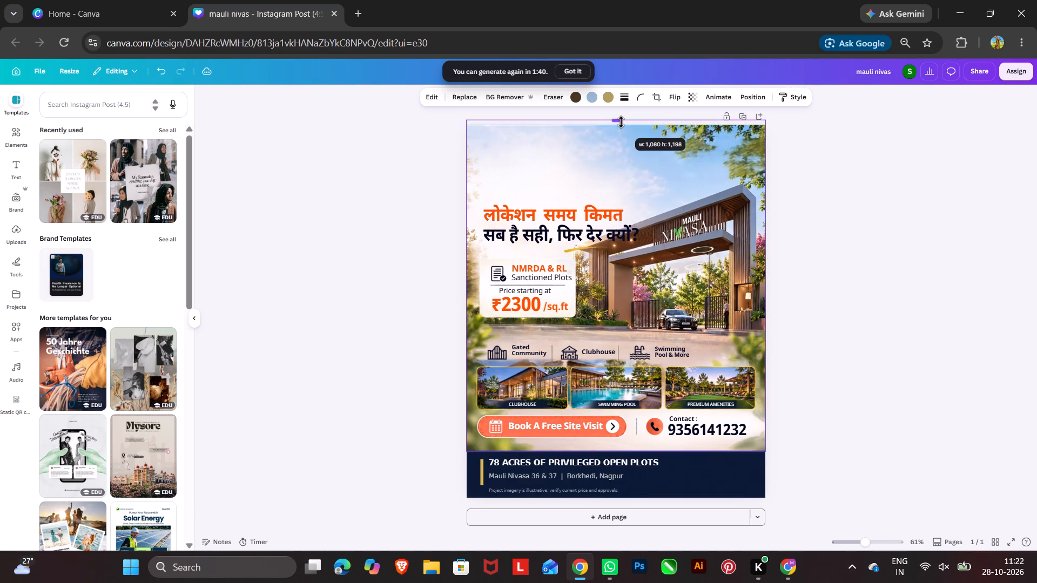
pyautogui.moveTo(621, 122); pyautogui.dragTo(623, 123)
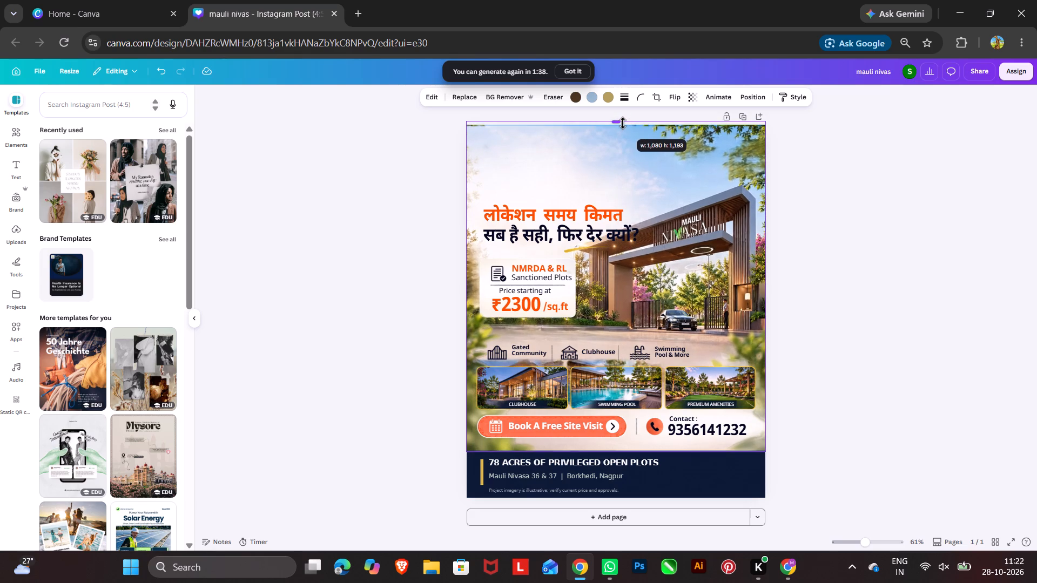
pyautogui.moveTo(623, 123); pyautogui.dragTo(624, 119)
pyautogui.moveTo(615, 117); pyautogui.dragTo(618, 123)
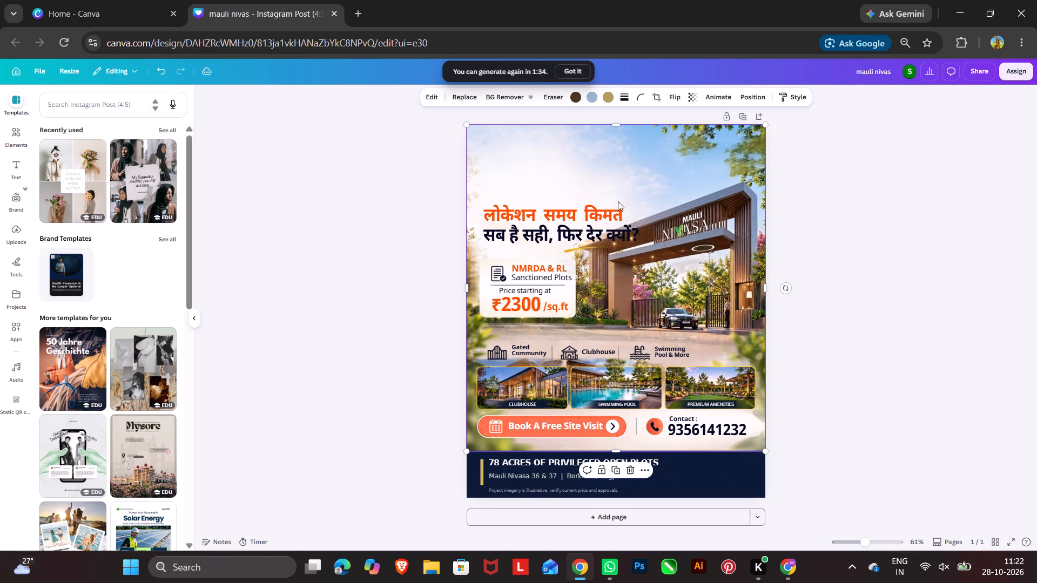
# Move both Hindi headline lines up into the space left by the logos, keeping them left-aligned with each other.
pyautogui.moveTo(441, 207); pyautogui.dragTo(517, 211)
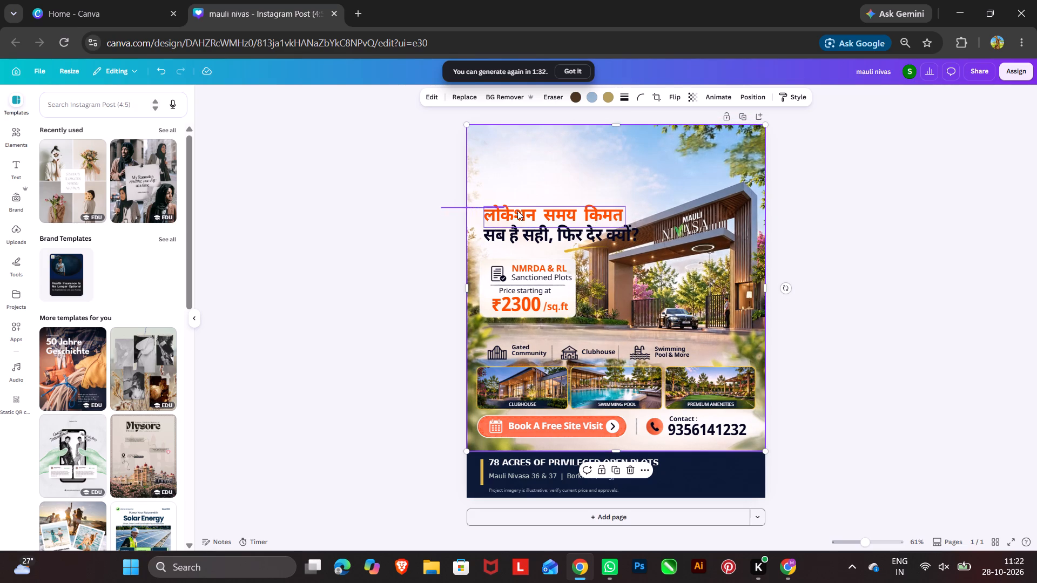
pyautogui.moveTo(517, 211); pyautogui.dragTo(438, 212)
pyautogui.click(420, 208)
pyautogui.moveTo(558, 216); pyautogui.dragTo(555, 192)
pyautogui.moveTo(570, 229); pyautogui.dragTo(569, 209)
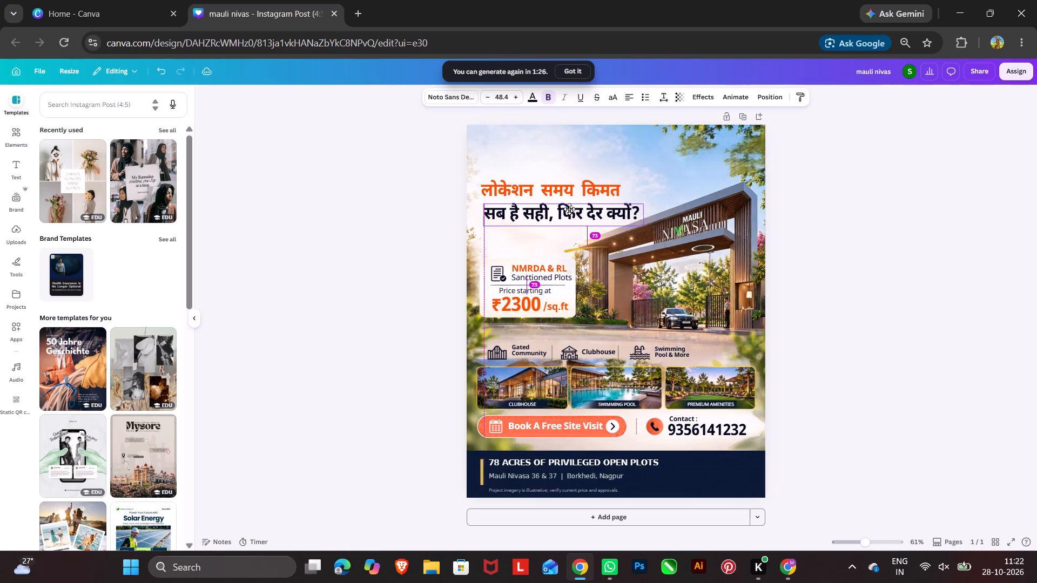
pyautogui.moveTo(569, 209); pyautogui.dragTo(569, 211)
# Group the price card panel, document icon, NMRDA & RL, Sanctioned Plots, divider, Price starting at and ₹2300, excluding the background photo.
pyautogui.moveTo(454, 262); pyautogui.dragTo(513, 279)
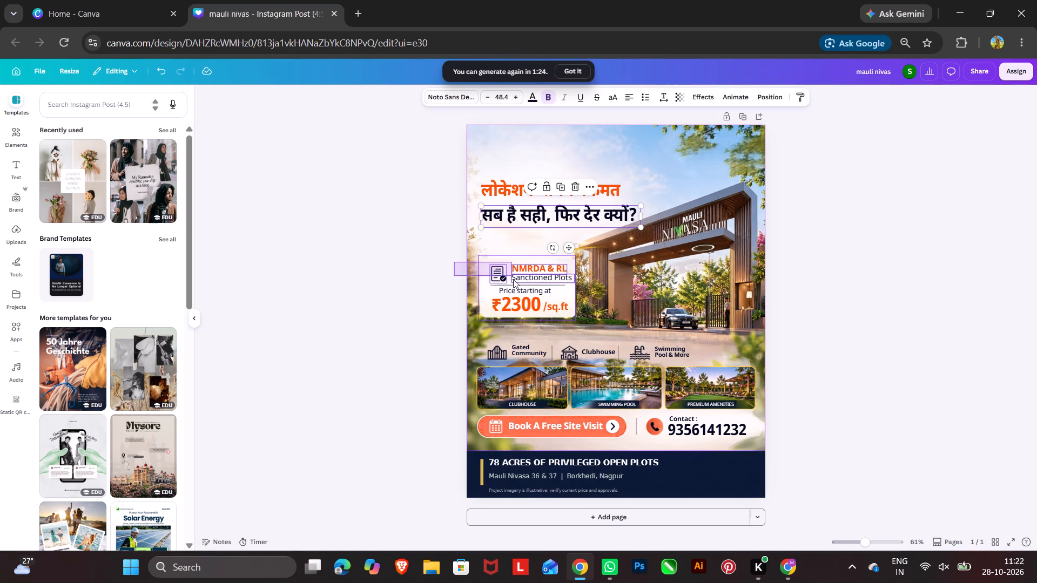
pyautogui.moveTo(513, 279); pyautogui.dragTo(559, 308)
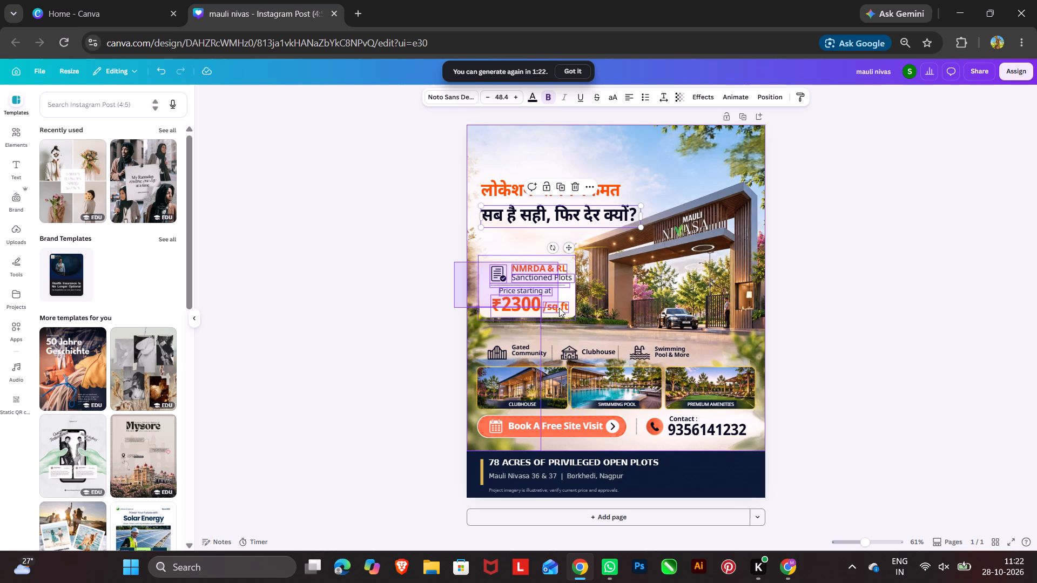
pyautogui.moveTo(559, 308); pyautogui.dragTo(563, 299)
pyautogui.click(564, 299)
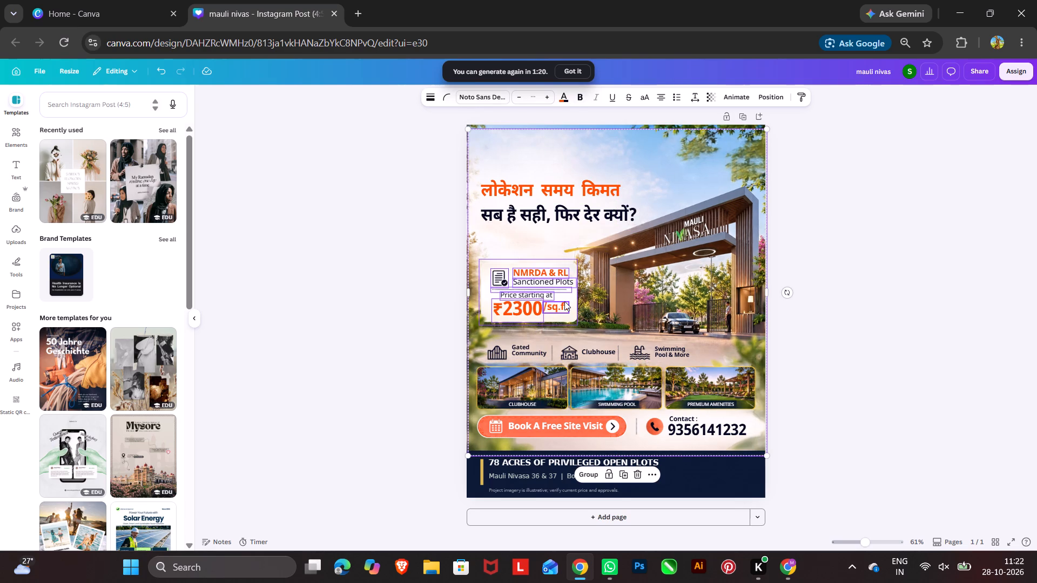
pyautogui.hotkey('ctrl', 'z')
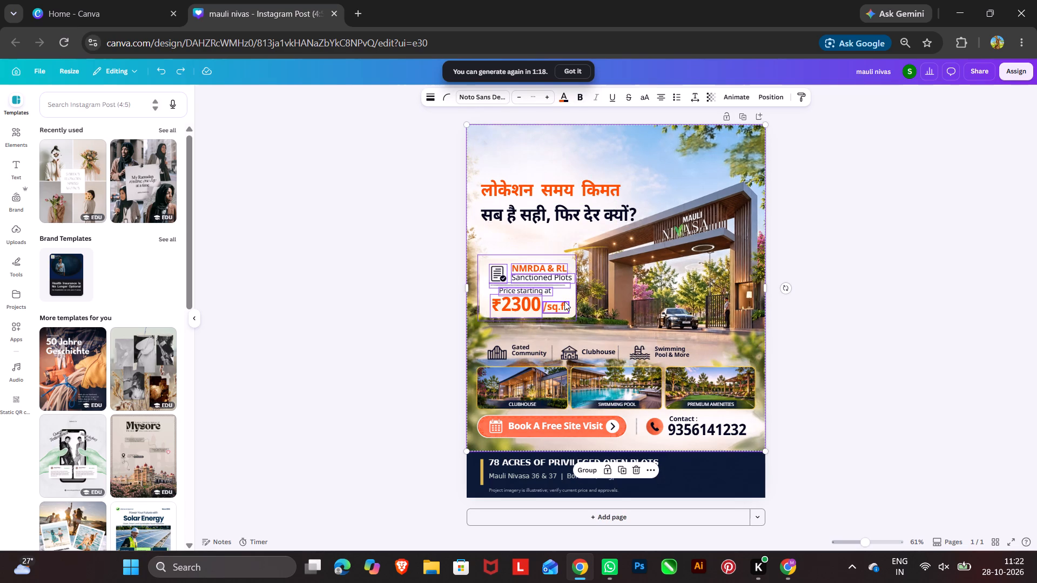
pyautogui.click(783, 90)
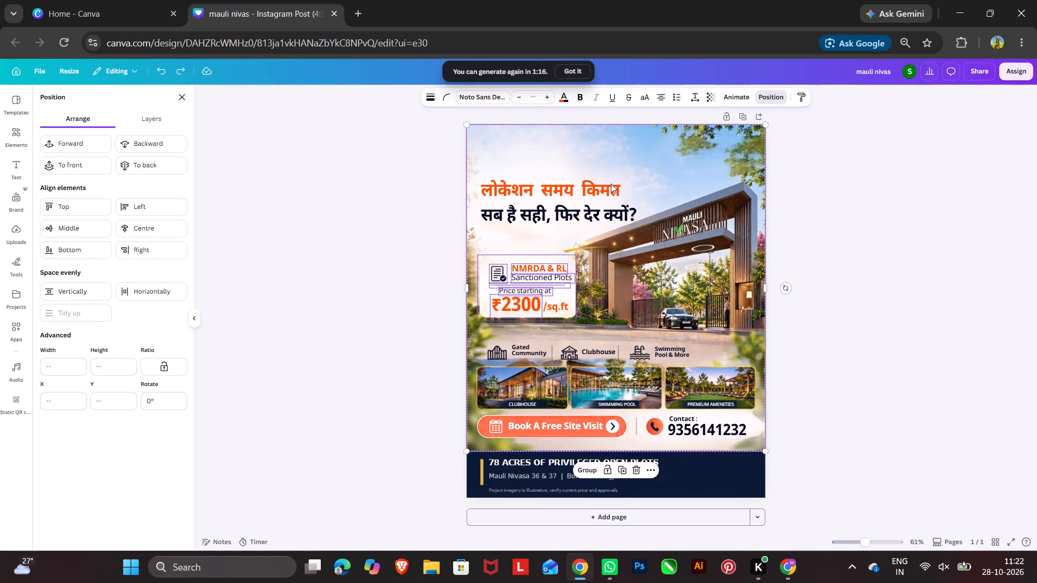
pyautogui.click(159, 121)
pyautogui.scroll(-9, 115, 349)
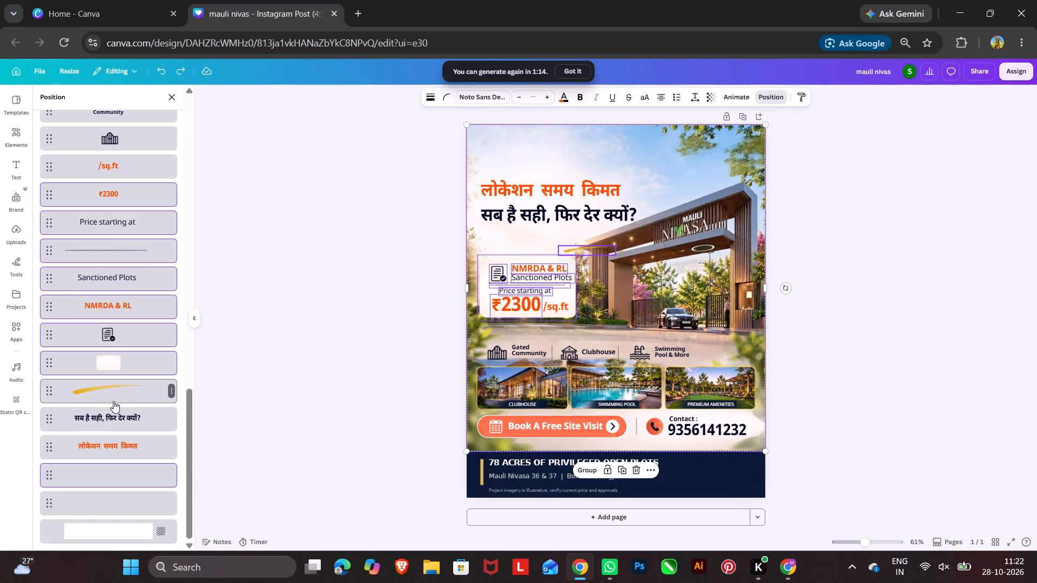
pyautogui.scroll(-4, 113, 401)
pyautogui.keyDown('ctrl'); pyautogui.click(119, 478); pyautogui.keyUp('ctrl')
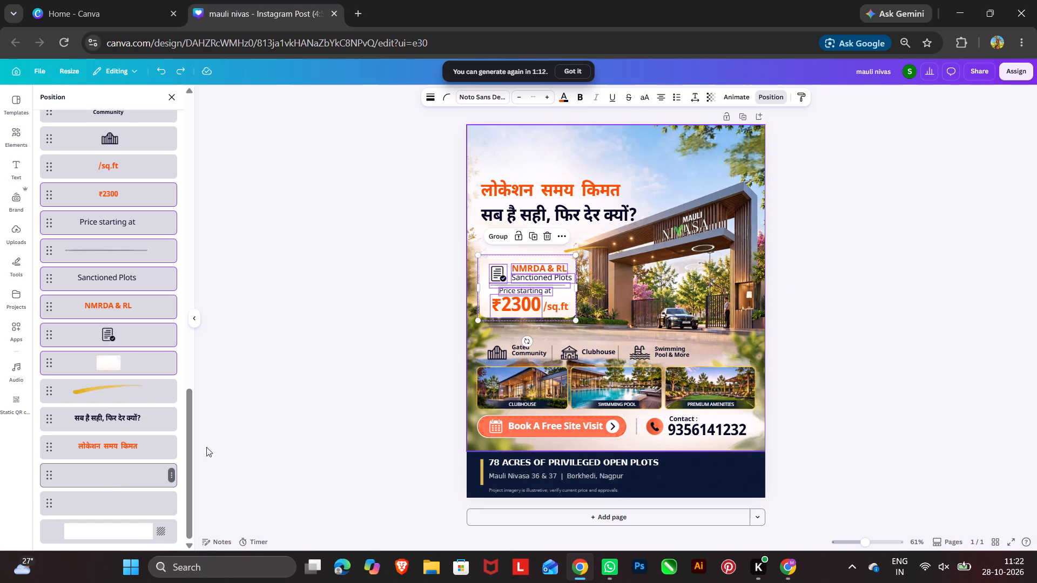
pyautogui.click(503, 238)
# Move the price card group up beneath the headline and enlarge it proportionally to about 420 px wide.
pyautogui.moveTo(537, 299); pyautogui.dragTo(537, 283)
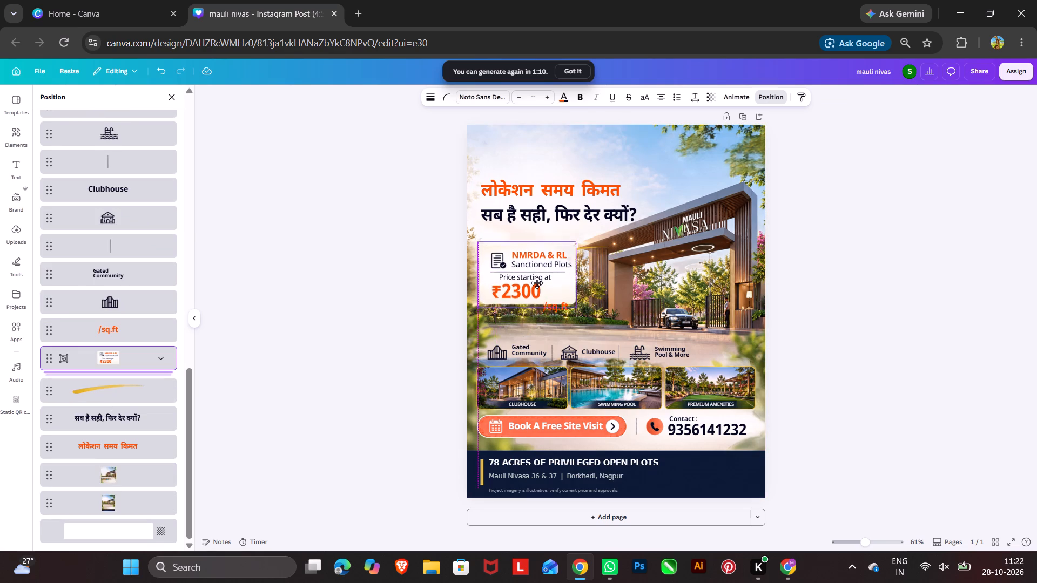
pyautogui.moveTo(537, 283); pyautogui.dragTo(537, 274)
pyautogui.moveTo(574, 296); pyautogui.dragTo(588, 316)
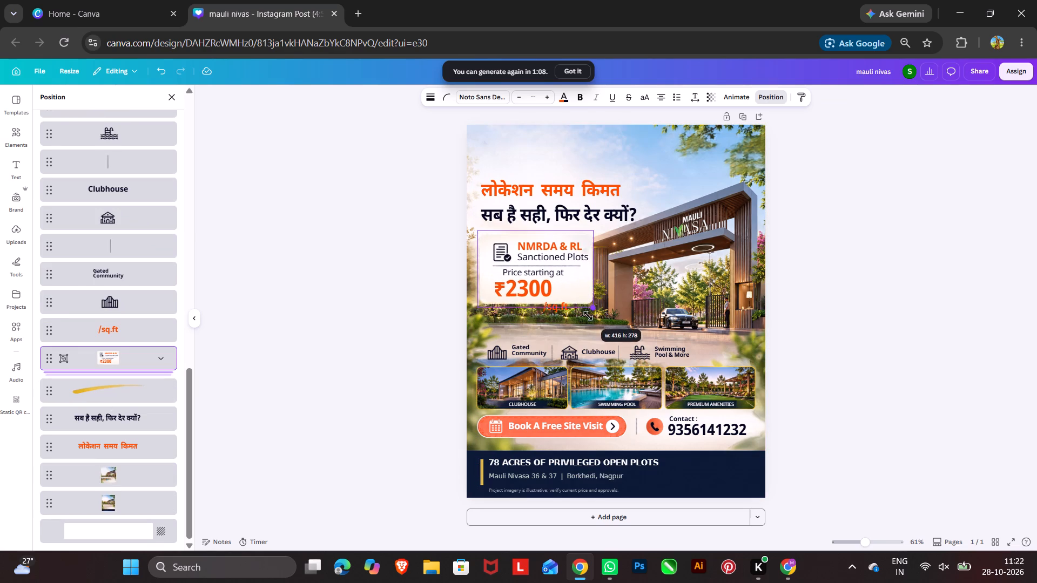
pyautogui.moveTo(588, 316); pyautogui.dragTo(589, 316)
pyautogui.click(567, 286)
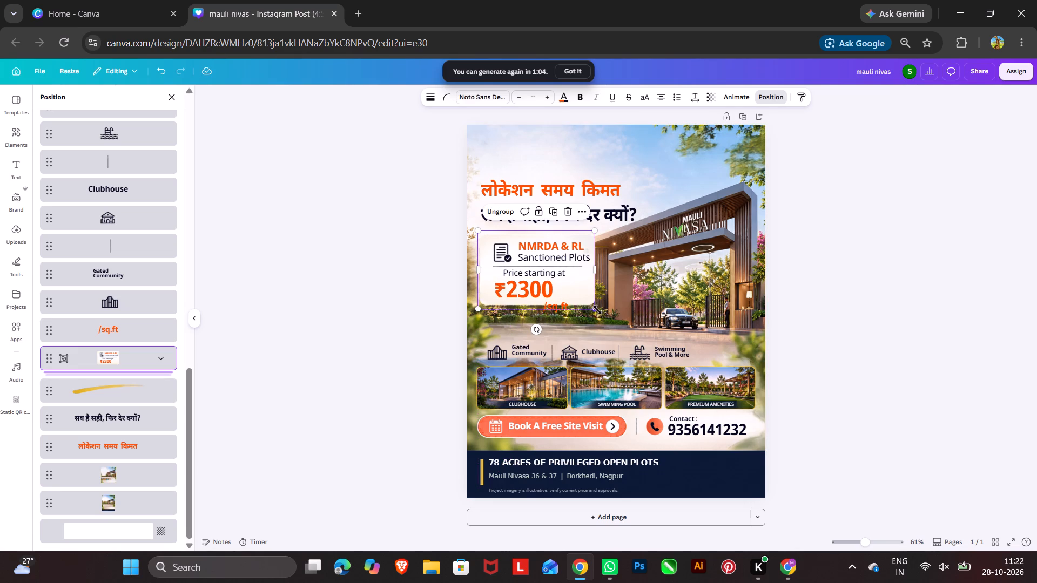
pyautogui.click(597, 310)
# Place the /sq.ft text beside ₹2300 on the price card and enlarge it to font size 32.5.
pyautogui.click(555, 306)
pyautogui.moveTo(555, 306); pyautogui.dragTo(559, 304)
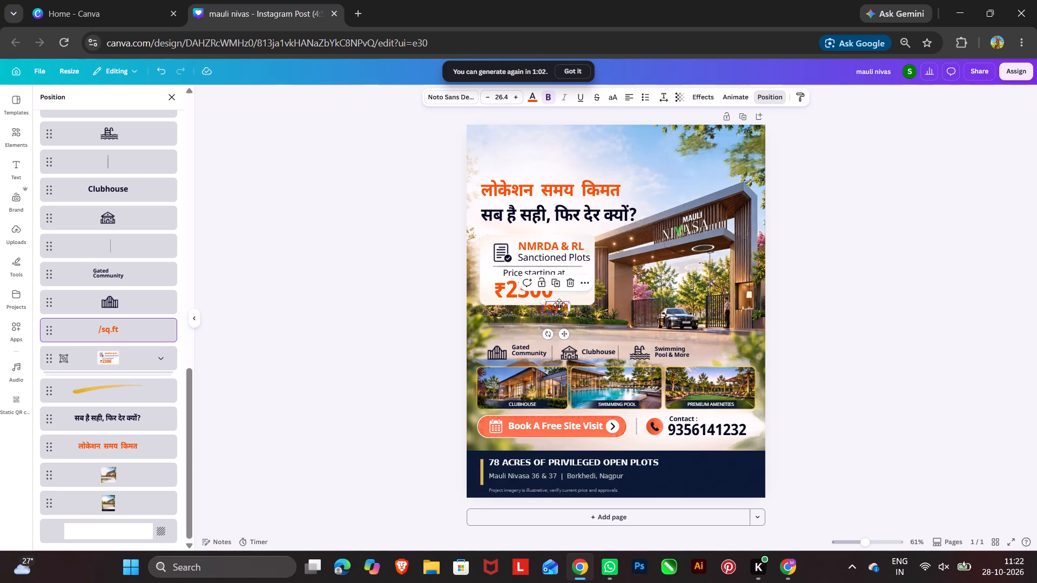
pyautogui.moveTo(559, 304); pyautogui.dragTo(568, 288)
pyautogui.click(568, 289)
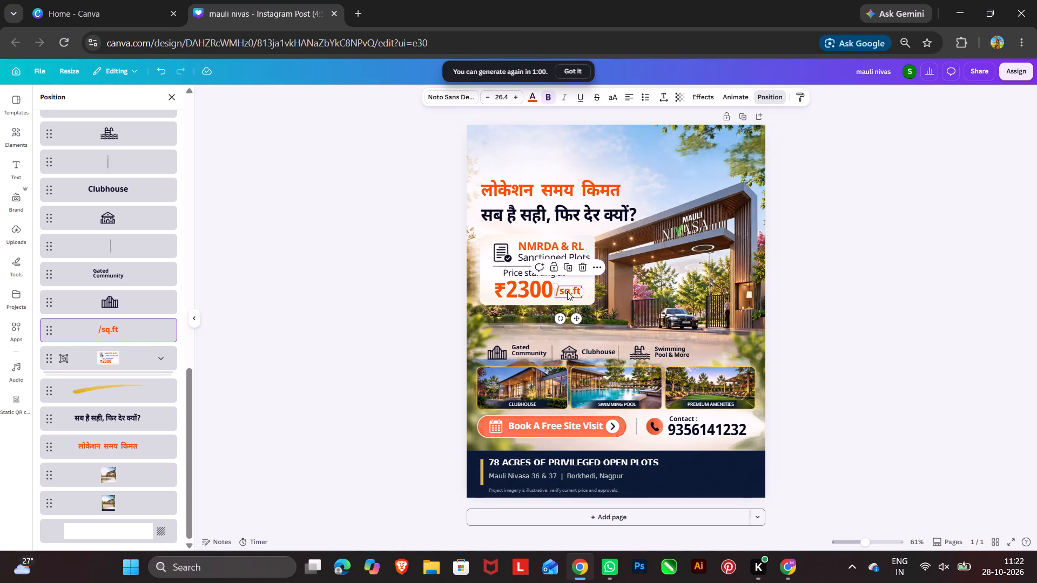
pyautogui.click(567, 291)
pyautogui.click(582, 286)
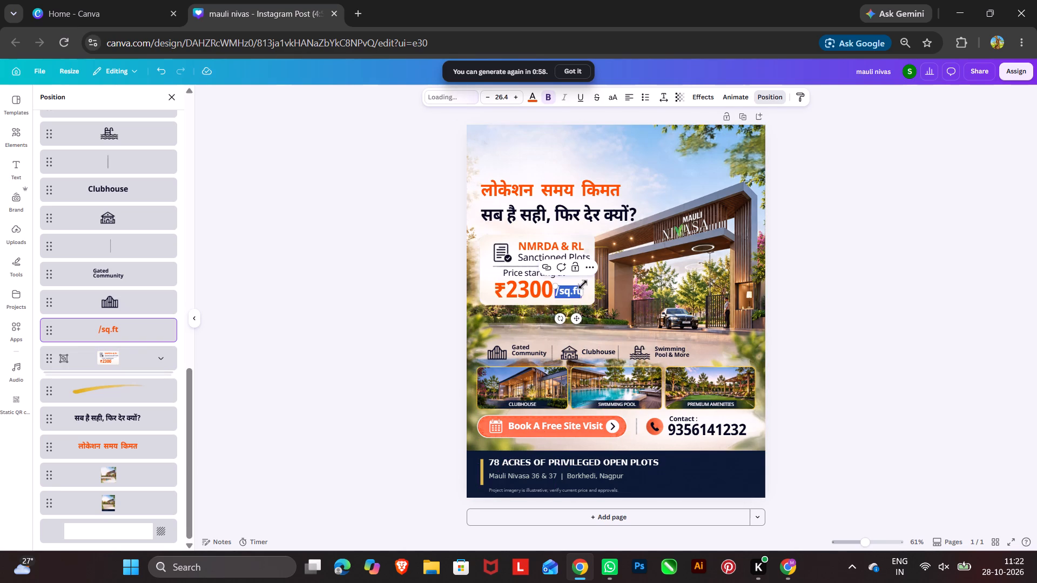
pyautogui.doubleClick(309, 314)
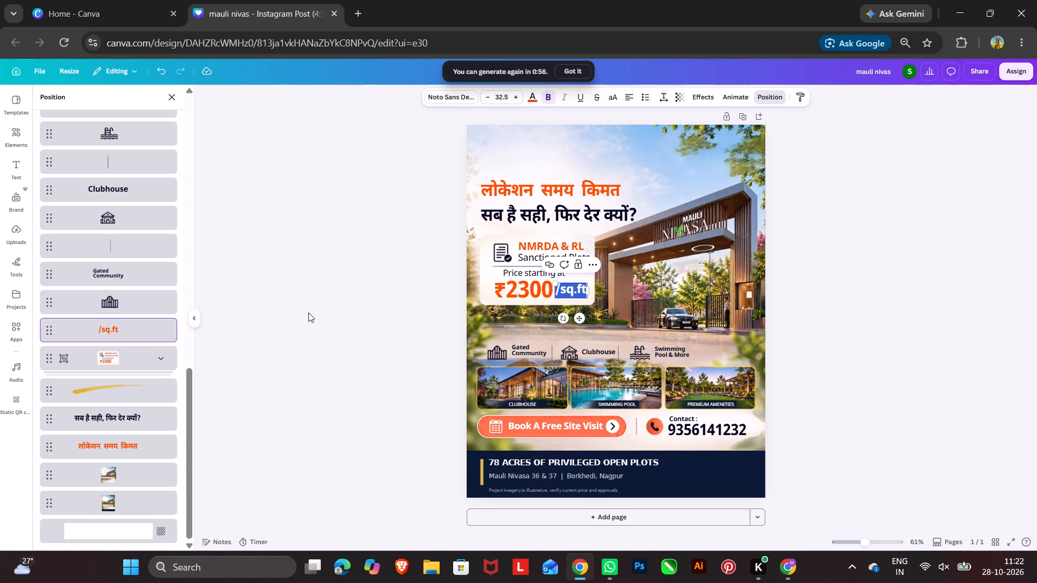
# Nudge the ₹2300 text slightly left within the price card to open a gap before /sq.ft.
pyautogui.click(526, 291)
pyautogui.click(526, 291)
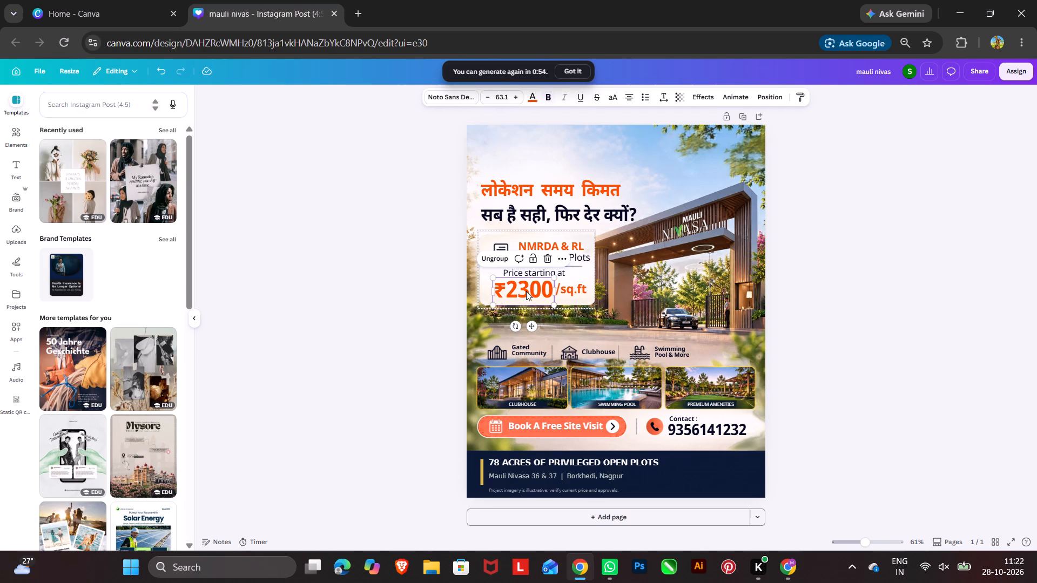
pyautogui.press('Left')
pyautogui.press('Left')
pyautogui.press('Left')
pyautogui.press('Left')
pyautogui.press('Left')
pyautogui.press('Left')
pyautogui.press('Left')
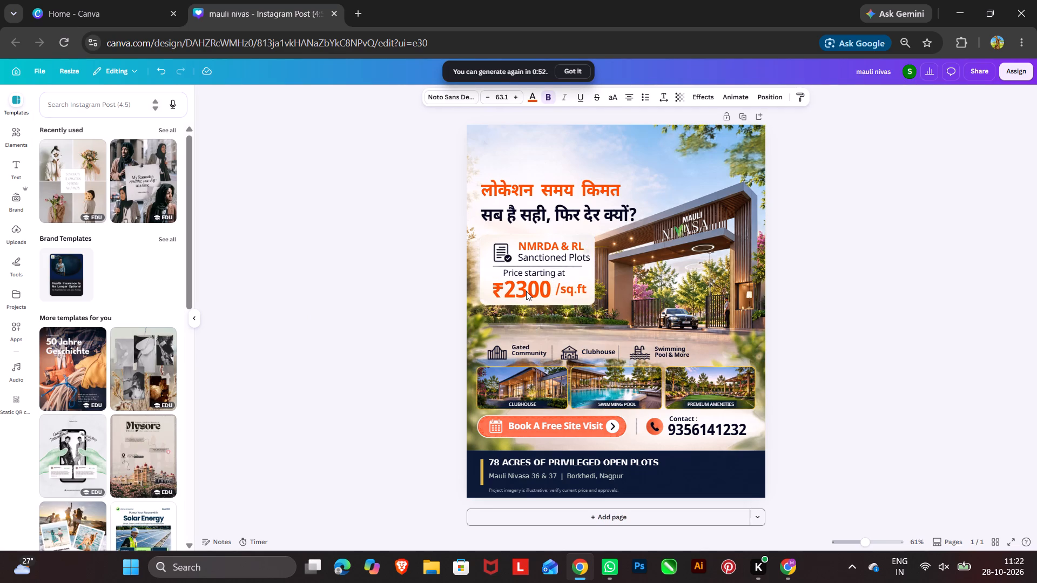
pyautogui.press('Left')
pyautogui.press('Left')
pyautogui.press('Left')
pyautogui.press('Left')
pyautogui.press('Left')
pyautogui.press('Left')
pyautogui.press('Left')
pyautogui.press('Left')
pyautogui.press('Left')
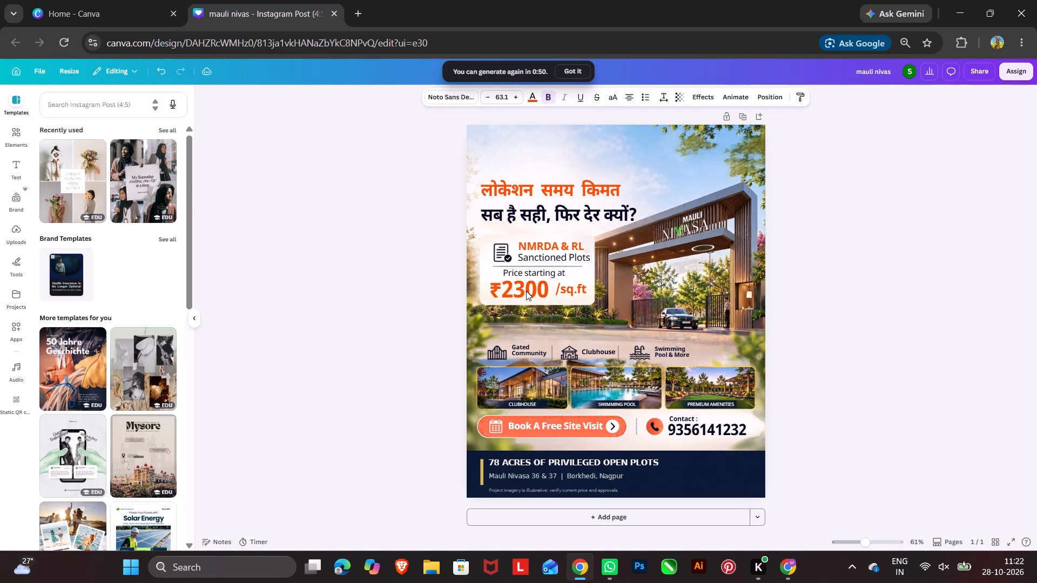
# Nudge the /sq.ft text slightly left so it sits closer to ₹2300 inside the price card.
pyautogui.click(563, 295)
pyautogui.press('Left')
pyautogui.press('Left')
pyautogui.press('Left')
pyautogui.press('Left')
pyautogui.press('Left')
pyautogui.press('Left')
pyautogui.press('Left')
pyautogui.press('Left')
pyautogui.press('Left')
pyautogui.press('Left')
pyautogui.press('Left')
pyautogui.press('Left')
pyautogui.press('Left')
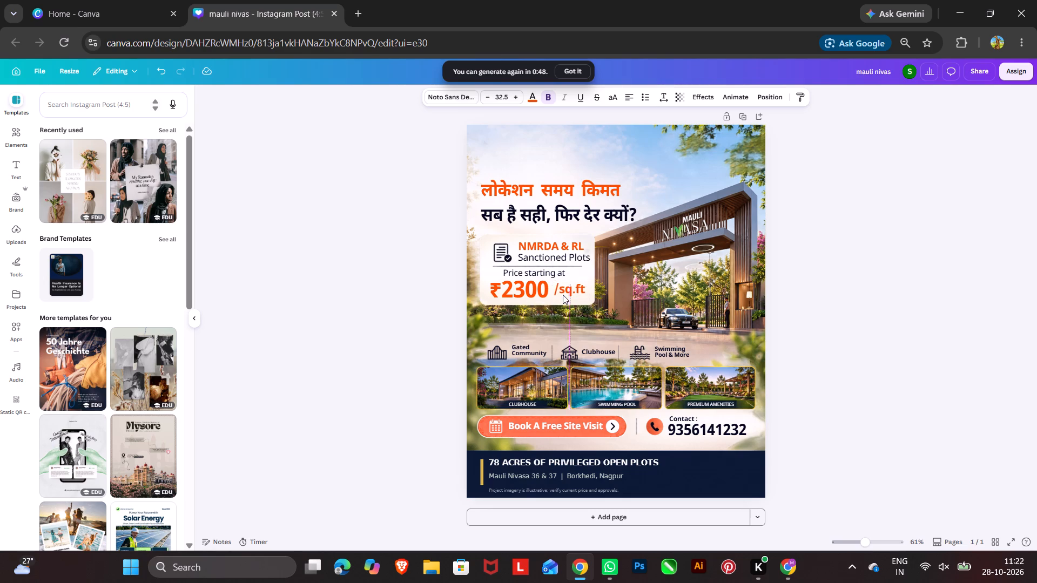
pyautogui.press('Right')
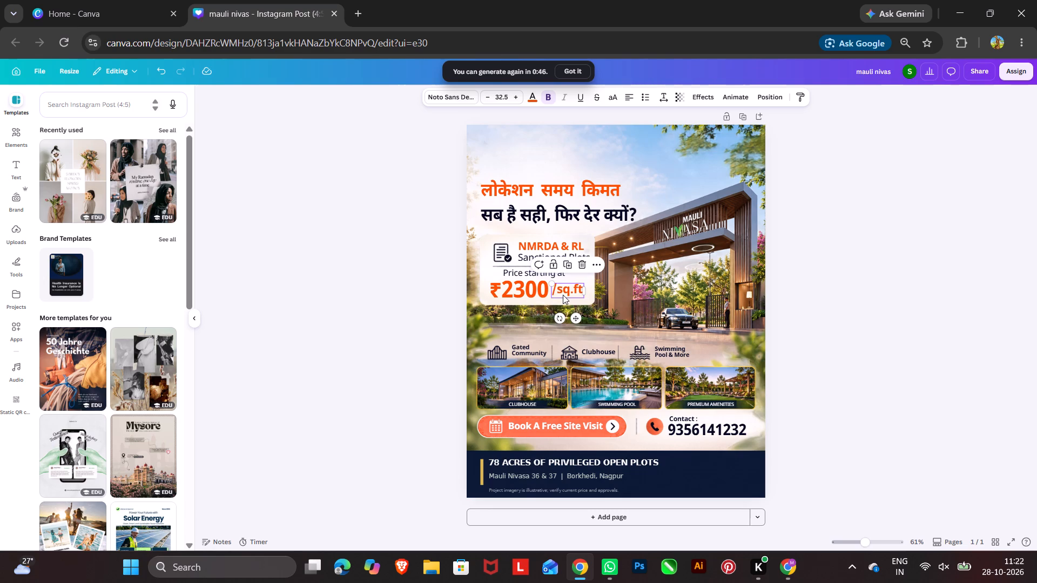
pyautogui.doubleClick(421, 306)
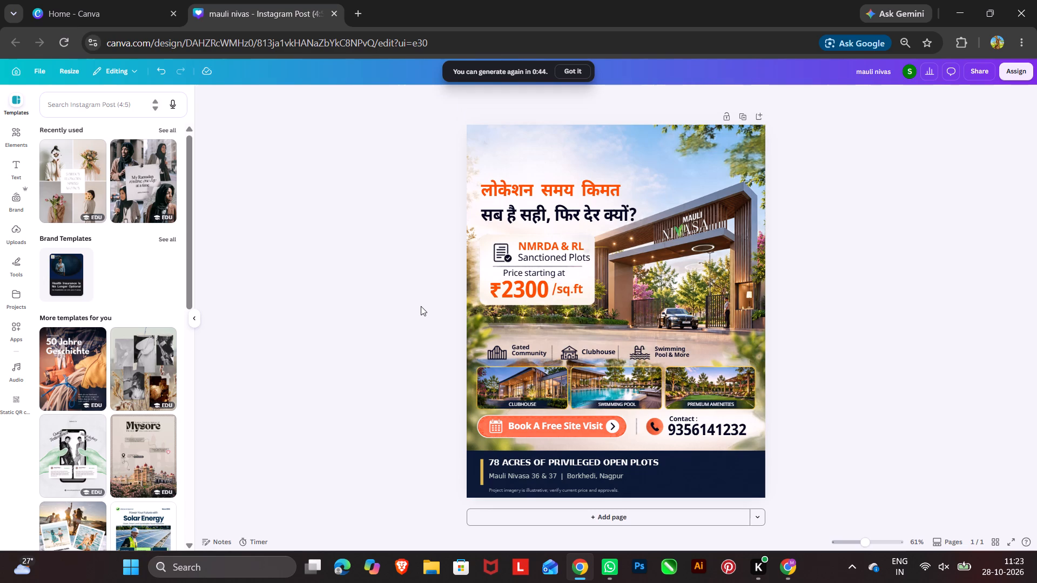
# Group all amenities-row elements: the Gated Community, Clubhouse and Swimming Pool & More icons and texts, plus both divider lines.
pyautogui.click(553, 352)
pyautogui.click(763, 101)
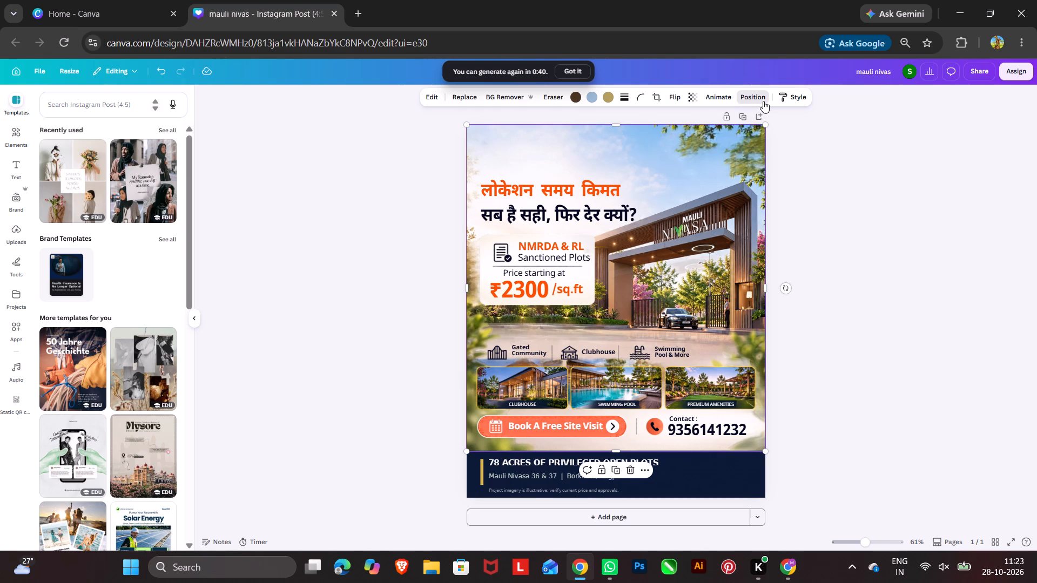
pyautogui.click(120, 303)
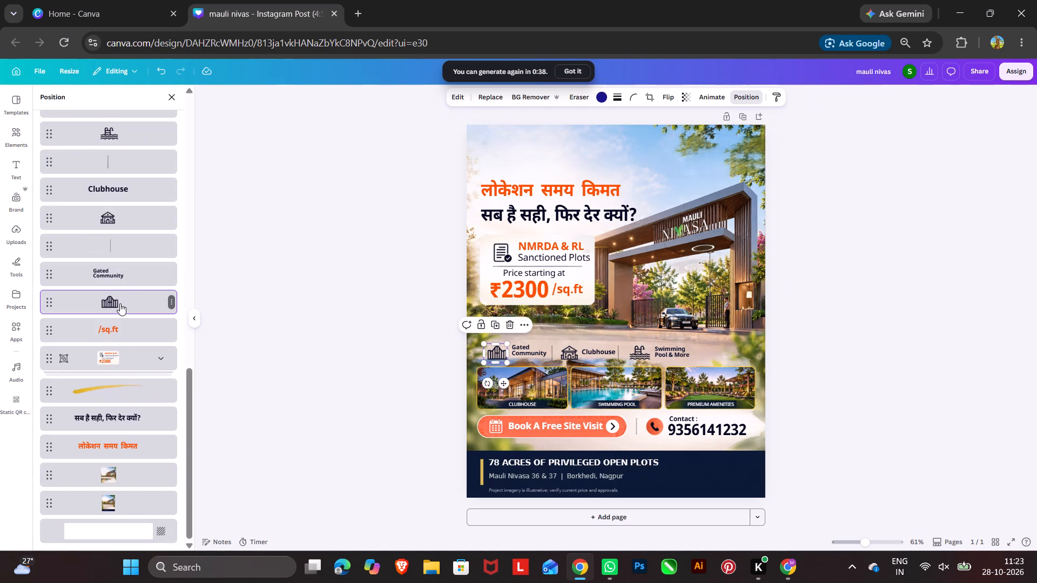
pyautogui.keyDown('ctrl'); pyautogui.click(125, 274); pyautogui.keyUp('ctrl')
pyautogui.keyDown('ctrl'); pyautogui.click(125, 249); pyautogui.keyUp('ctrl')
pyautogui.keyDown('ctrl'); pyautogui.click(122, 216); pyautogui.keyUp('ctrl')
pyautogui.keyDown('ctrl'); pyautogui.click(120, 185); pyautogui.keyUp('ctrl')
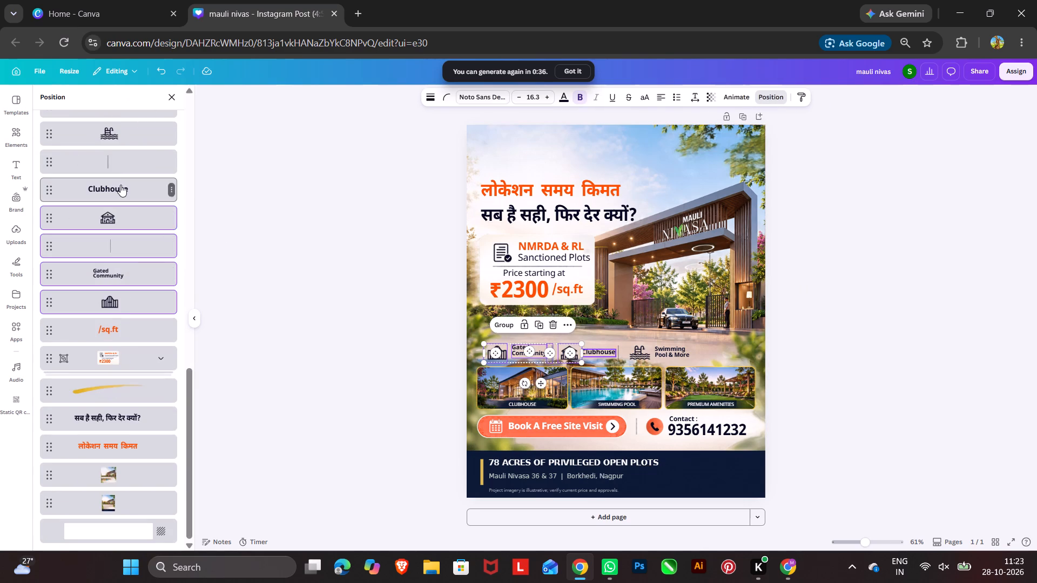
pyautogui.keyDown('ctrl'); pyautogui.click(120, 160); pyautogui.keyUp('ctrl')
pyautogui.keyDown('ctrl'); pyautogui.click(120, 138); pyautogui.keyUp('ctrl')
pyautogui.scroll(1, 126, 127)
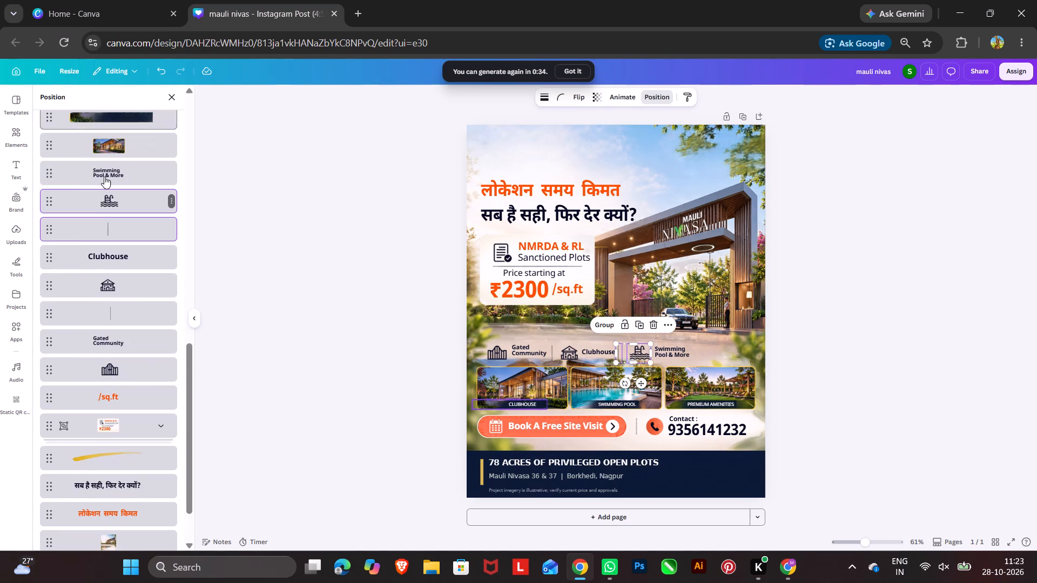
pyautogui.keyDown('ctrl'); pyautogui.click(110, 172); pyautogui.keyUp('ctrl')
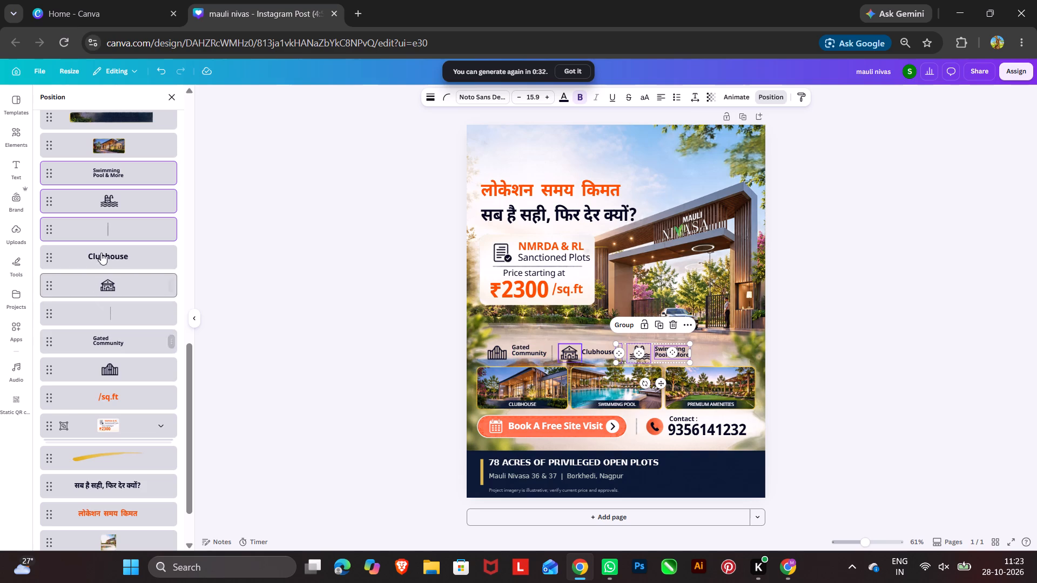
pyautogui.keyDown('ctrl'); pyautogui.click(120, 253); pyautogui.keyUp('ctrl')
pyautogui.keyDown('ctrl'); pyautogui.click(124, 283); pyautogui.keyUp('ctrl')
pyautogui.keyDown('ctrl'); pyautogui.click(125, 300); pyautogui.keyUp('ctrl')
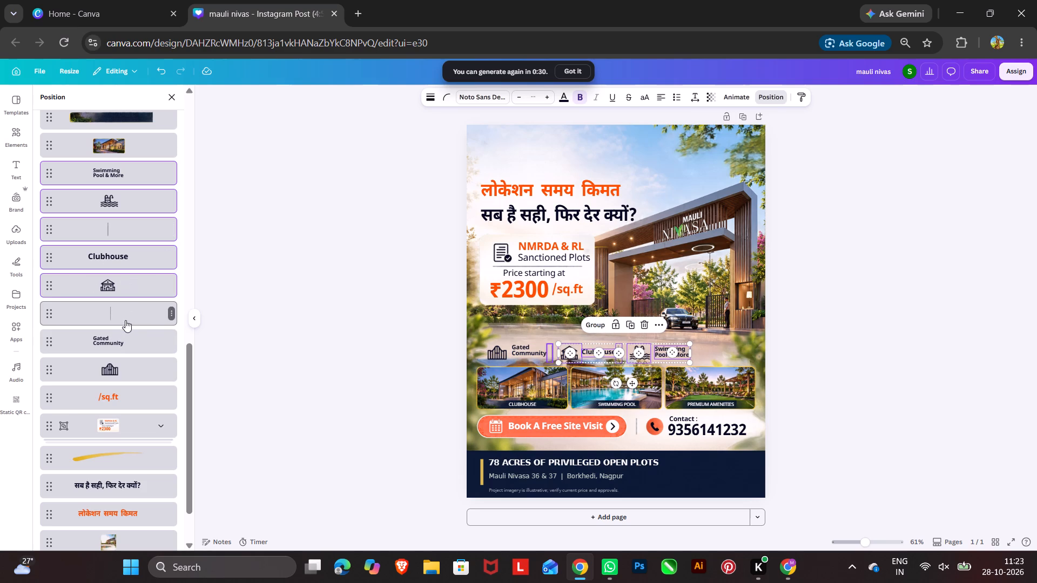
pyautogui.keyDown('ctrl'); pyautogui.click(125, 320); pyautogui.keyUp('ctrl')
pyautogui.keyDown('ctrl'); pyautogui.click(126, 342); pyautogui.keyUp('ctrl')
pyautogui.keyDown('ctrl'); pyautogui.click(121, 363); pyautogui.keyUp('ctrl')
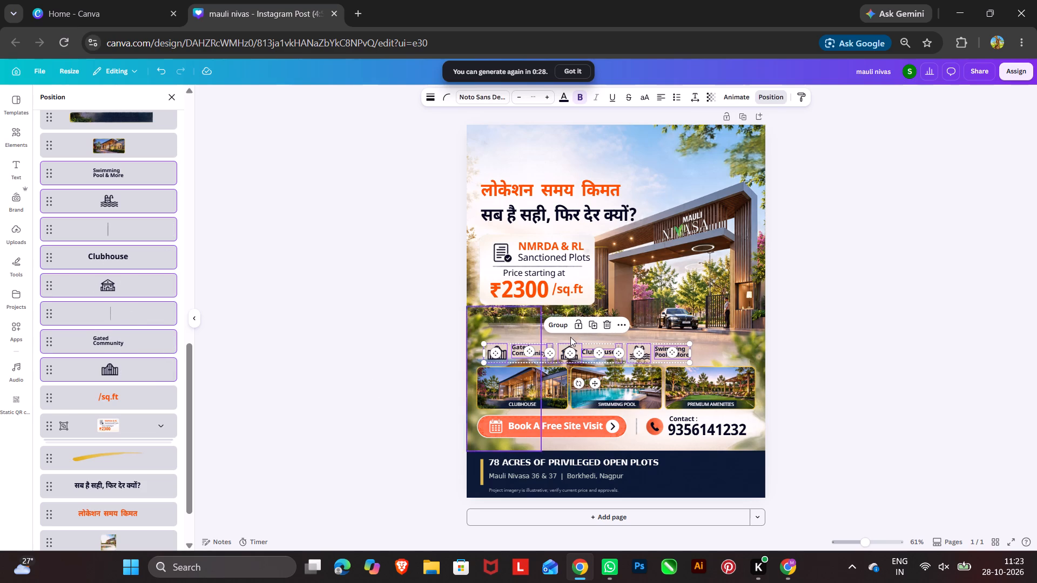
pyautogui.click(548, 324)
pyautogui.click(410, 348)
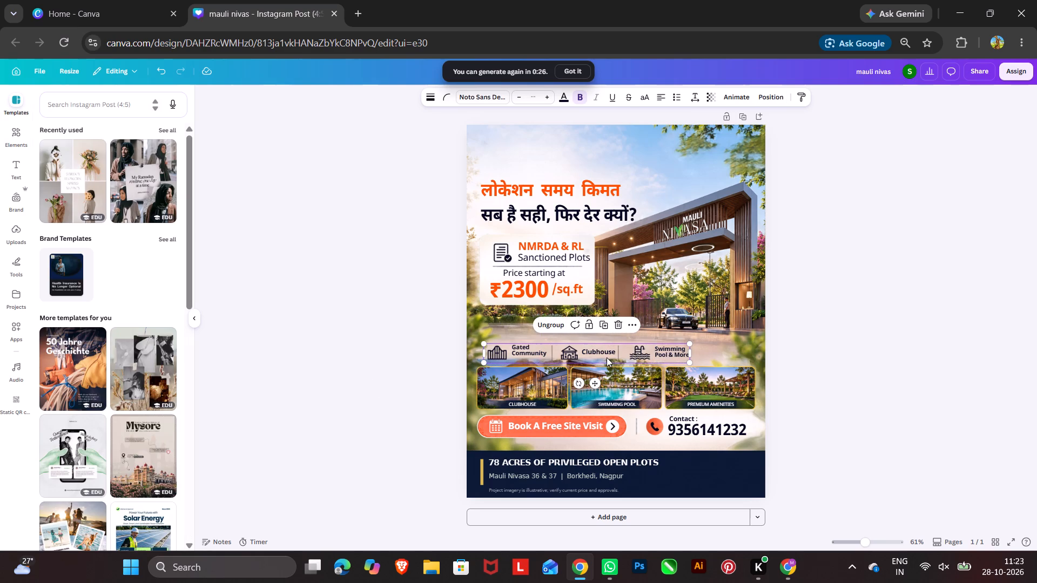
# Move the grouped amenities row up slightly, clear of the three photo thumbnails, and enlarge it a little proportionally.
pyautogui.moveTo(607, 356); pyautogui.dragTo(619, 342)
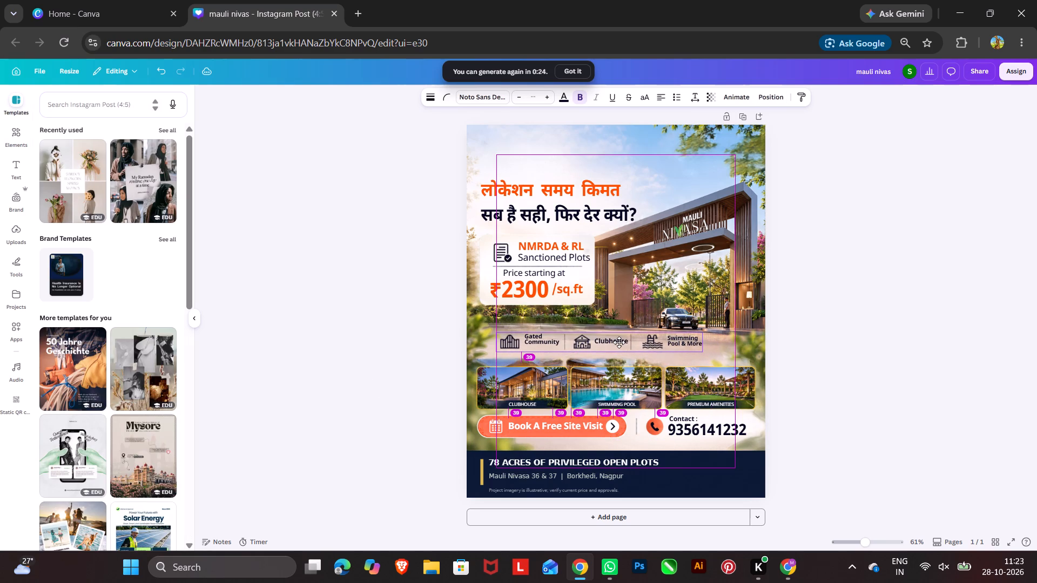
pyautogui.moveTo(619, 342); pyautogui.dragTo(618, 341)
pyautogui.moveTo(702, 349); pyautogui.dragTo(728, 374)
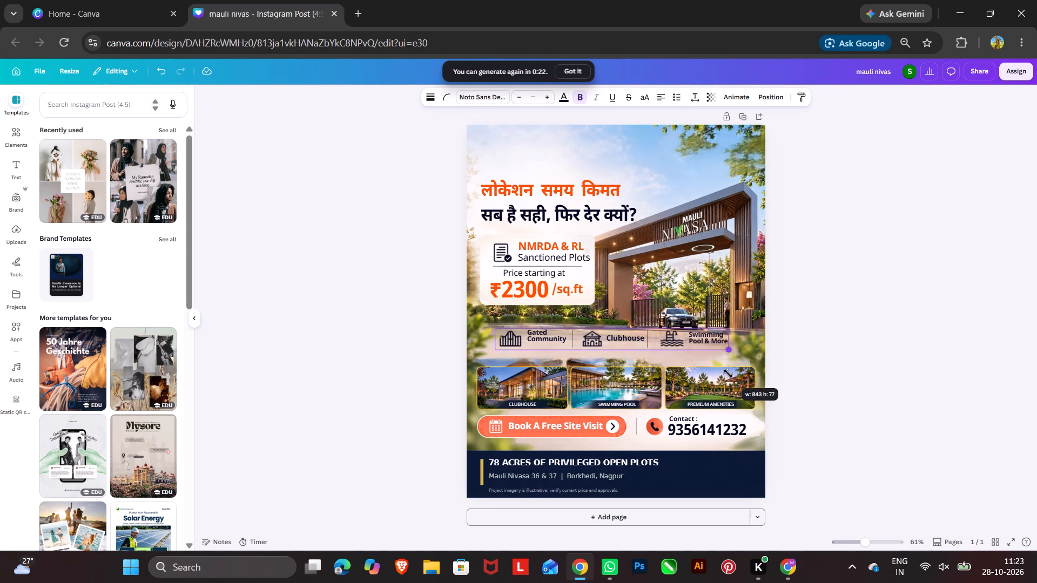
pyautogui.moveTo(728, 374); pyautogui.dragTo(681, 367)
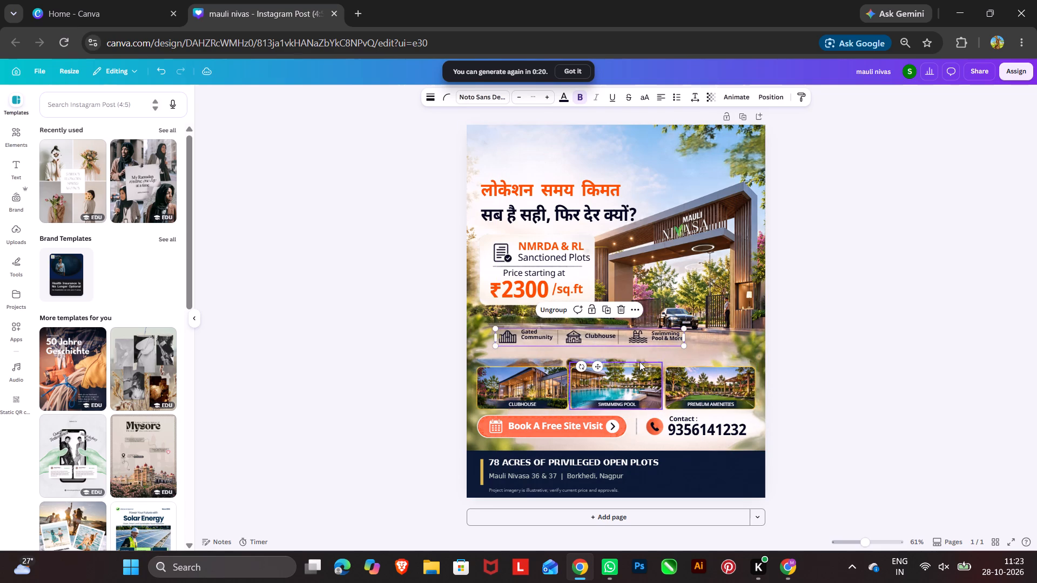
pyautogui.moveTo(605, 342); pyautogui.dragTo(626, 349)
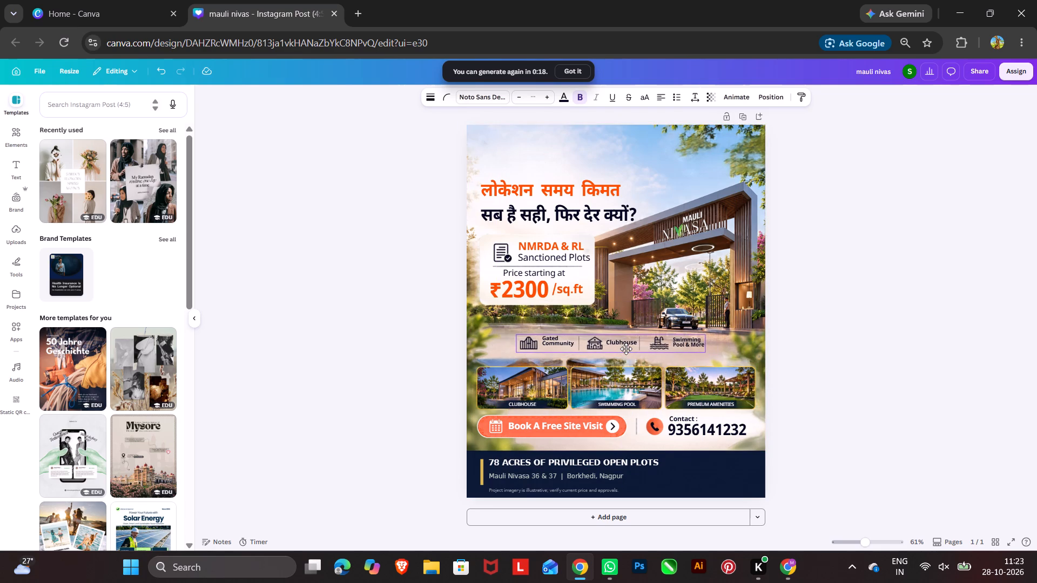
pyautogui.moveTo(626, 349); pyautogui.dragTo(629, 351)
pyautogui.moveTo(522, 336); pyautogui.dragTo(510, 337)
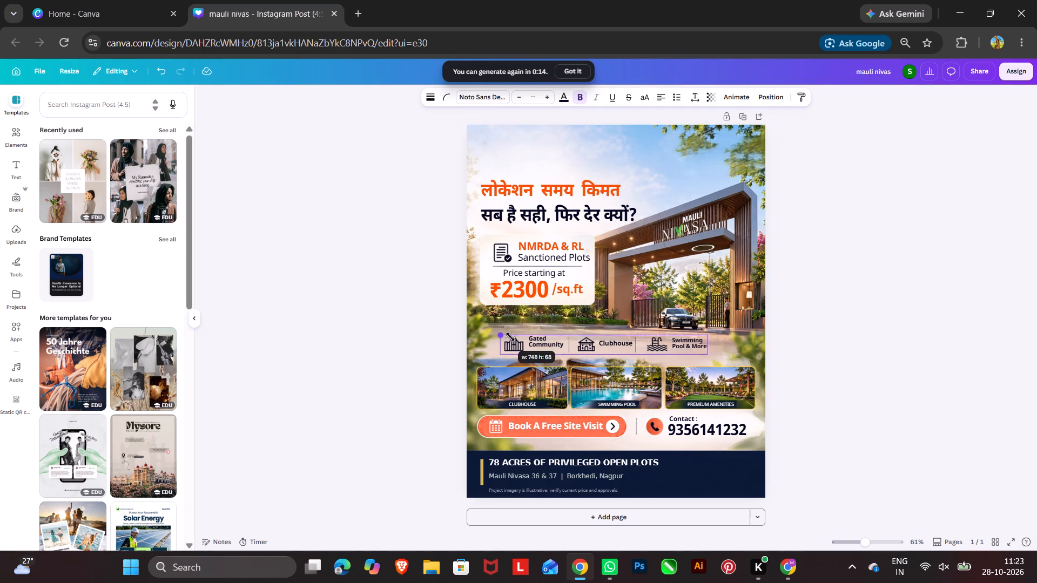
pyautogui.moveTo(510, 337); pyautogui.dragTo(511, 337)
pyautogui.moveTo(705, 353); pyautogui.dragTo(720, 365)
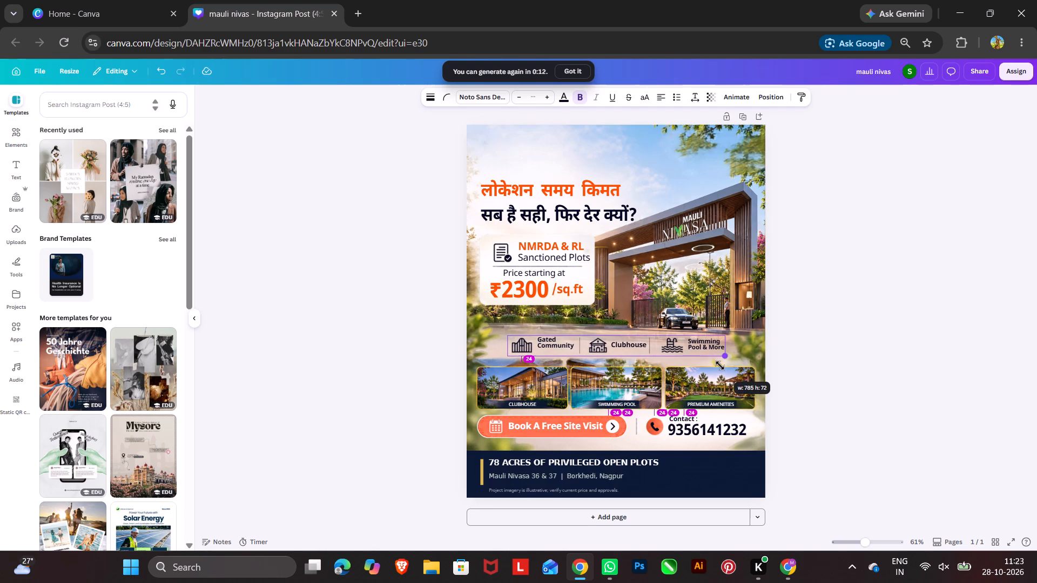
pyautogui.moveTo(720, 365); pyautogui.dragTo(717, 365)
pyautogui.click(507, 336)
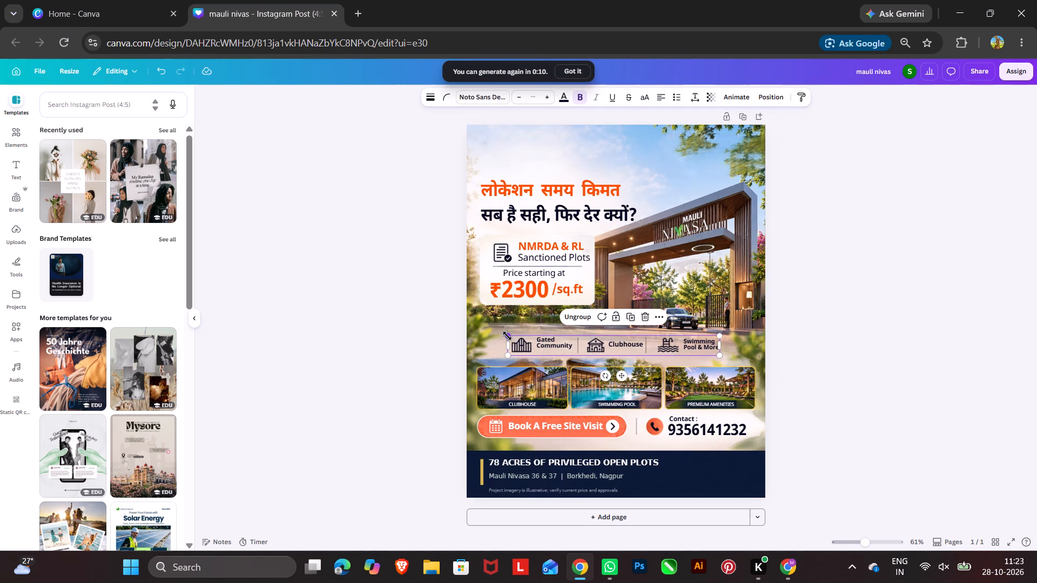
# Align the amenities group to the horizontal centre of the page.
pyautogui.rightClick(599, 339)
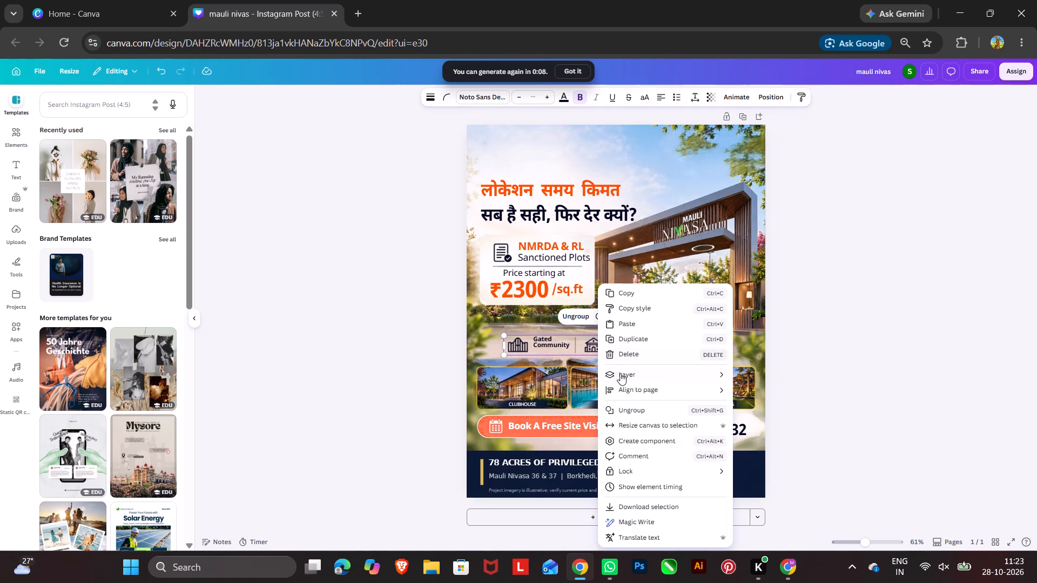
pyautogui.click(625, 389)
pyautogui.click(759, 409)
pyautogui.doubleClick(841, 361)
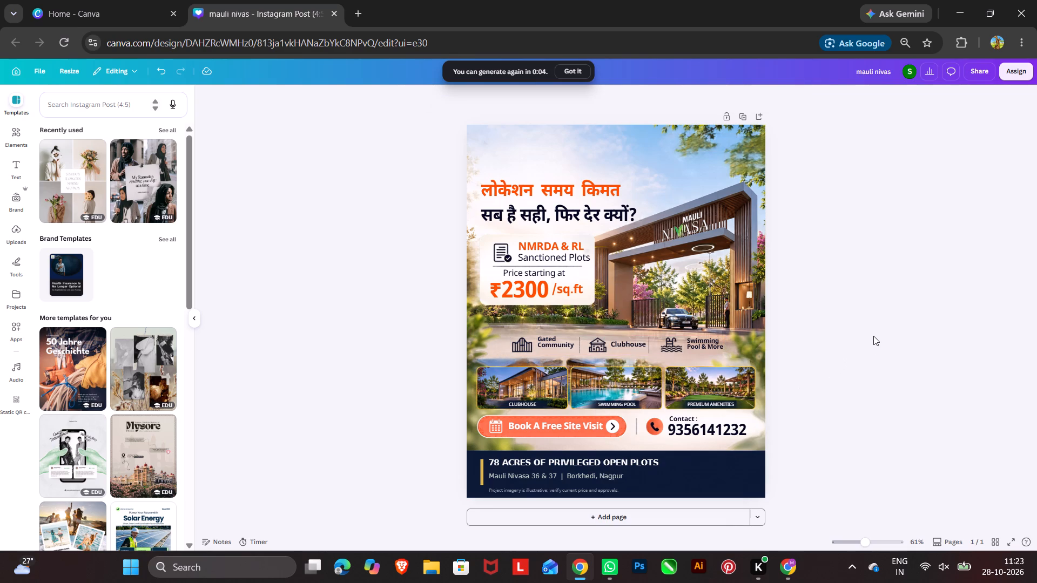
# Apply the Outline shadow effect to the background image of the ₹2300 price card.
pyautogui.click(587, 305)
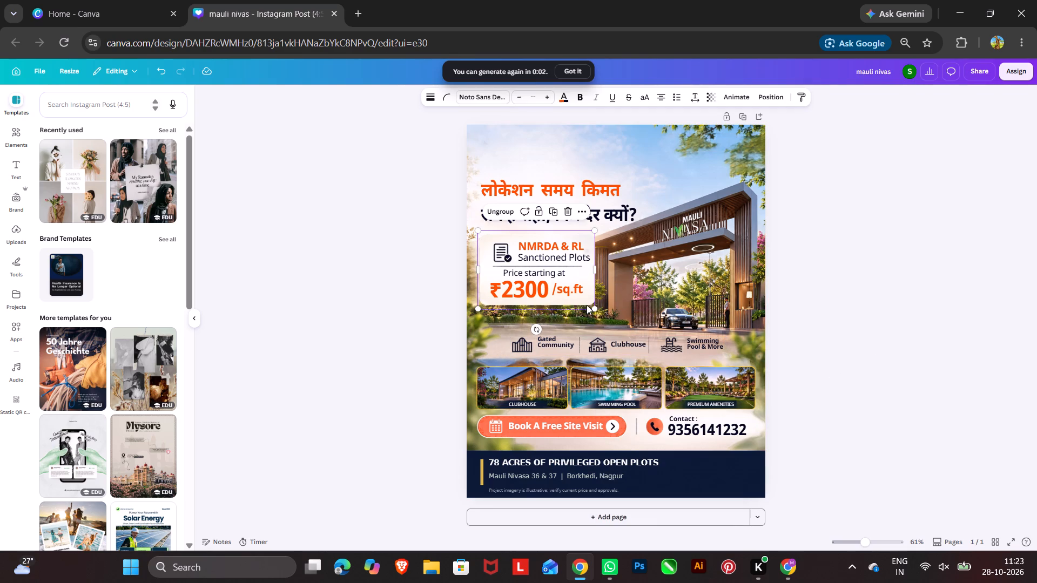
pyautogui.click(431, 99)
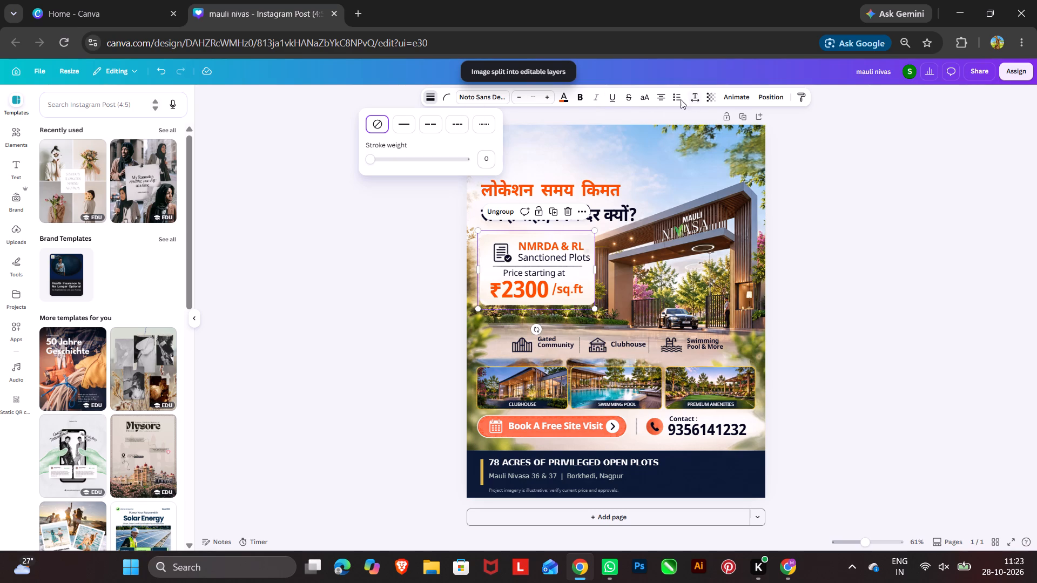
pyautogui.click(482, 241)
pyautogui.click(445, 98)
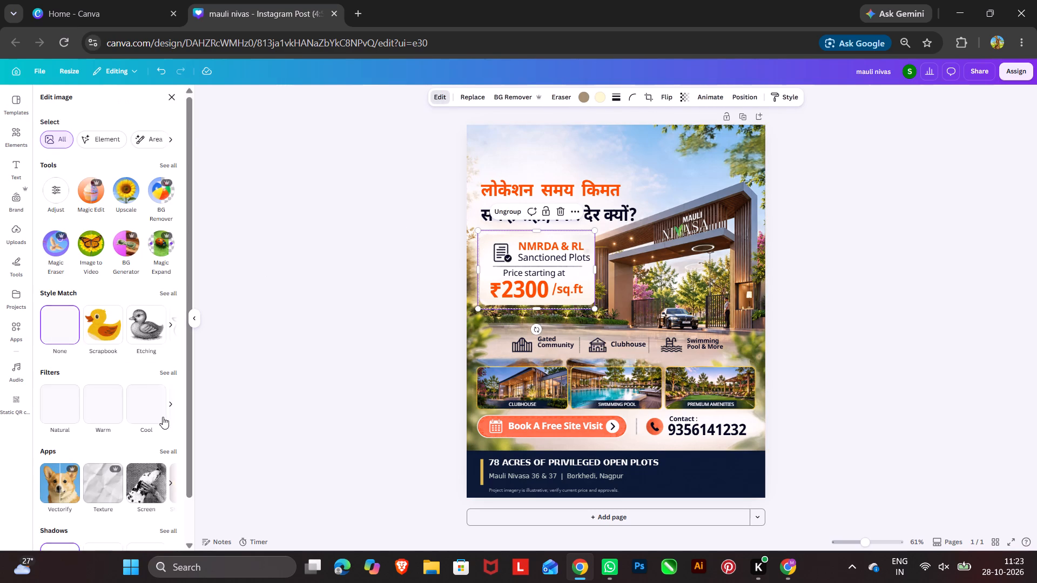
pyautogui.scroll(-5, 112, 485)
pyautogui.click(170, 514)
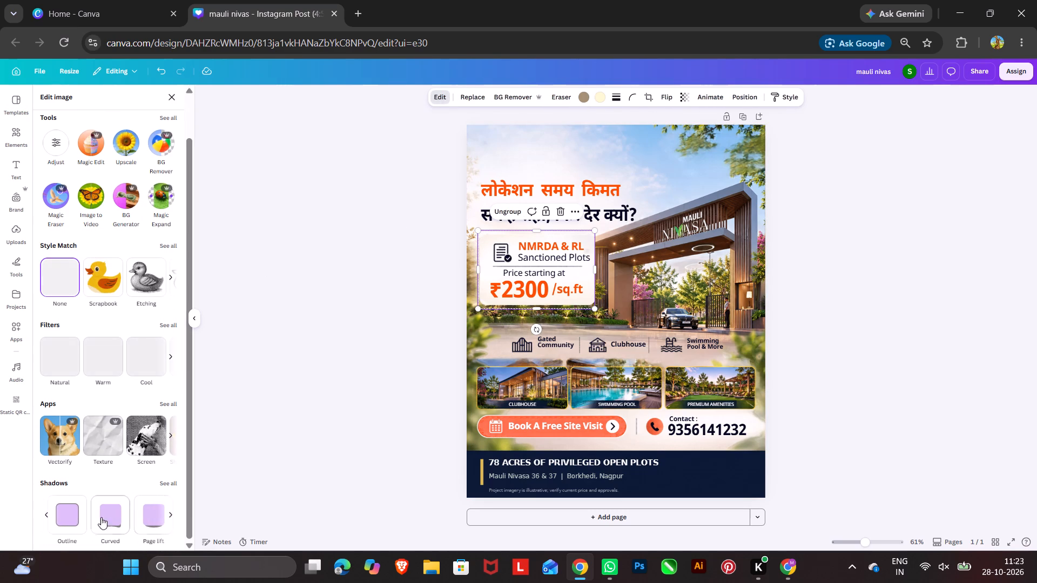
pyautogui.click(72, 514)
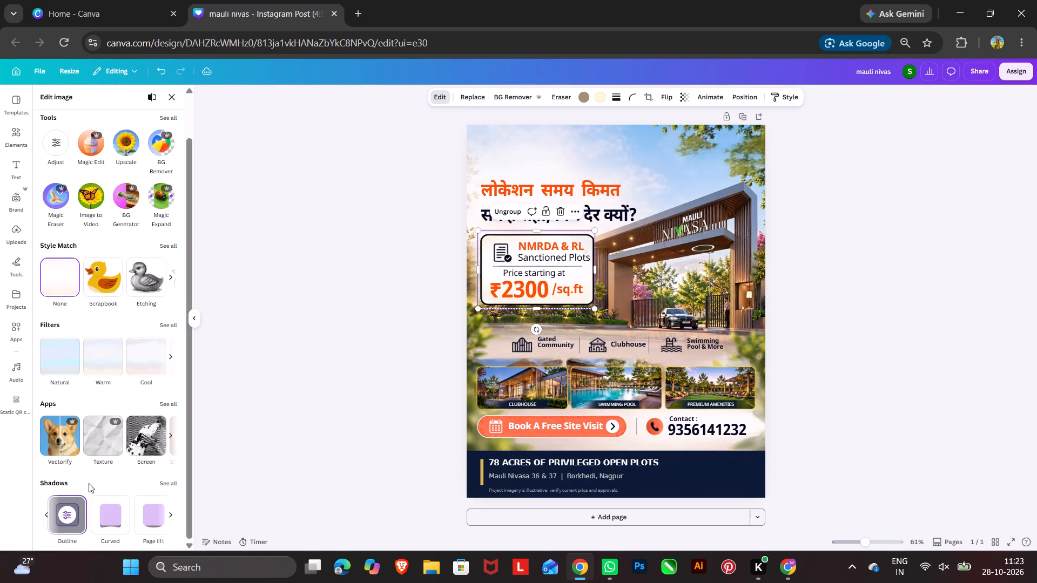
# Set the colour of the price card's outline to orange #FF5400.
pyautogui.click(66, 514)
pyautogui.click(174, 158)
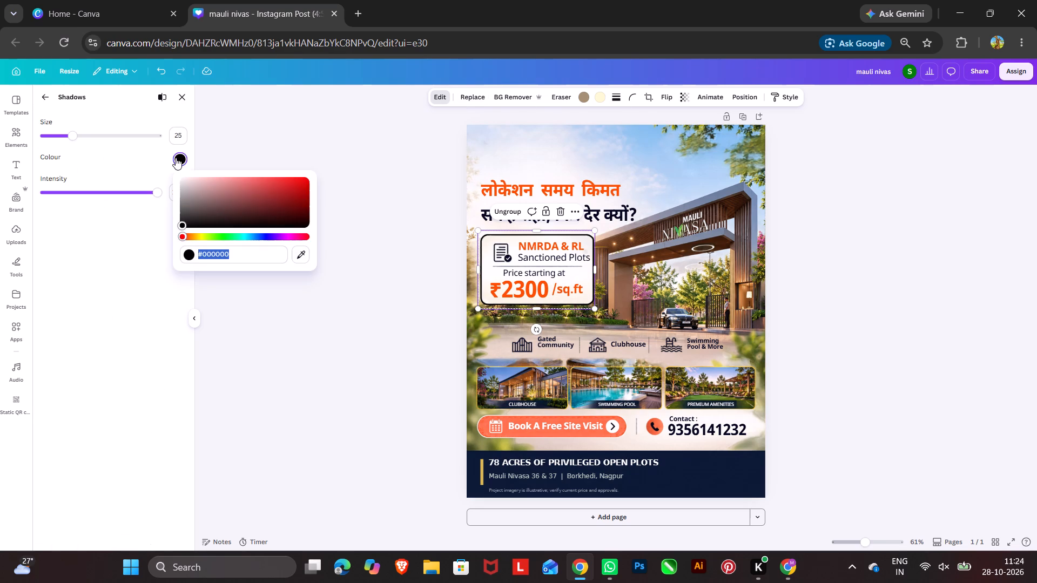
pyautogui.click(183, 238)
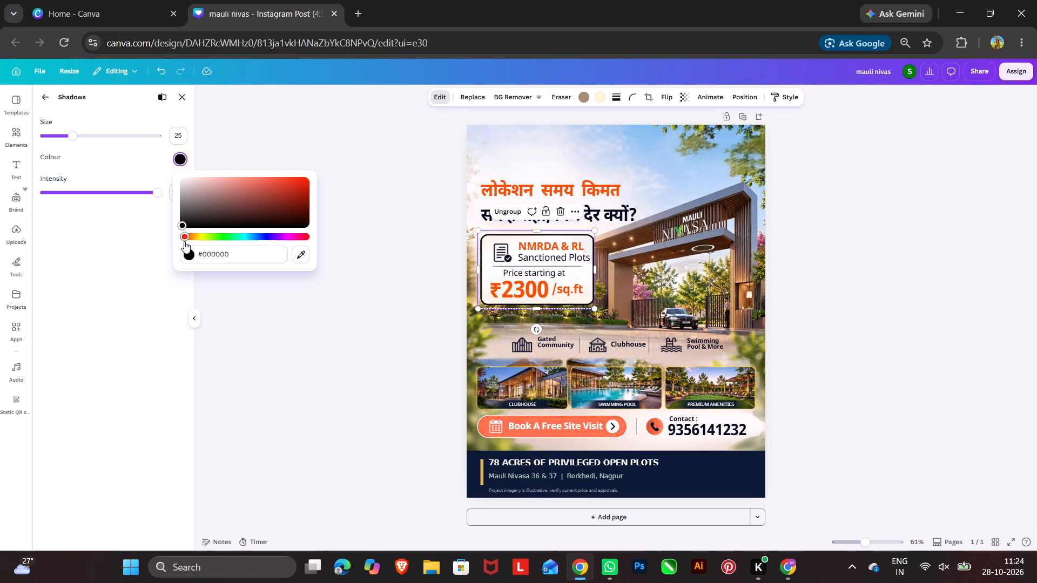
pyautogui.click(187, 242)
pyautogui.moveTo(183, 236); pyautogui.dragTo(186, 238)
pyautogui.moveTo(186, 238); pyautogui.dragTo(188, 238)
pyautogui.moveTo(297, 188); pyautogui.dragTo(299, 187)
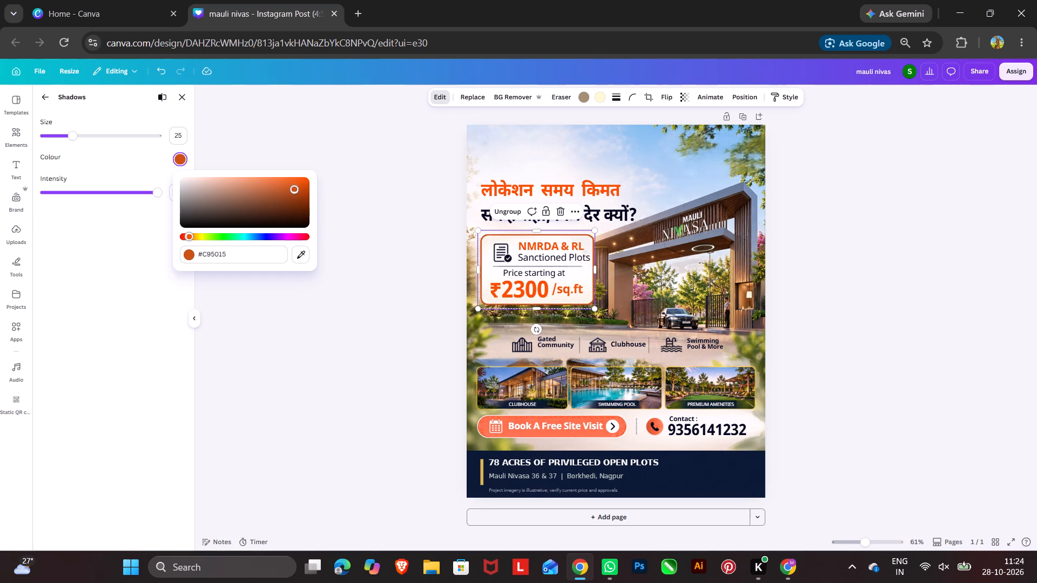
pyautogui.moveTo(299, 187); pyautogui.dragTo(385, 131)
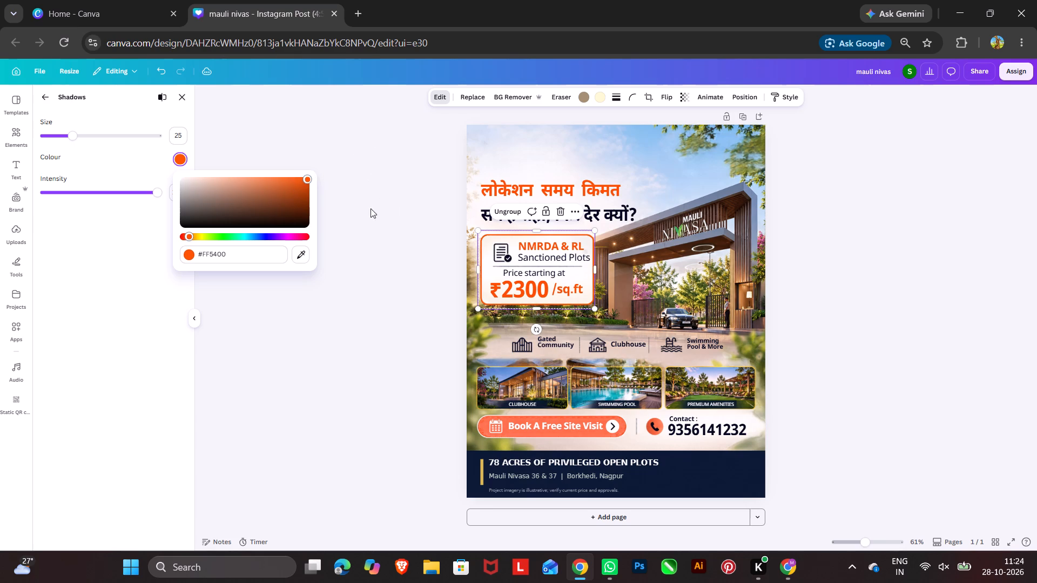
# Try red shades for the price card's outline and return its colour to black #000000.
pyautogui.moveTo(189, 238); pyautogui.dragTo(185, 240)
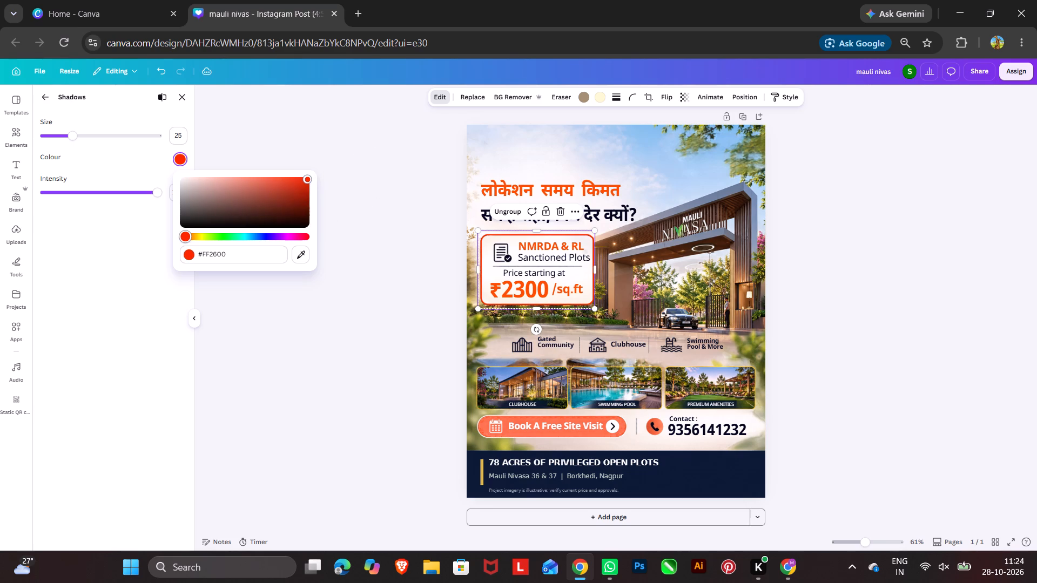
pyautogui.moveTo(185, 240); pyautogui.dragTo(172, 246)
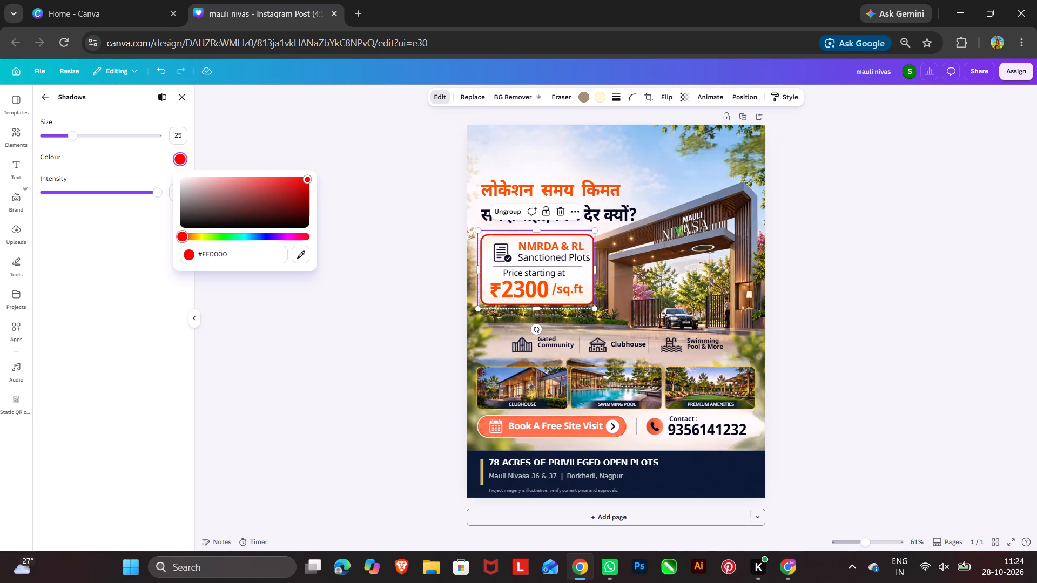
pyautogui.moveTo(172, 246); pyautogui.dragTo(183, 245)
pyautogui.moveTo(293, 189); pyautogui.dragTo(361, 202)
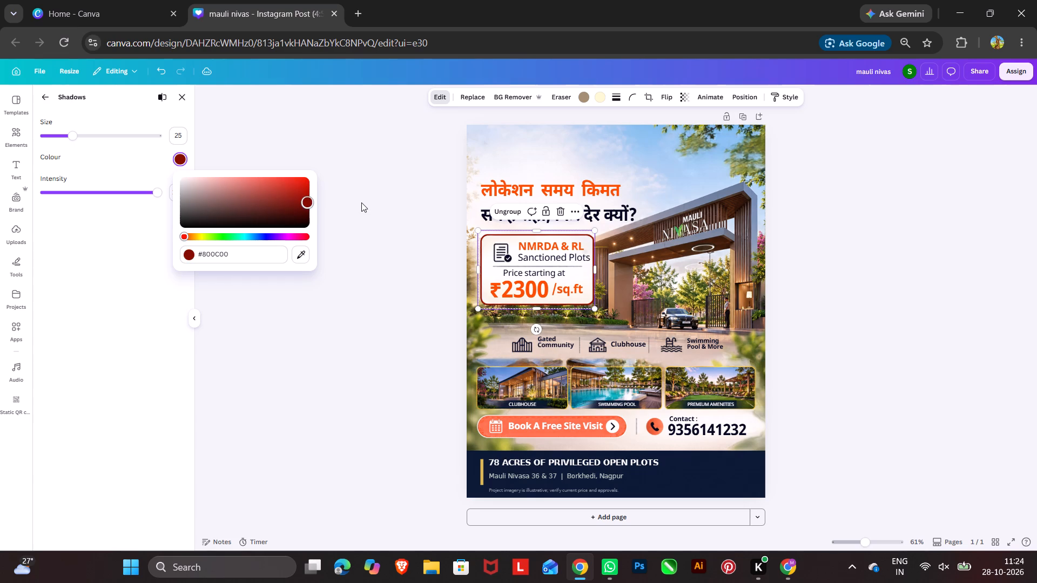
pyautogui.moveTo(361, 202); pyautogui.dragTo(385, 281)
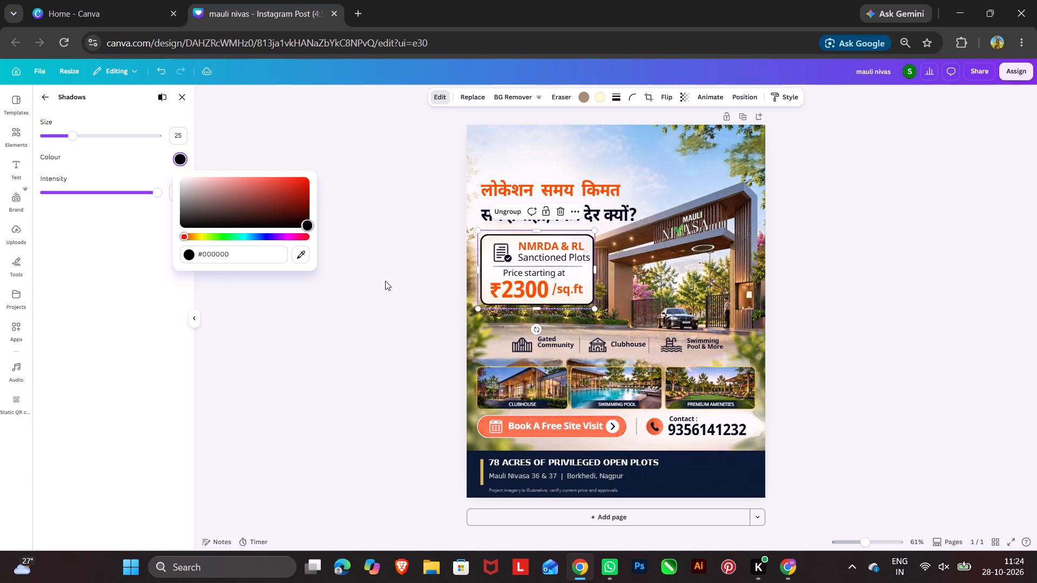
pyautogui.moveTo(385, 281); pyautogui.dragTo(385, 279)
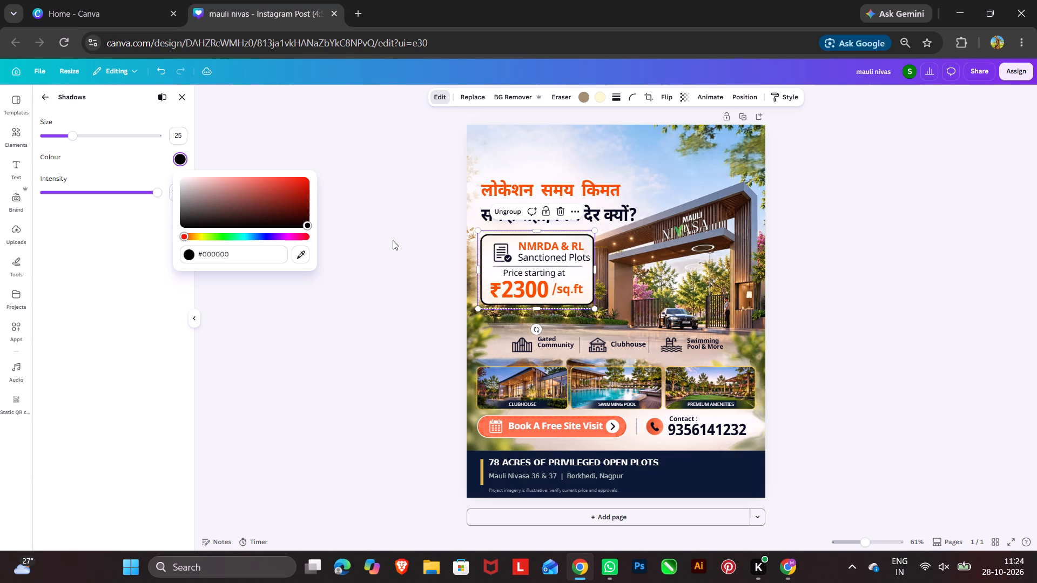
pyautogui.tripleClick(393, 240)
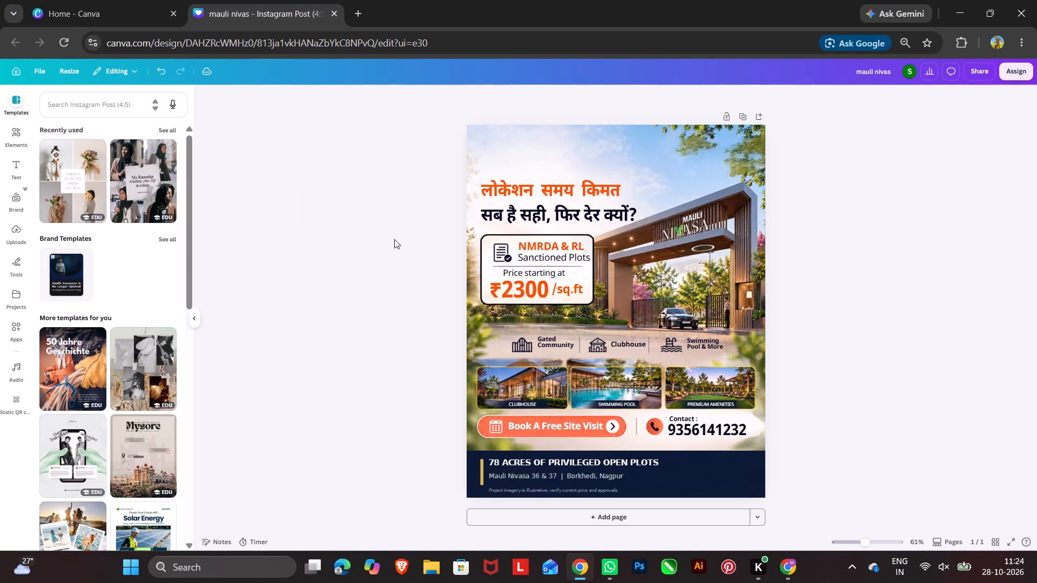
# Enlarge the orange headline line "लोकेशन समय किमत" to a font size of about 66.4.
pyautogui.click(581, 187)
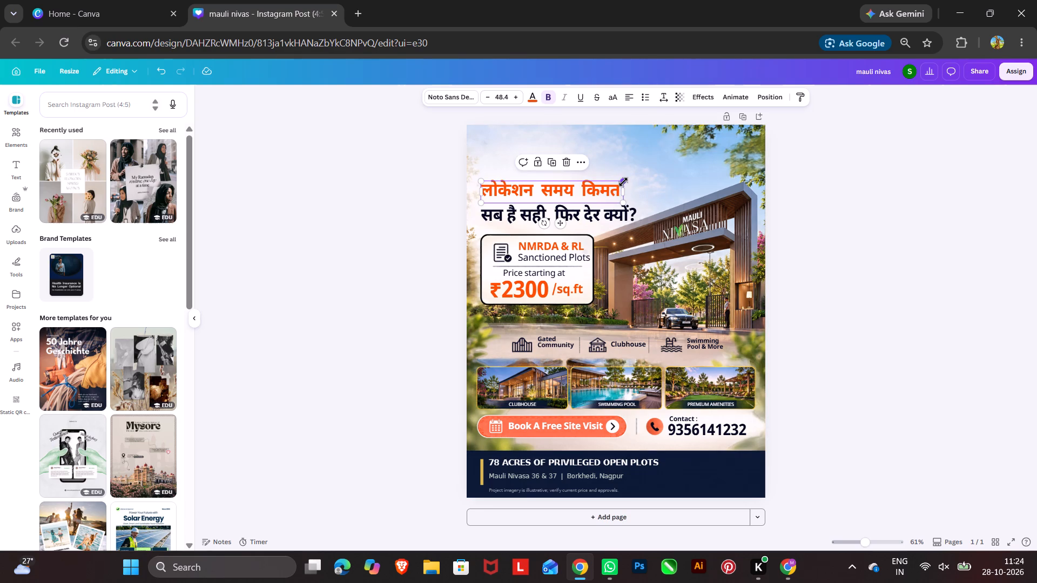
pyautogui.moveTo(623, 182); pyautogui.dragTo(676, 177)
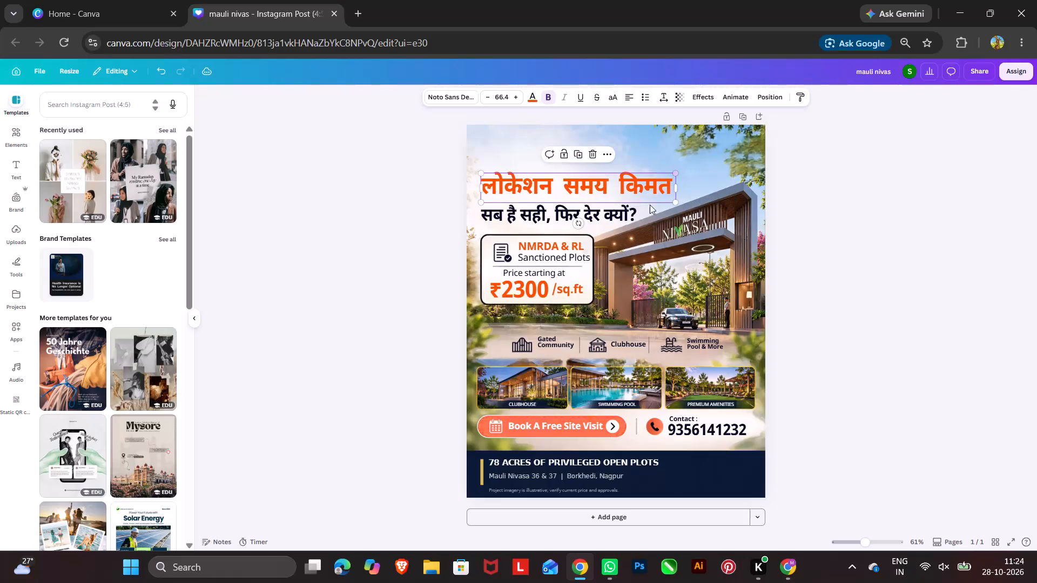
# Shrink the second headline line "सब है सही, फिर देर क्यों?" to a font size of about 39.9.
pyautogui.click(617, 216)
pyautogui.moveTo(642, 230); pyautogui.dragTo(614, 225)
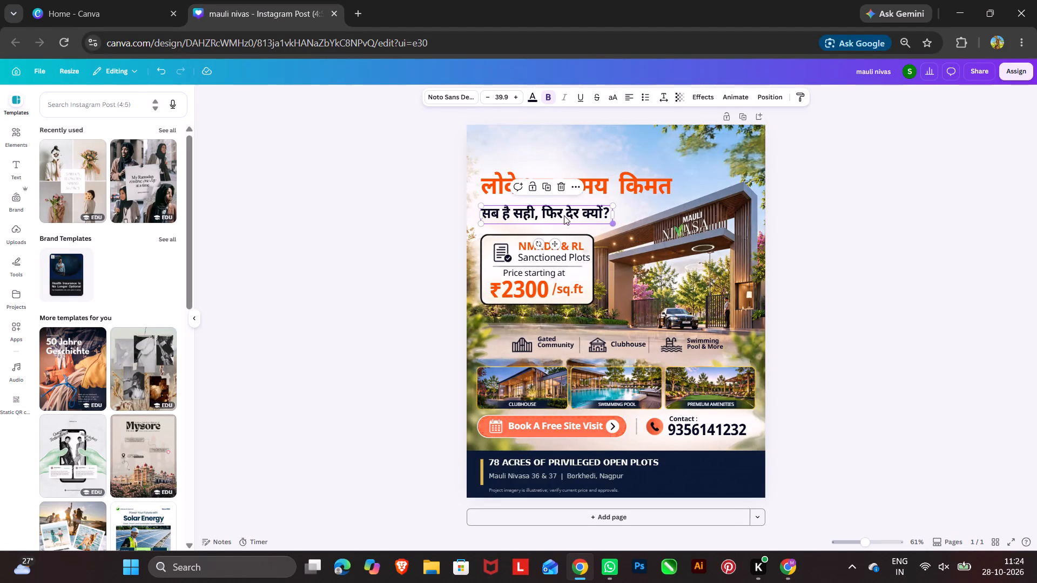
# Move the orange headline line down near the second line, resize it to about 57.8 and line up their left edges.
pyautogui.moveTo(497, 186); pyautogui.dragTo(495, 194)
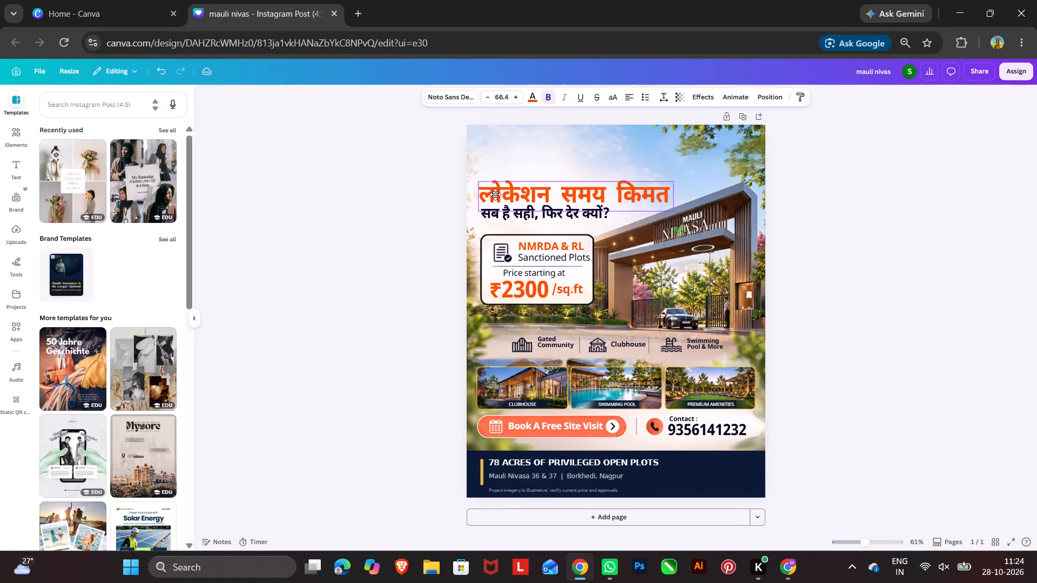
pyautogui.moveTo(495, 194); pyautogui.dragTo(495, 194)
pyautogui.moveTo(676, 179); pyautogui.dragTo(655, 184)
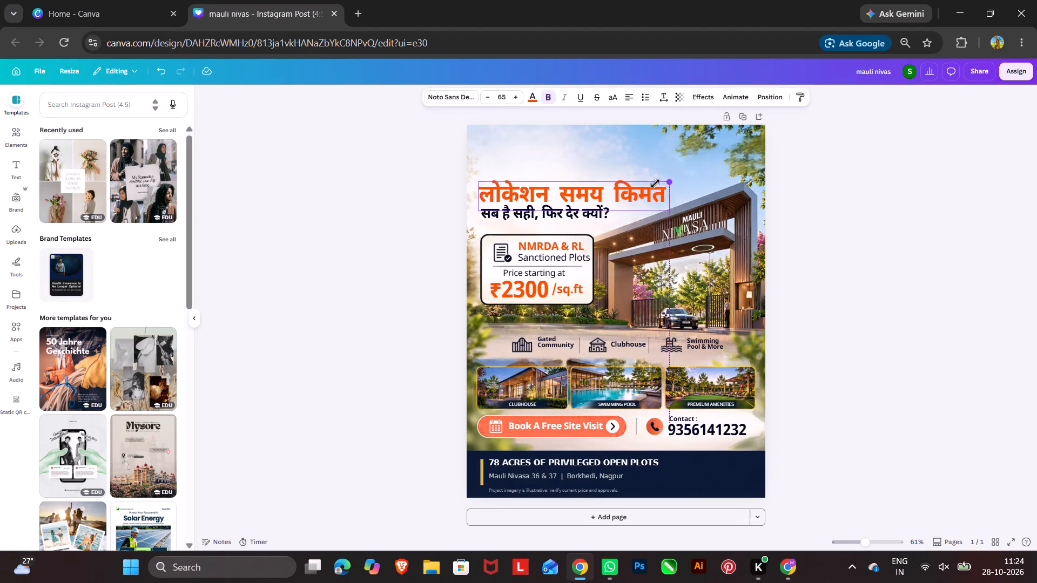
pyautogui.moveTo(655, 184); pyautogui.dragTo(651, 185)
pyautogui.click(621, 192)
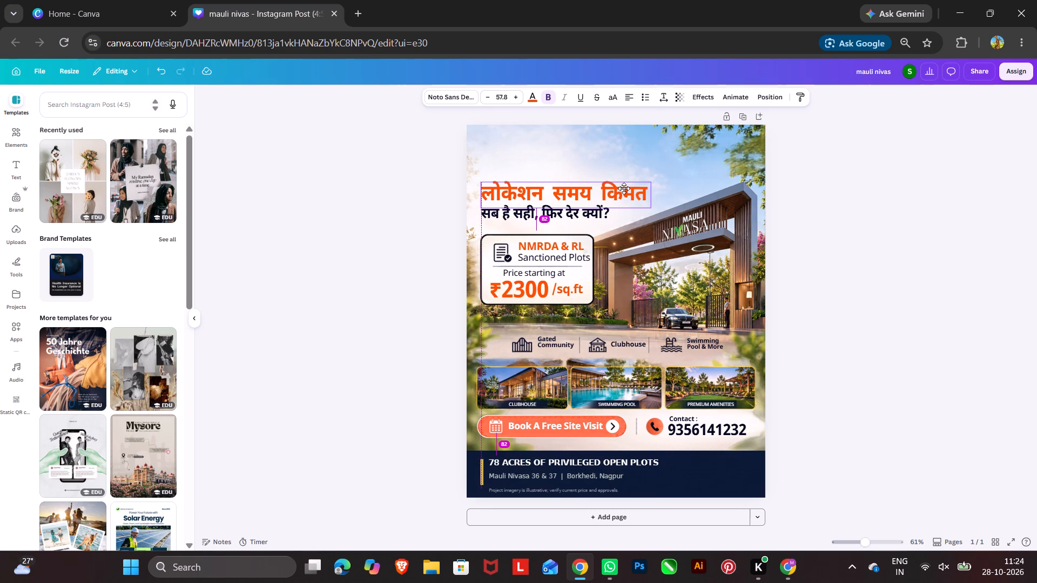
pyautogui.tripleClick(394, 244)
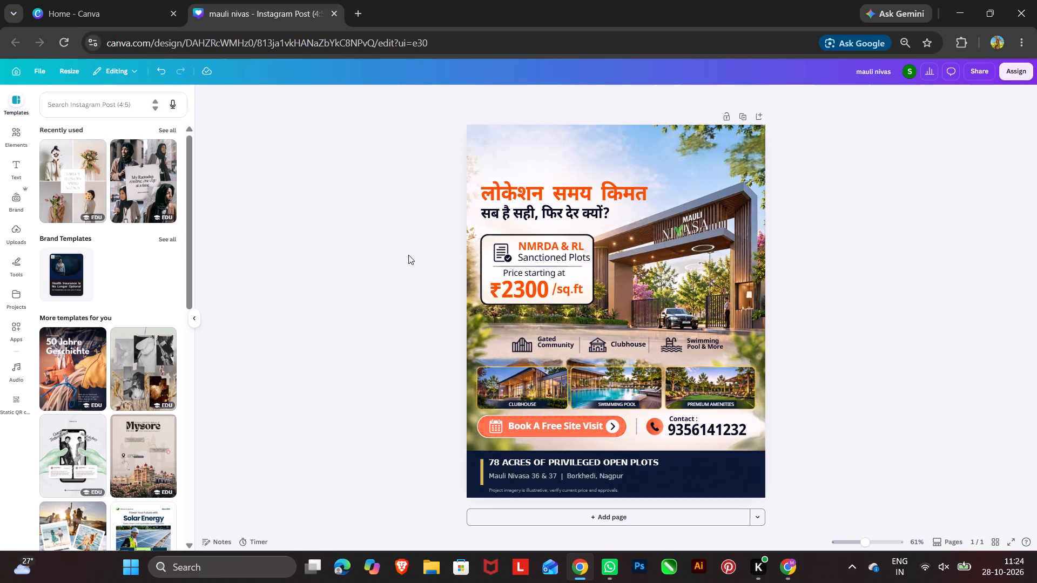
# Move the second headline line "सब है सही, फिर देर क्यों?" slightly down, closer to the price card.
pyautogui.moveTo(530, 213); pyautogui.dragTo(532, 219)
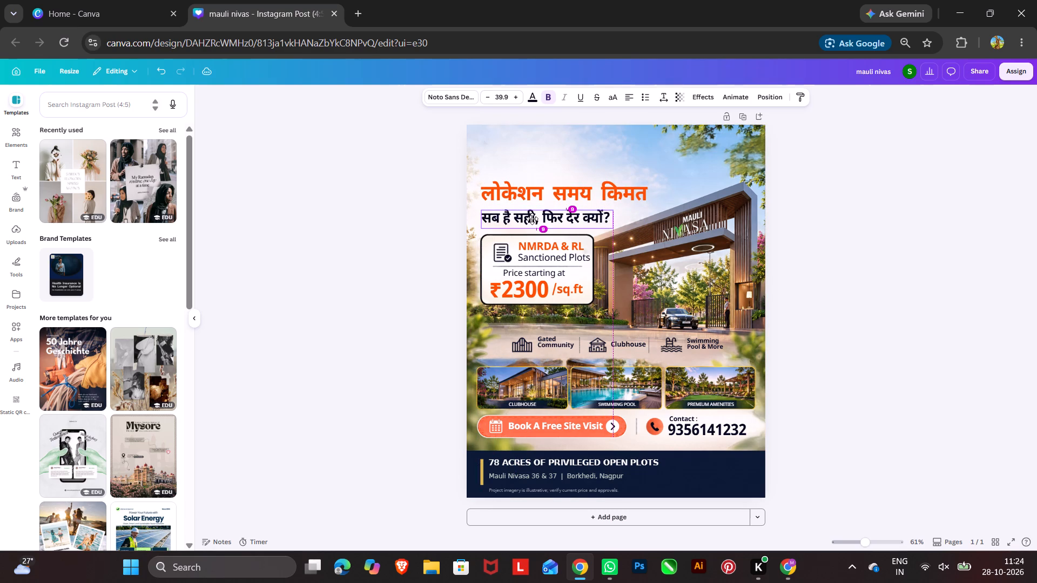
pyautogui.moveTo(532, 219); pyautogui.dragTo(530, 220)
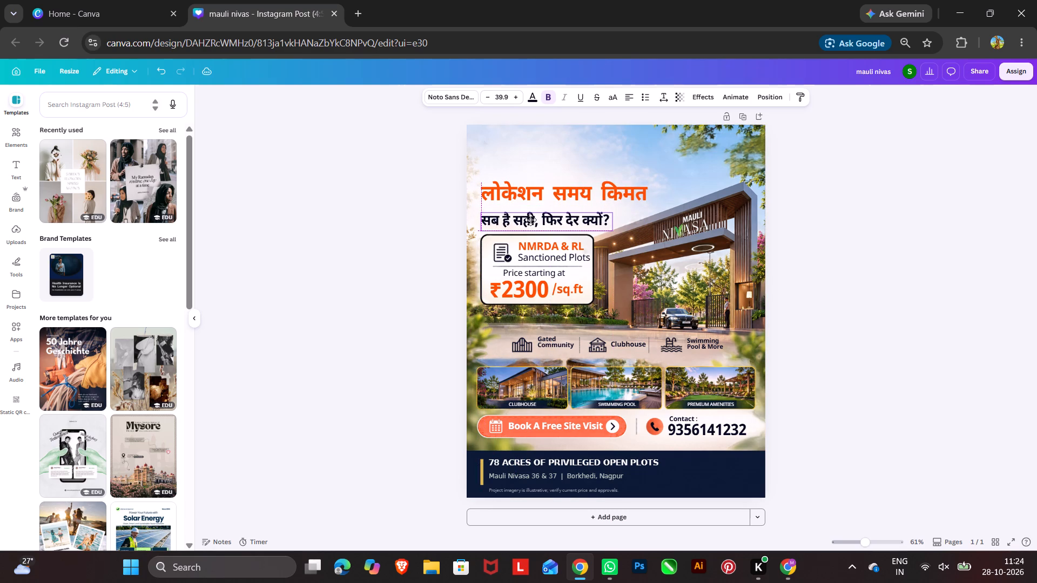
pyautogui.moveTo(530, 220); pyautogui.dragTo(530, 220)
# Nudge the orange headline line slightly left and down so it sits just above the second line.
pyautogui.click(499, 191)
pyautogui.press('Left')
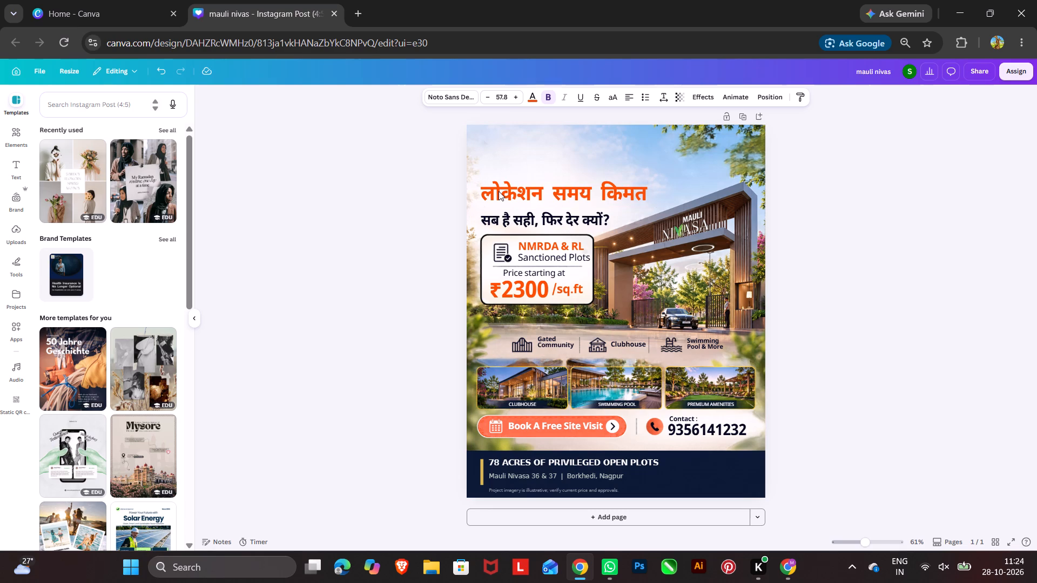
pyautogui.press('Left')
pyautogui.press('Down')
pyautogui.press('Down')
pyautogui.press('Down')
pyautogui.press('Down')
pyautogui.press('Down')
pyautogui.press('Down')
pyautogui.press('Down')
pyautogui.press('Down')
pyautogui.press('Down')
pyautogui.press('Down')
pyautogui.press('Down')
pyautogui.press('Down')
pyautogui.press('Down')
pyautogui.press('Down')
pyautogui.press('Down')
pyautogui.press('Down')
pyautogui.press('Down')
pyautogui.press('Down')
pyautogui.press('Down')
pyautogui.press('Down')
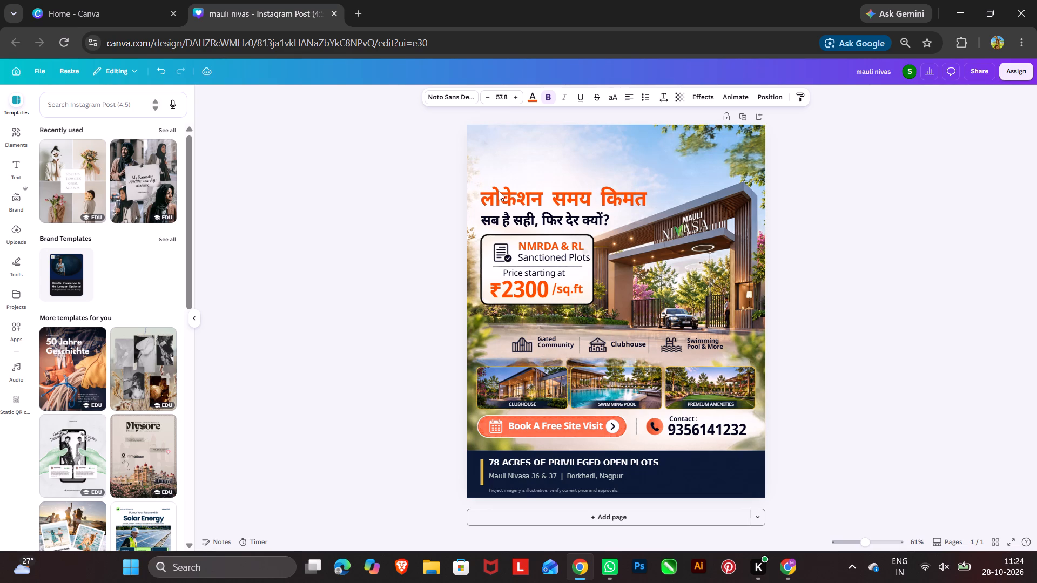
# Shorten the entrance gate photo from its lower edge so it ends just below the amenity icon row, above the three amenity photos.
pyautogui.click(401, 203)
pyautogui.moveTo(401, 203); pyautogui.dragTo(406, 203)
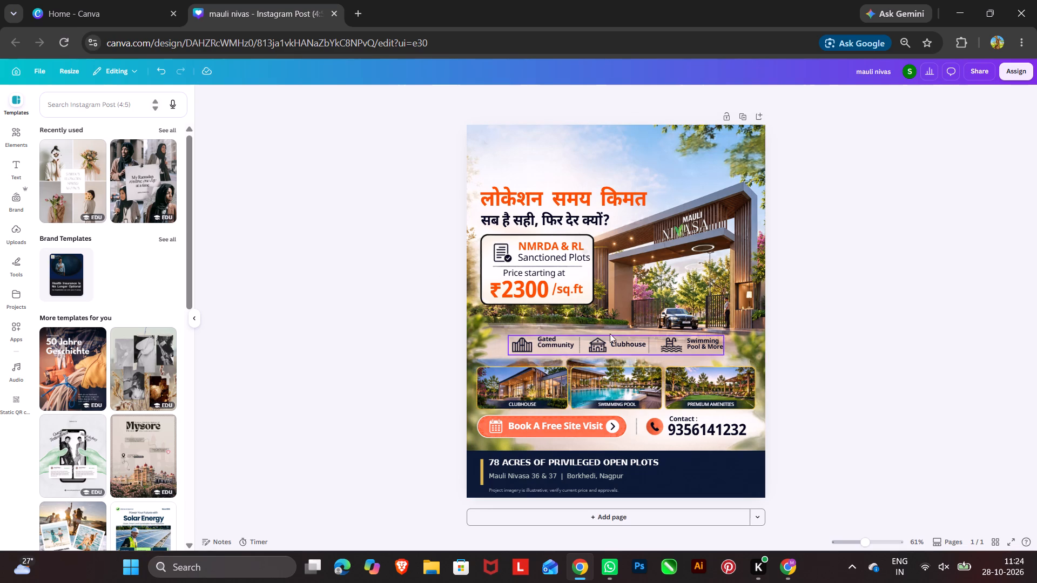
pyautogui.click(643, 279)
pyautogui.moveTo(615, 451); pyautogui.dragTo(623, 338)
pyautogui.moveTo(623, 334); pyautogui.dragTo(624, 372)
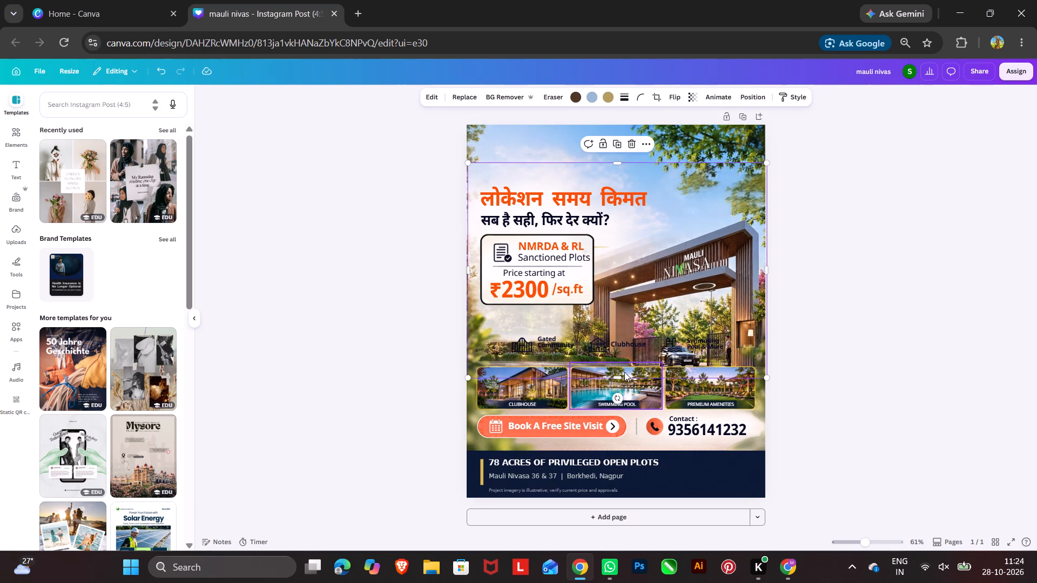
pyautogui.hotkey('ctrl', 'z')
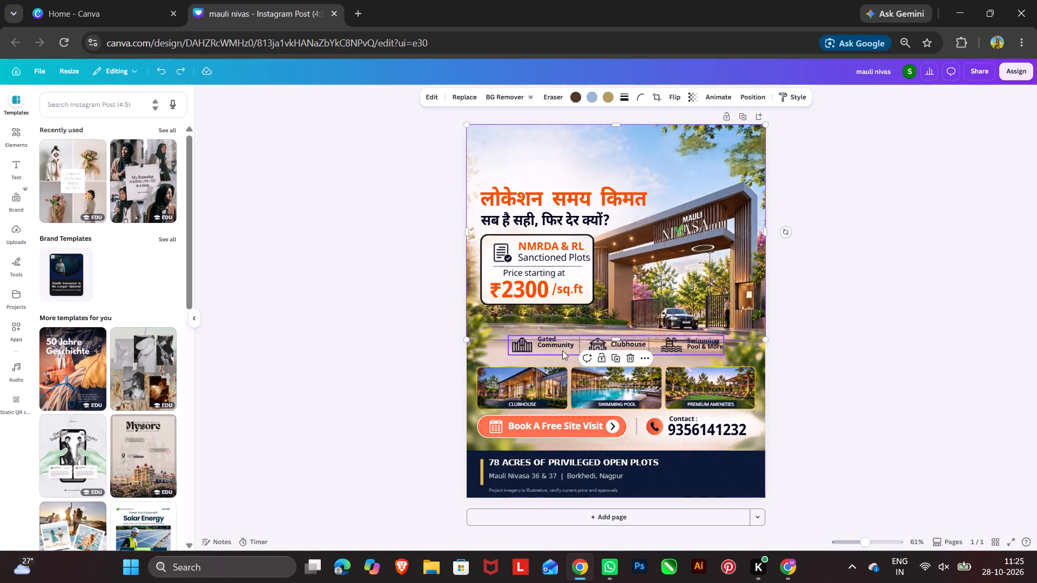
pyautogui.moveTo(619, 340); pyautogui.dragTo(621, 361)
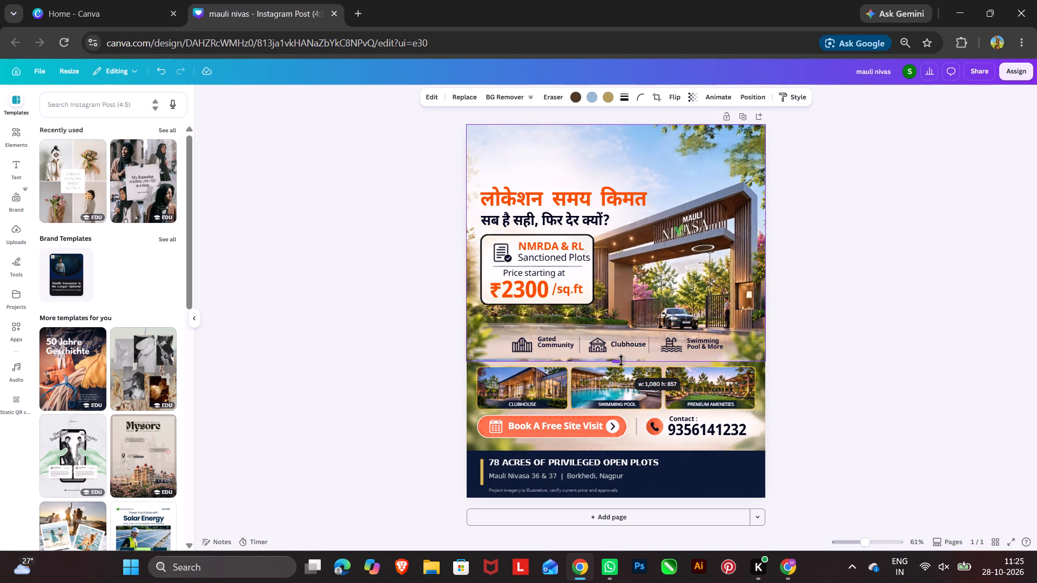
pyautogui.moveTo(621, 361); pyautogui.dragTo(622, 356)
pyautogui.click(830, 349)
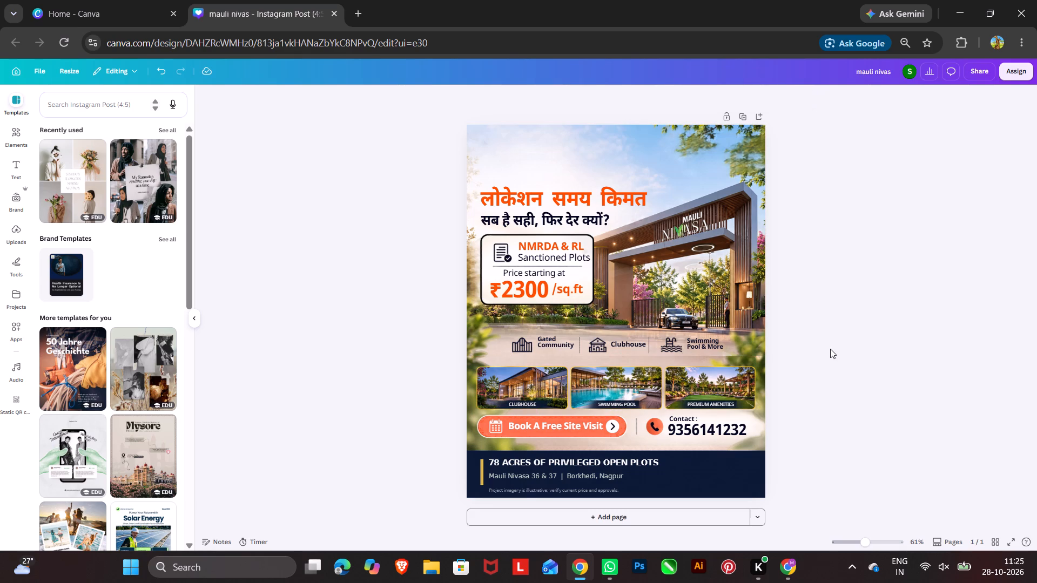
# Examine the layer stack to locate the foliage at the page's right edge and the entrance gate photo.
pyautogui.click(756, 356)
pyautogui.click(733, 92)
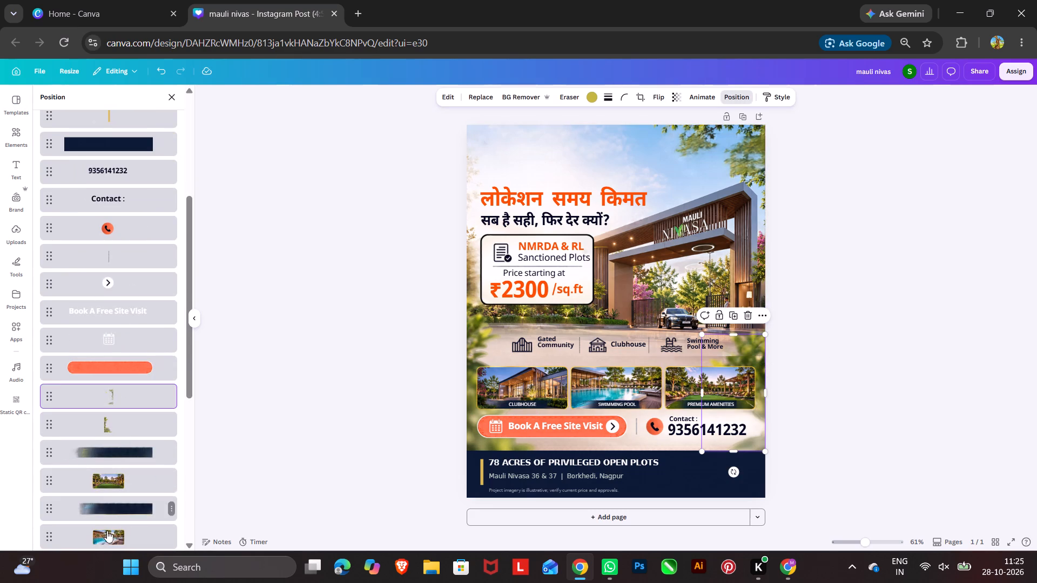
pyautogui.scroll(10, 112, 447)
pyautogui.scroll(-13, 112, 442)
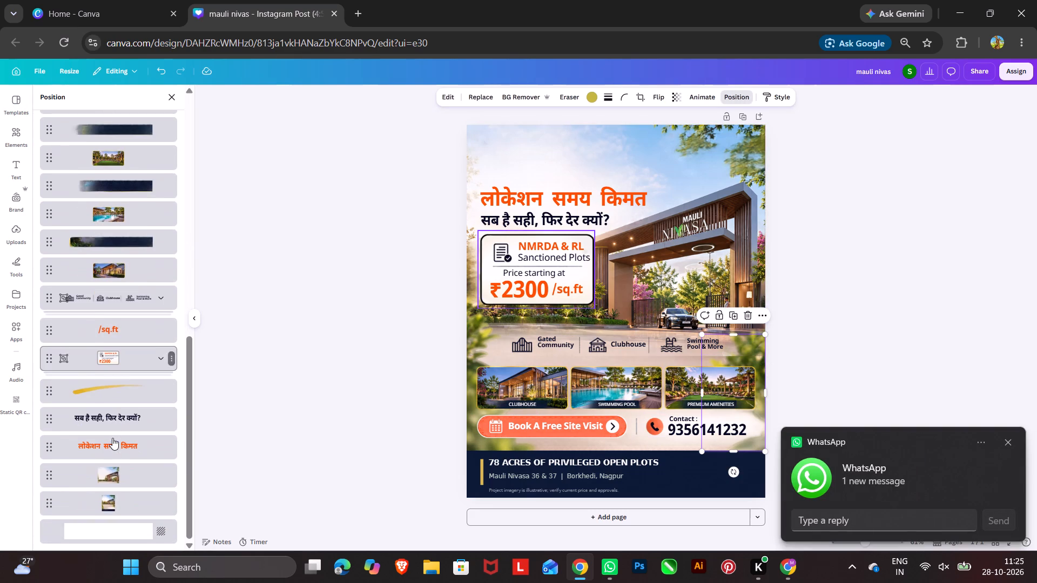
pyautogui.scroll(-3, 112, 438)
pyautogui.click(110, 477)
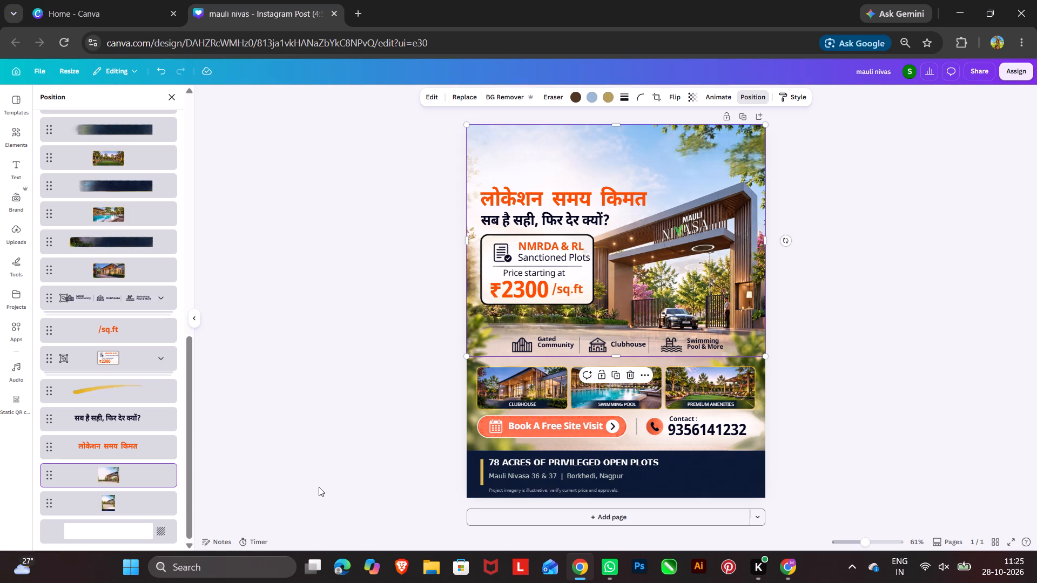
pyautogui.click(850, 385)
# Select the full-page background image behind the gate photo and foliage.
pyautogui.click(759, 395)
pyautogui.click(747, 311)
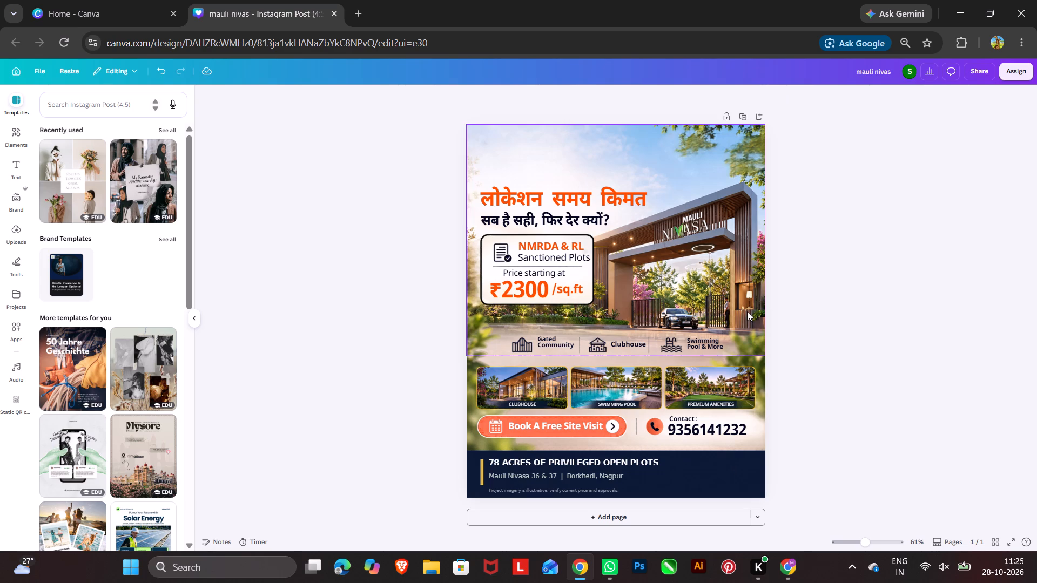
pyautogui.click(762, 385)
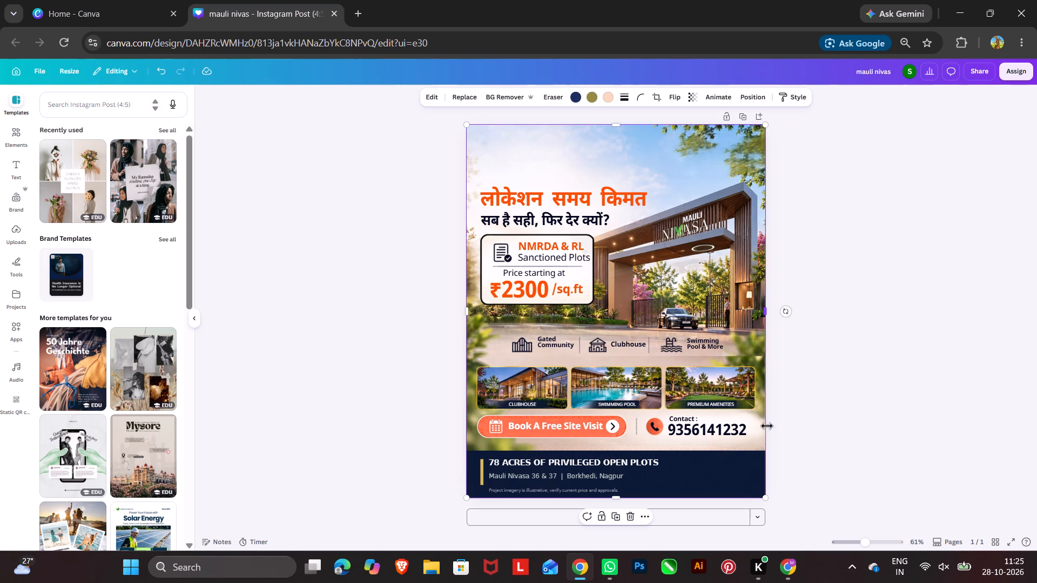
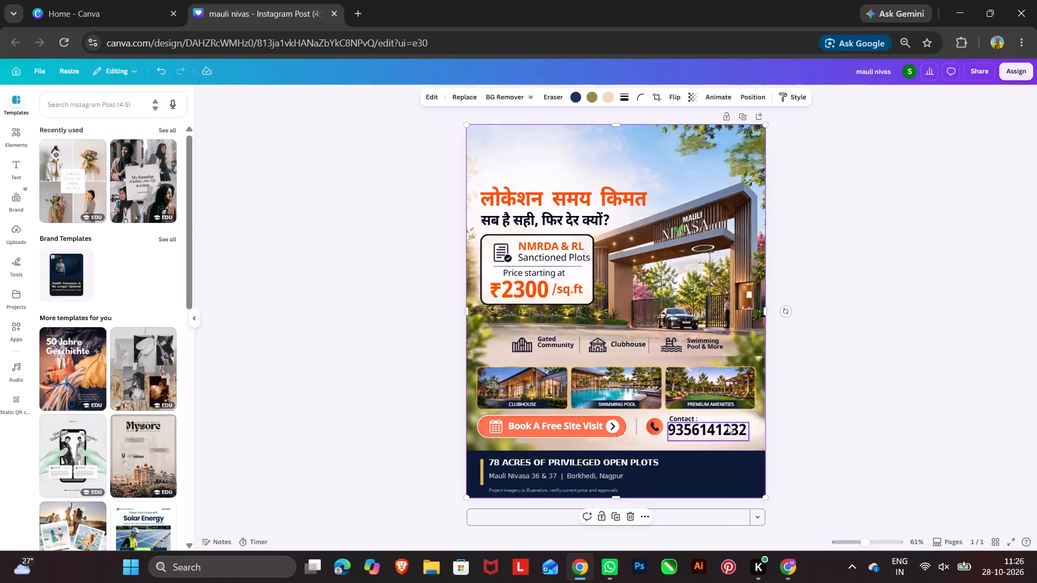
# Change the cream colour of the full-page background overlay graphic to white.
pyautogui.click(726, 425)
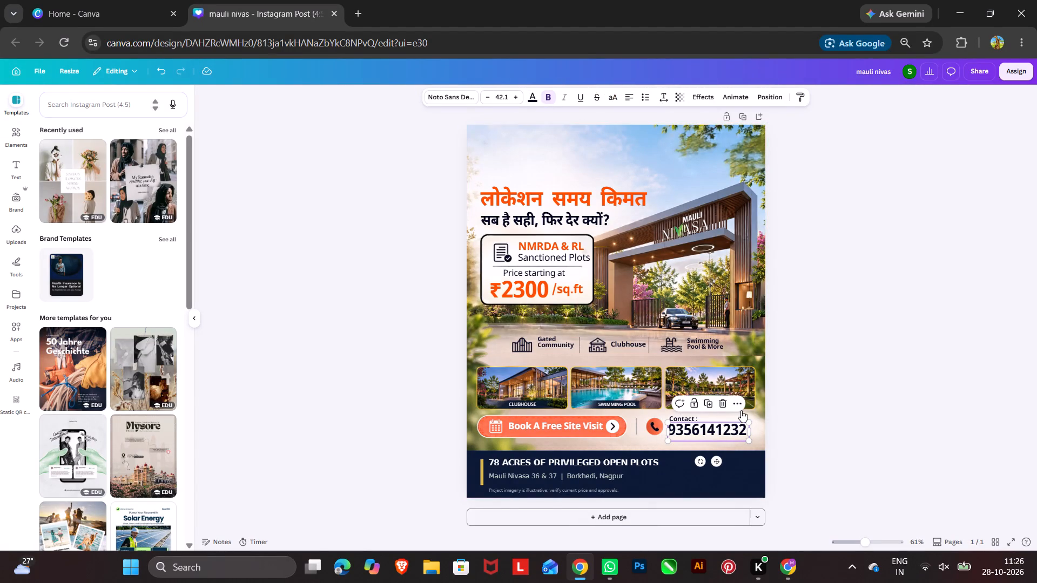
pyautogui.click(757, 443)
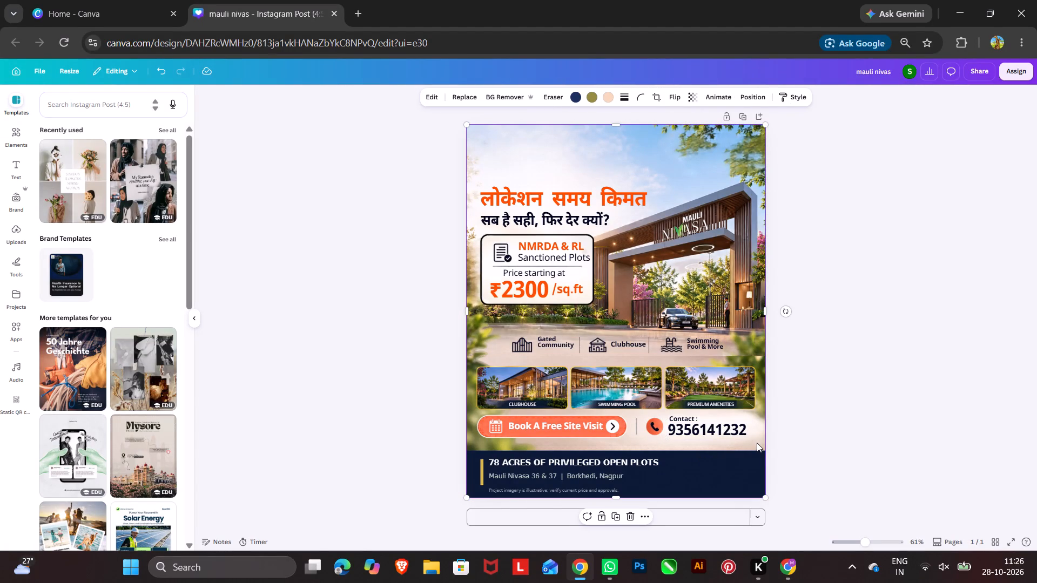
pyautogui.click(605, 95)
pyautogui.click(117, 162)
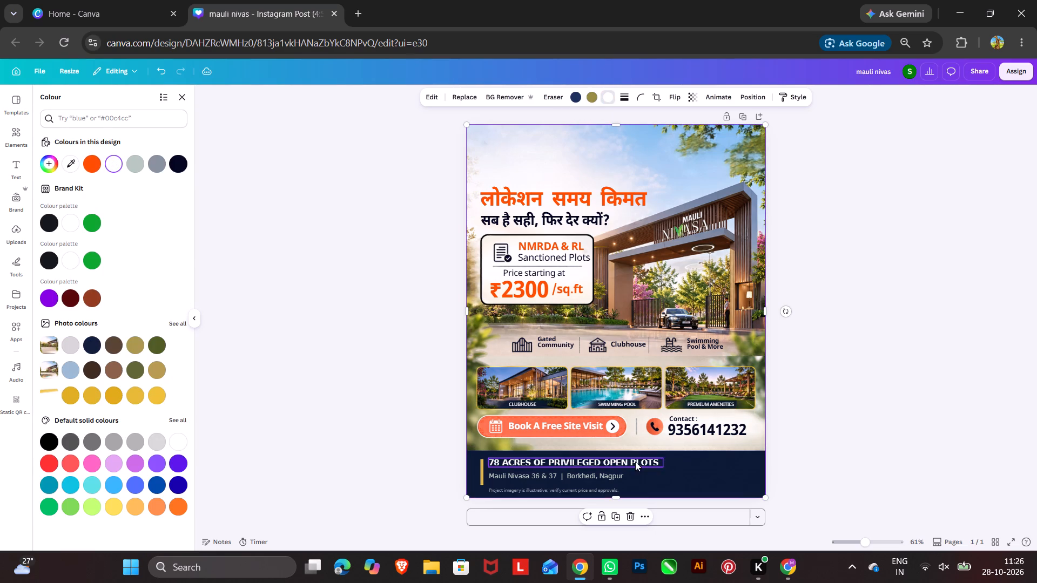
# Delete the full-page background overlay graphic, keeping the navy footer band.
pyautogui.click(700, 479)
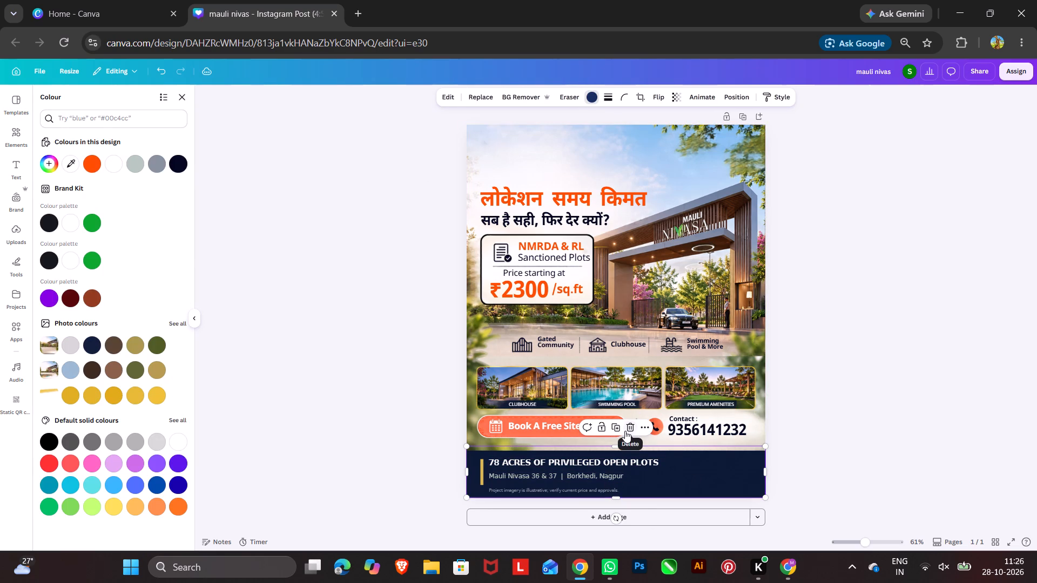
pyautogui.click(821, 459)
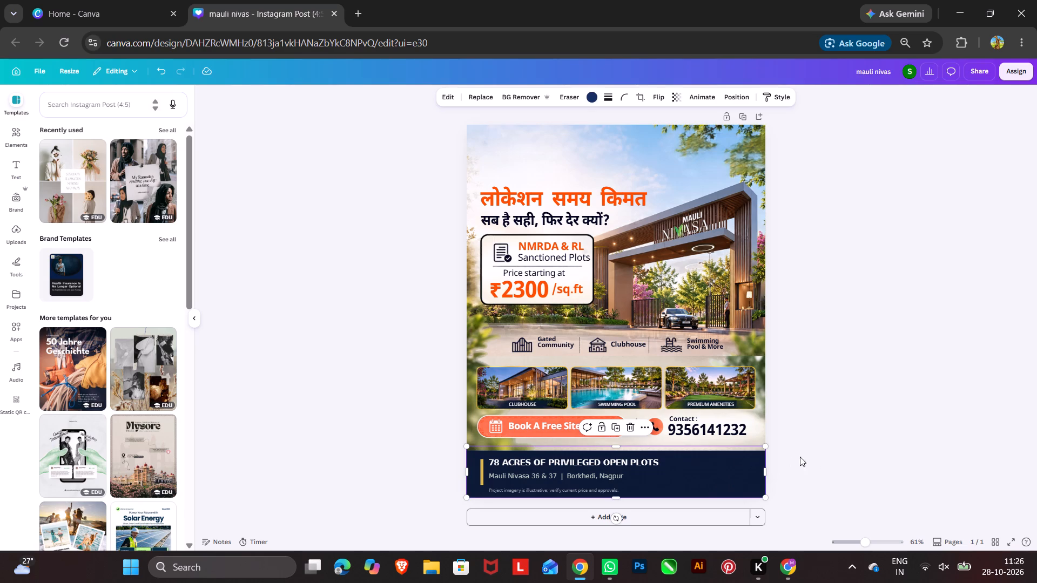
pyautogui.click(834, 445)
pyautogui.click(756, 443)
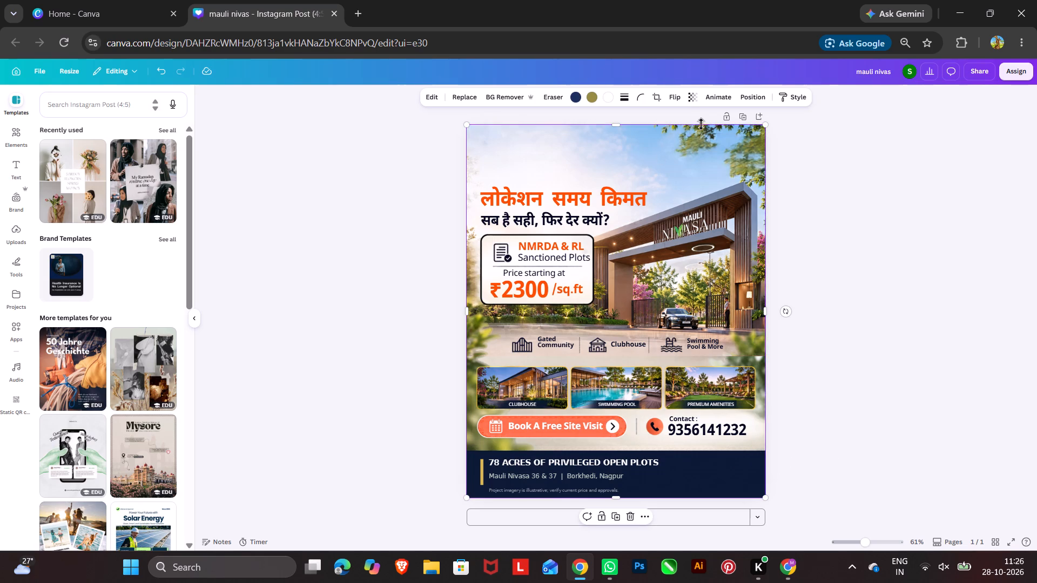
pyautogui.click(632, 513)
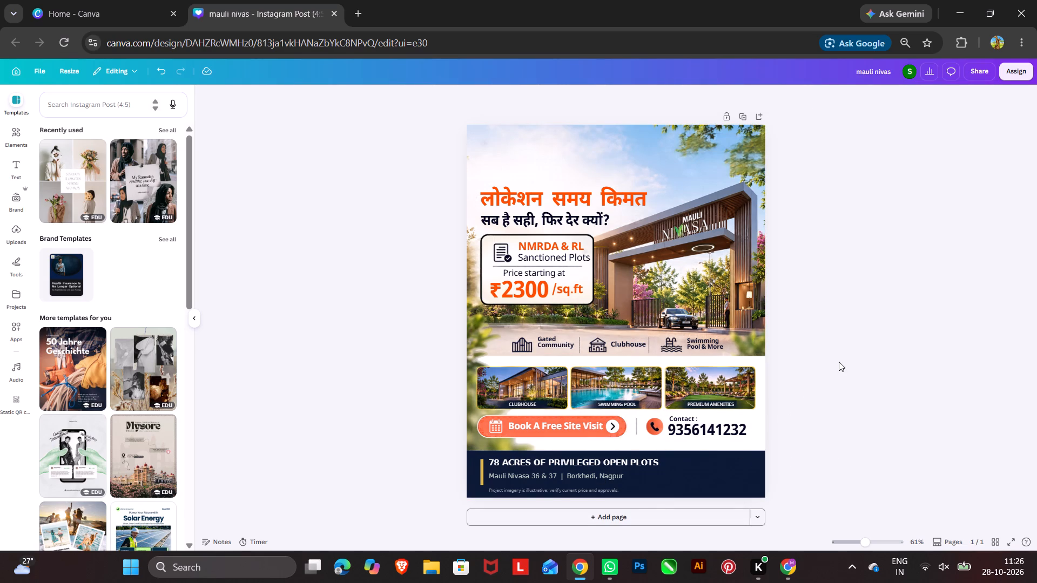
# Crop the blurred foliage image beside the amenities from below so its bottom edge meets the main photo's bottom edge.
pyautogui.click(475, 441)
pyautogui.click(469, 383)
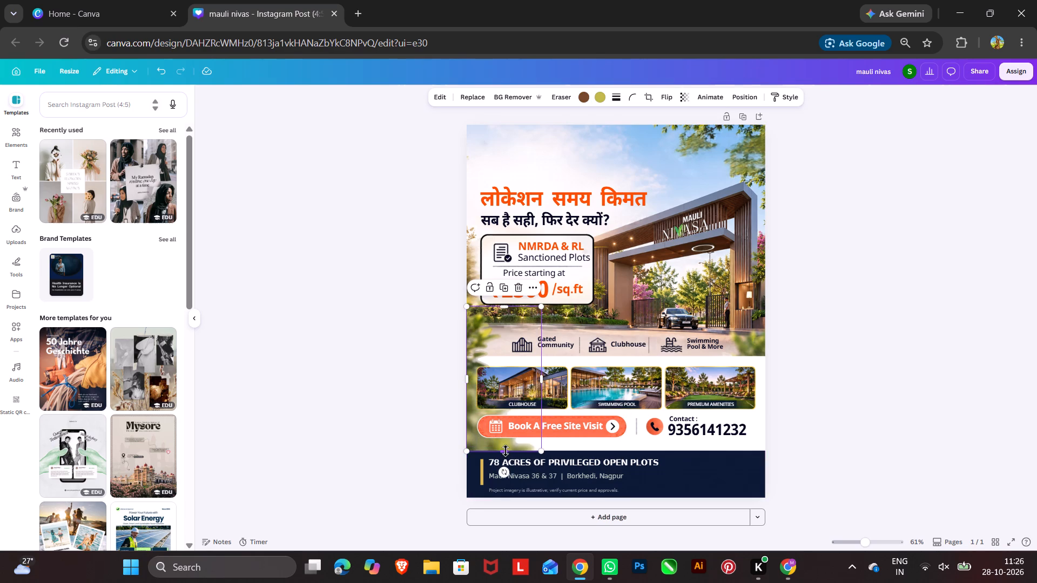
pyautogui.moveTo(506, 451); pyautogui.dragTo(511, 350)
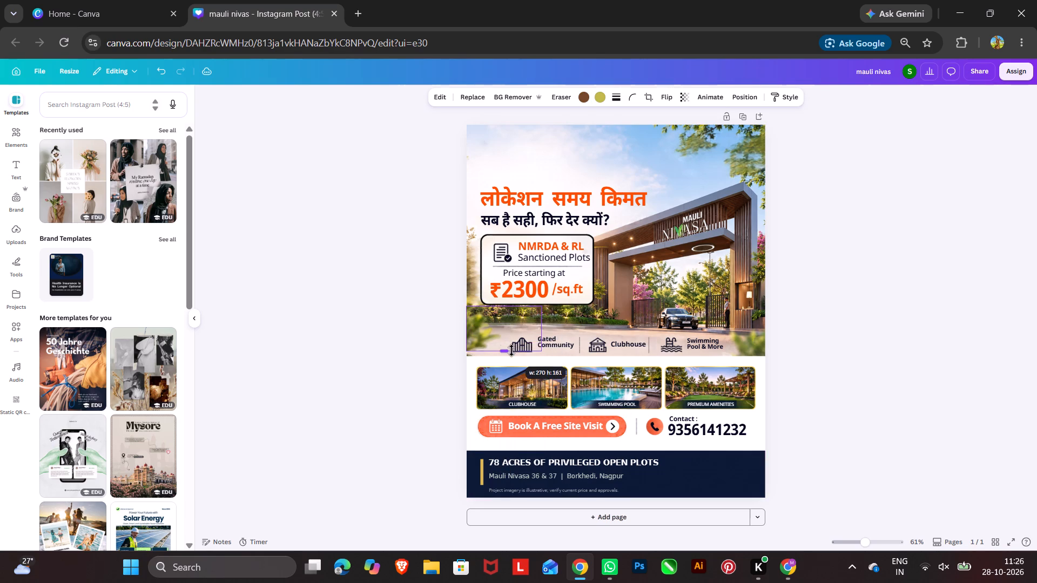
pyautogui.moveTo(511, 350); pyautogui.dragTo(512, 355)
pyautogui.click(360, 379)
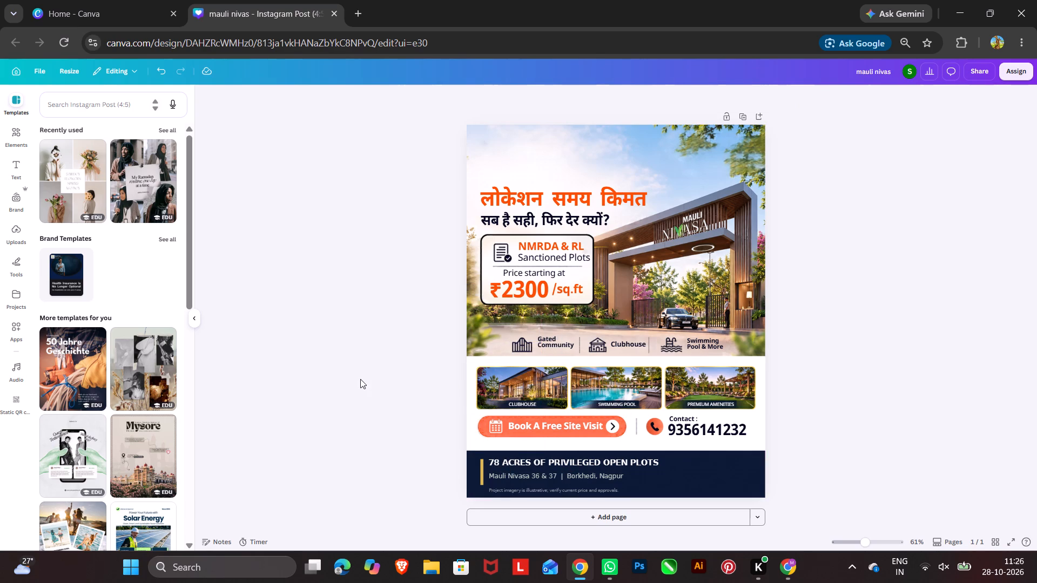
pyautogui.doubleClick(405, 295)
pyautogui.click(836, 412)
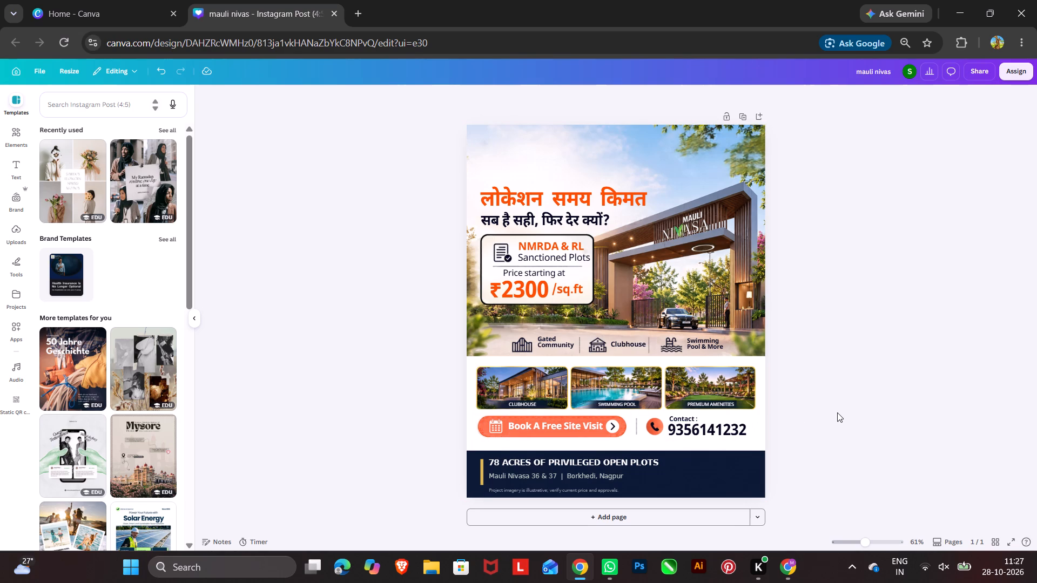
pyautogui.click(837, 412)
# Group the three amenity photos with the site-visit button and contact details, and move the group down so it overlaps the footer's top edge.
pyautogui.moveTo(449, 374); pyautogui.dragTo(806, 432)
pyautogui.click(587, 344)
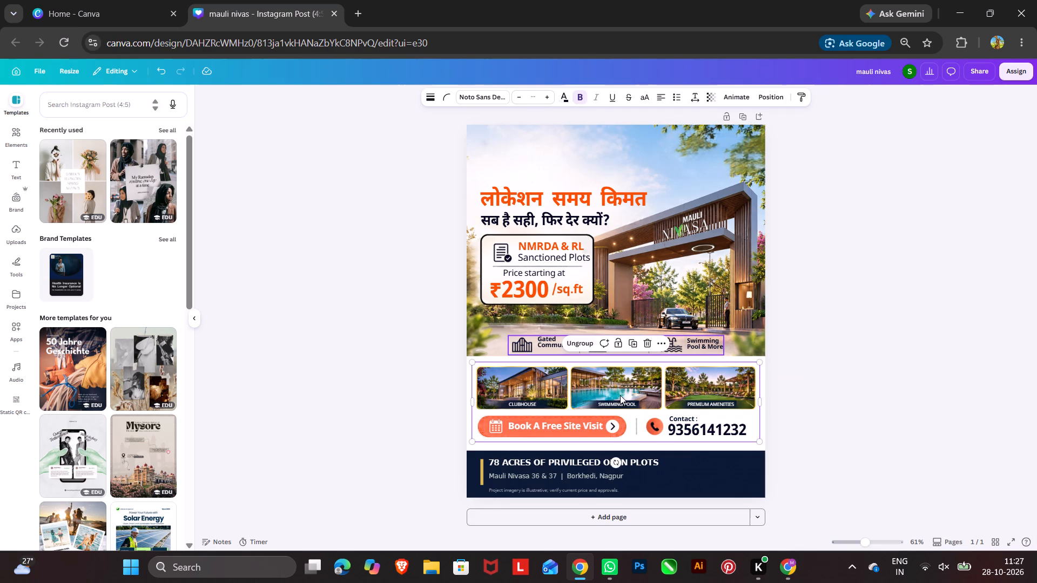
pyautogui.moveTo(620, 395); pyautogui.dragTo(619, 415)
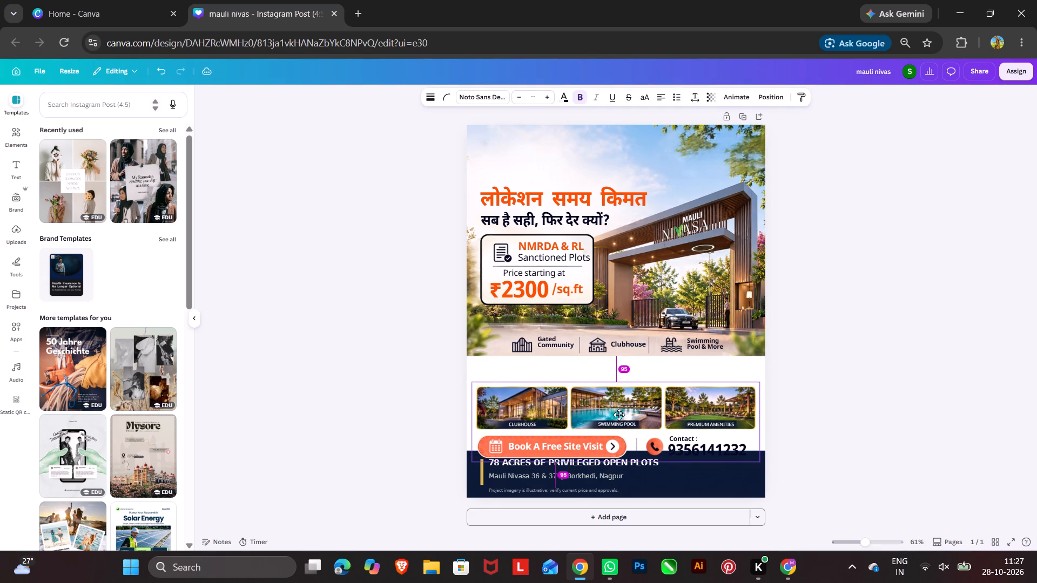
pyautogui.moveTo(619, 415); pyautogui.dragTo(619, 419)
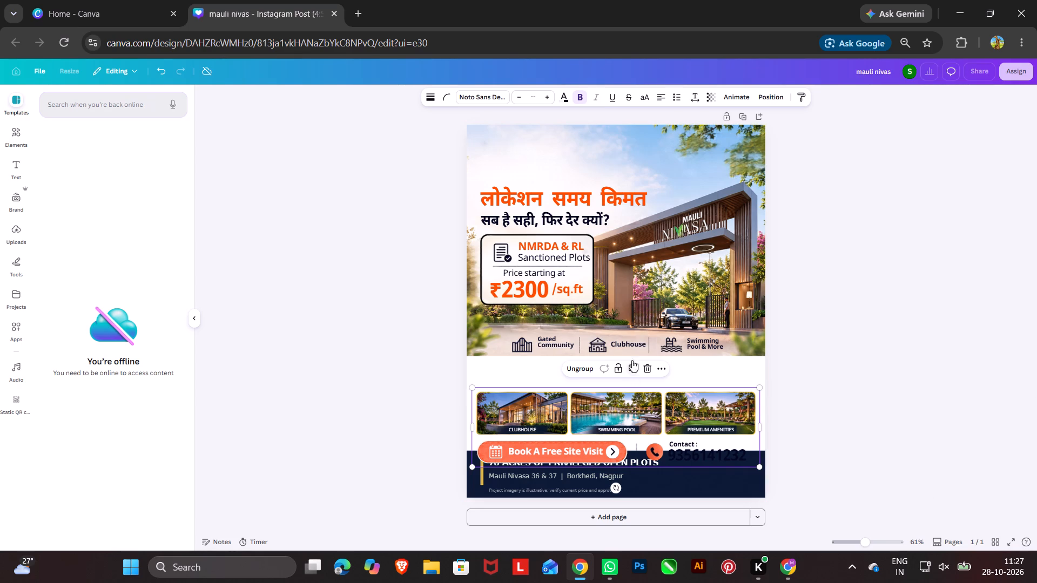
# Move the Gated Community, Clubhouse and Swimming Pool icon row into the white band above the amenity photos and enlarge it to match their width.
pyautogui.moveTo(624, 347); pyautogui.dragTo(650, 379)
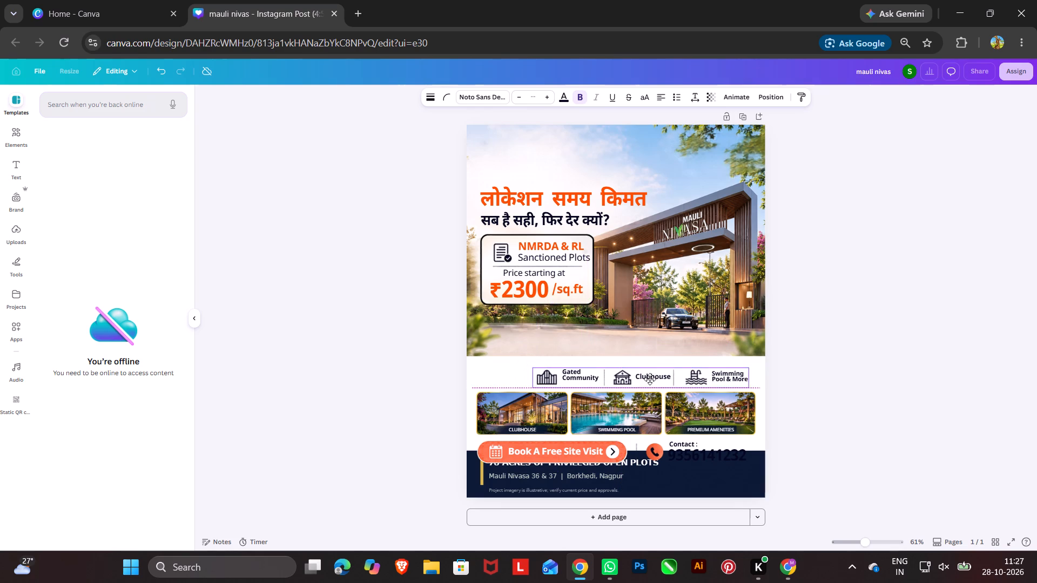
pyautogui.moveTo(650, 379); pyautogui.dragTo(656, 381)
pyautogui.moveTo(543, 370); pyautogui.dragTo(479, 367)
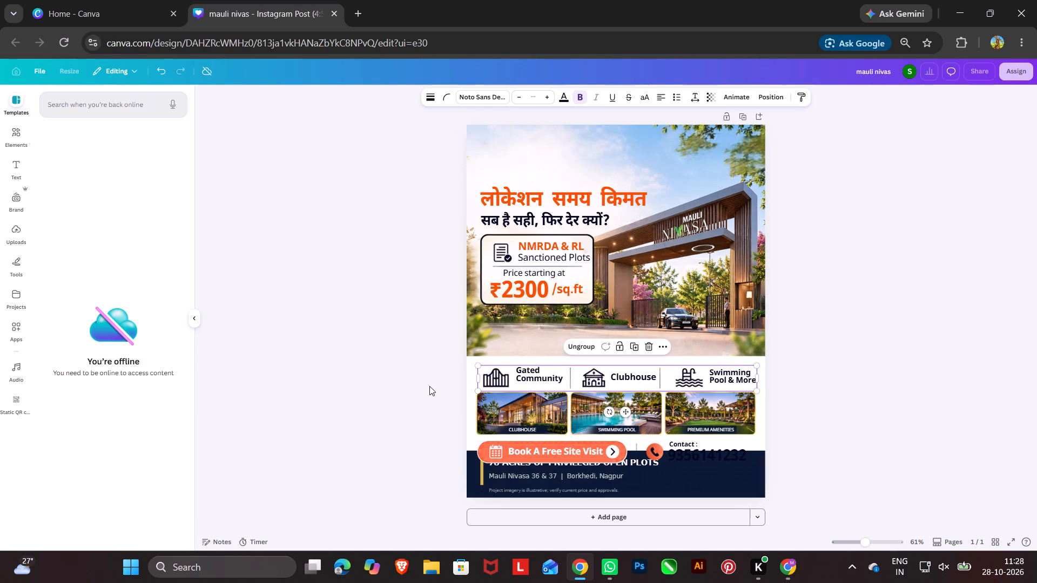
pyautogui.doubleClick(429, 385)
pyautogui.moveTo(616, 374); pyautogui.dragTo(614, 369)
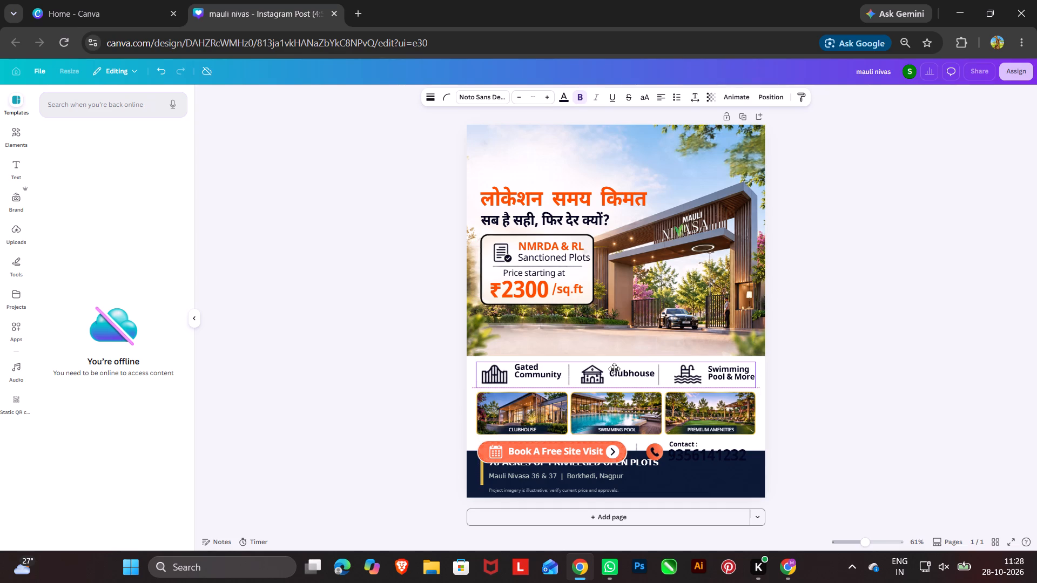
# Position the Gated Community, Clubhouse and Swimming Pool row in the white strip above the three photos and align it to the page.
pyautogui.moveTo(614, 369); pyautogui.dragTo(616, 369)
pyautogui.rightClick(665, 371)
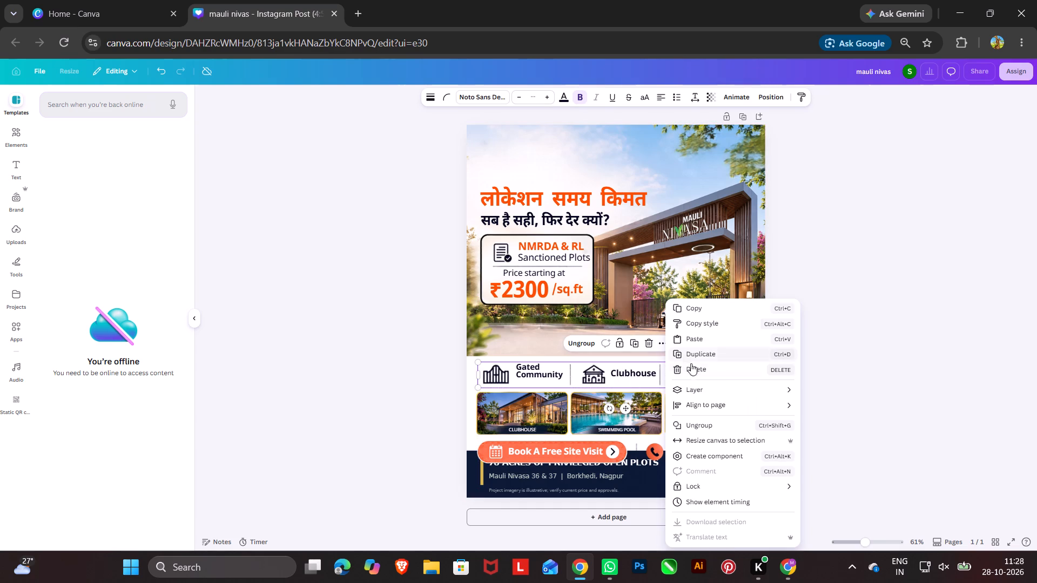
pyautogui.click(704, 407)
pyautogui.click(823, 416)
pyautogui.doubleClick(865, 377)
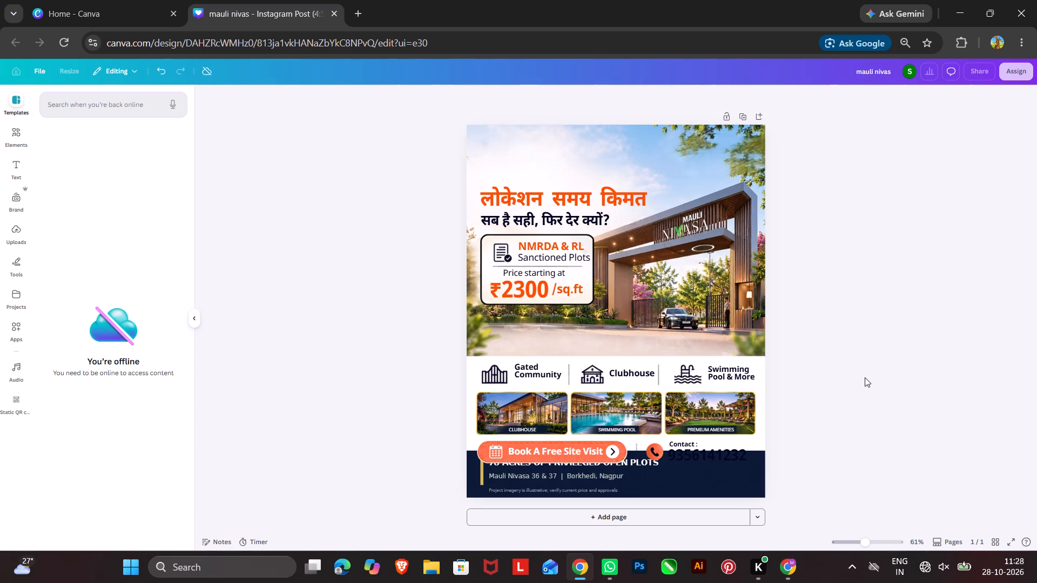
# Reconnect the computer to the UCN_Mds office_5G Wi-Fi network.
pyautogui.click(925, 565)
pyautogui.click(857, 322)
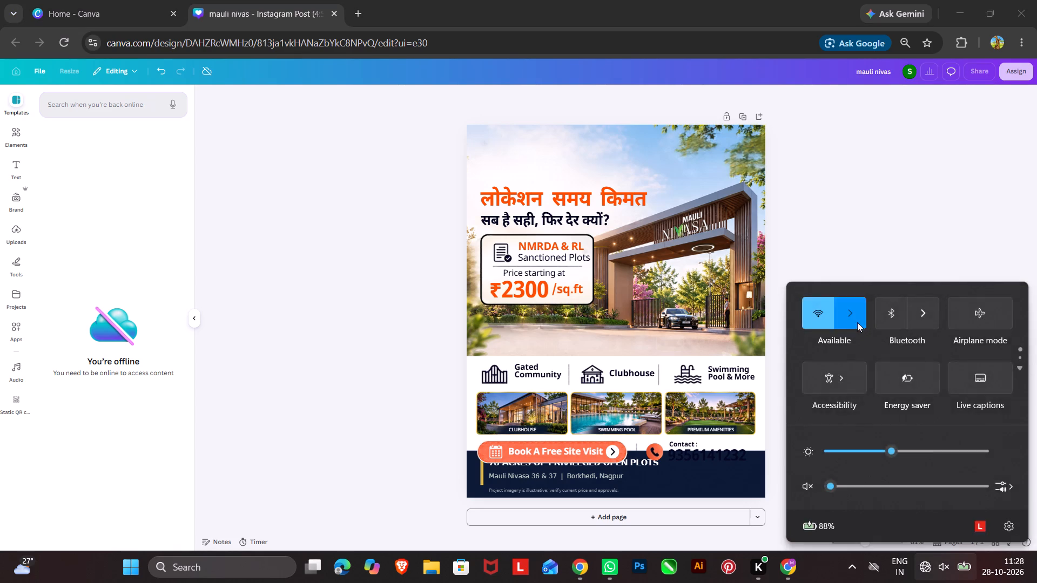
pyautogui.click(915, 401)
pyautogui.click(972, 457)
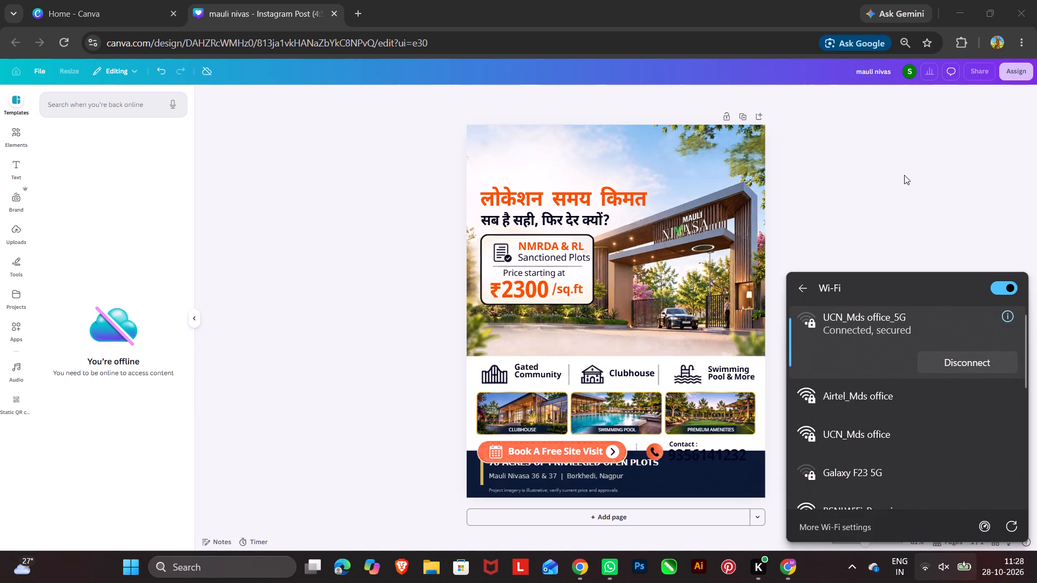
pyautogui.click(873, 179)
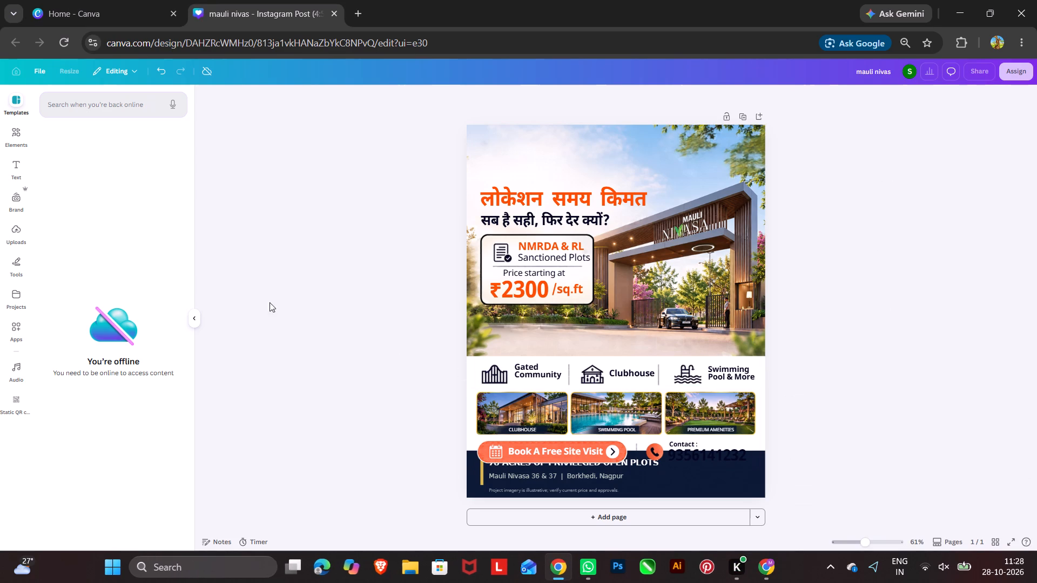
# Open the uploaded files library beside the design.
pyautogui.click(203, 317)
pyautogui.click(197, 319)
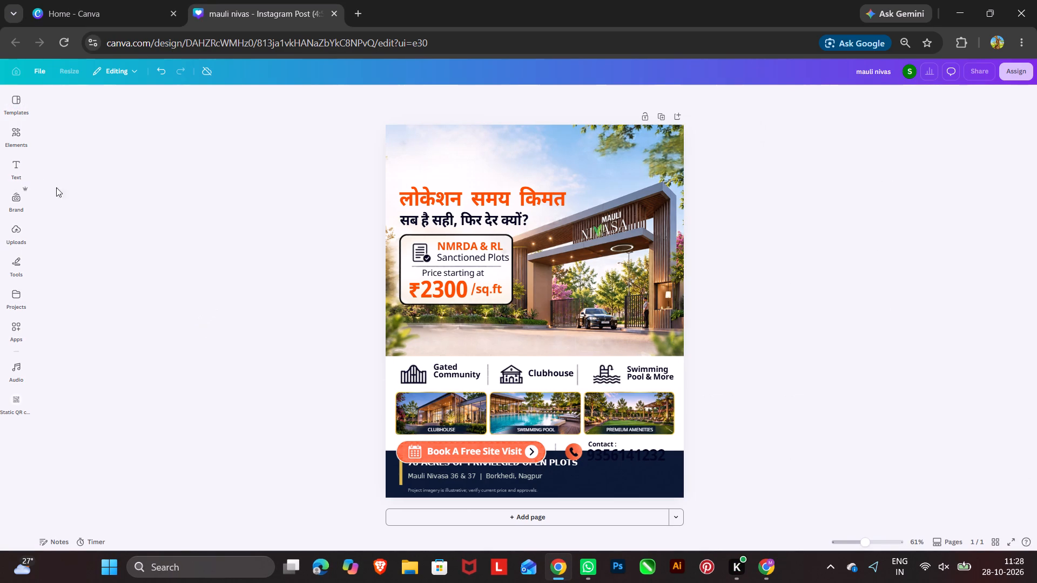
pyautogui.click(22, 201)
pyautogui.click(17, 226)
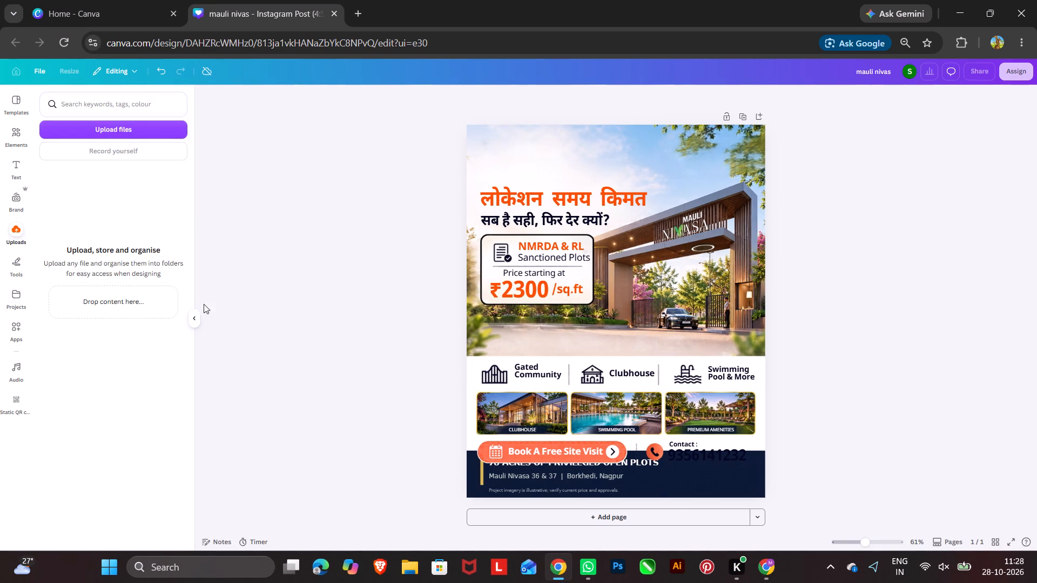
pyautogui.click(312, 302)
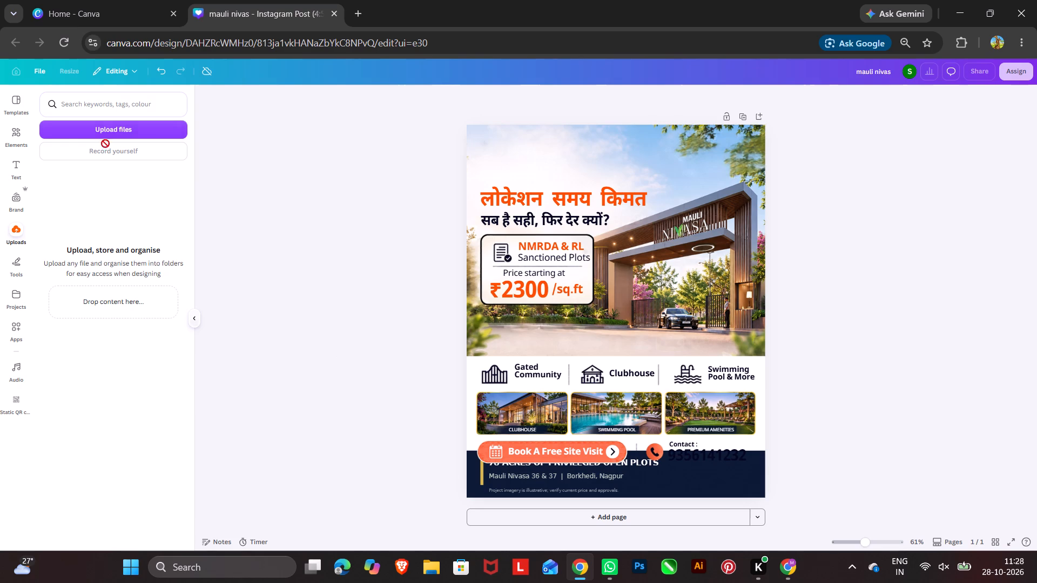
# Open the image editing options for the main gate photo.
pyautogui.click(694, 272)
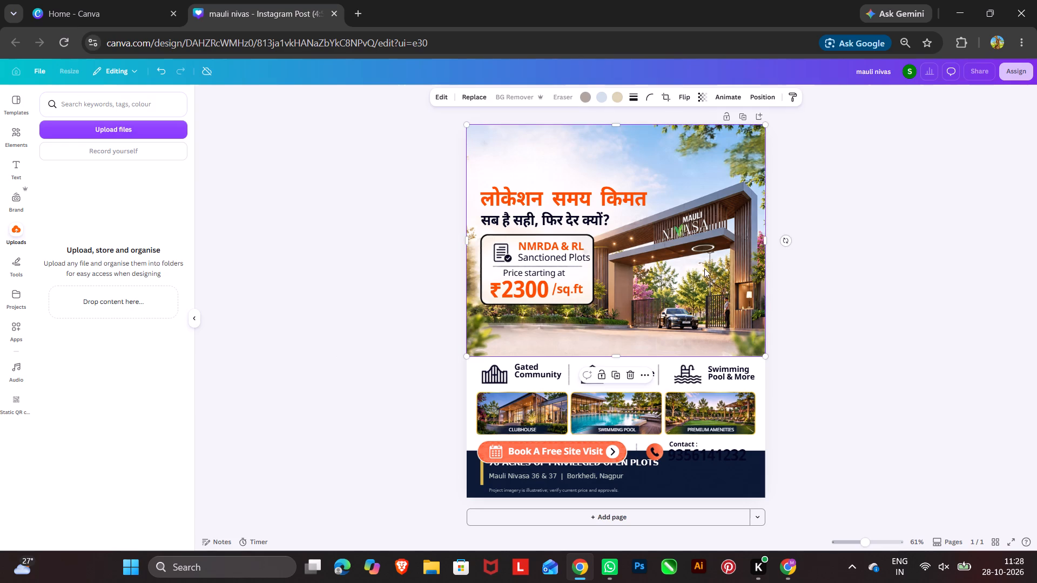
pyautogui.click(435, 97)
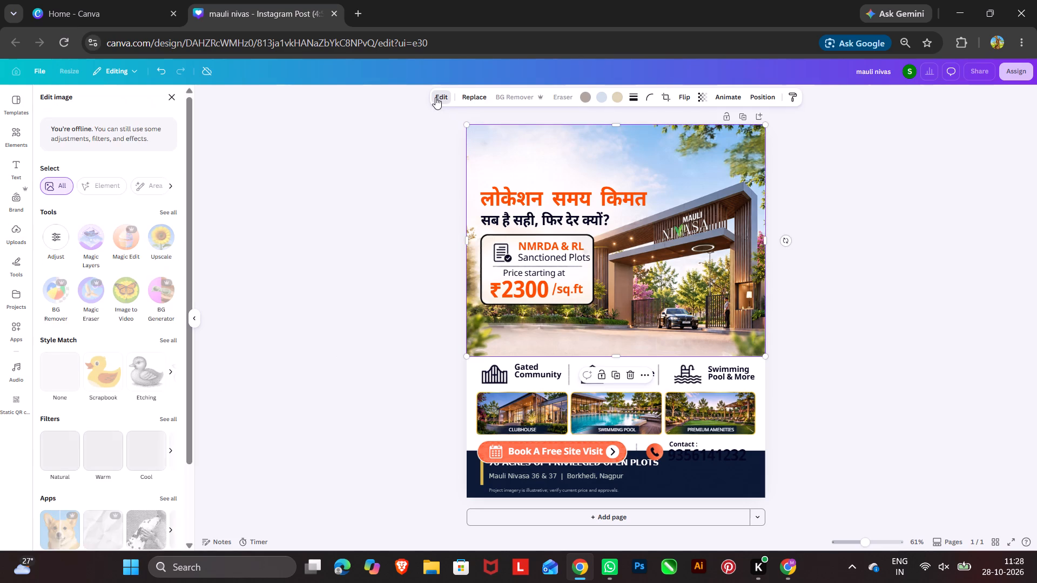
pyautogui.click(375, 236)
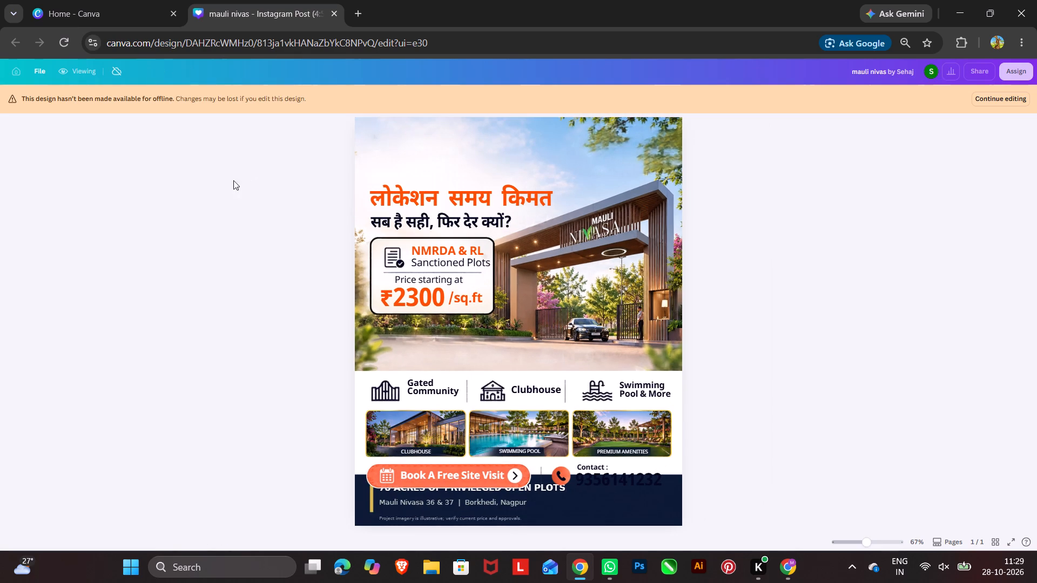
# Resume editing the design while offline and open the image editing options for the gate photo.
pyautogui.click(999, 99)
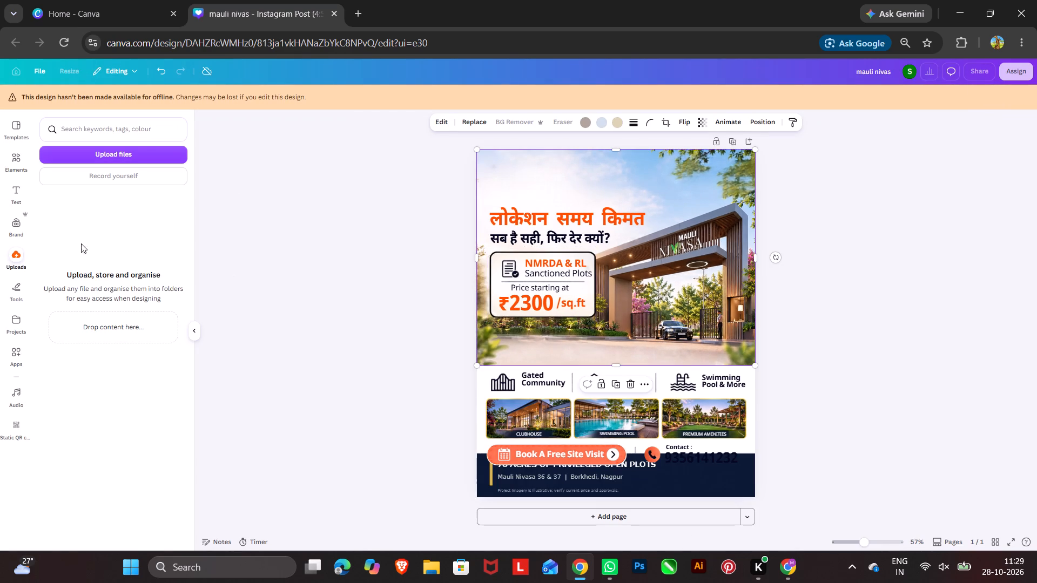
pyautogui.click(526, 184)
pyautogui.click(522, 214)
pyautogui.click(500, 175)
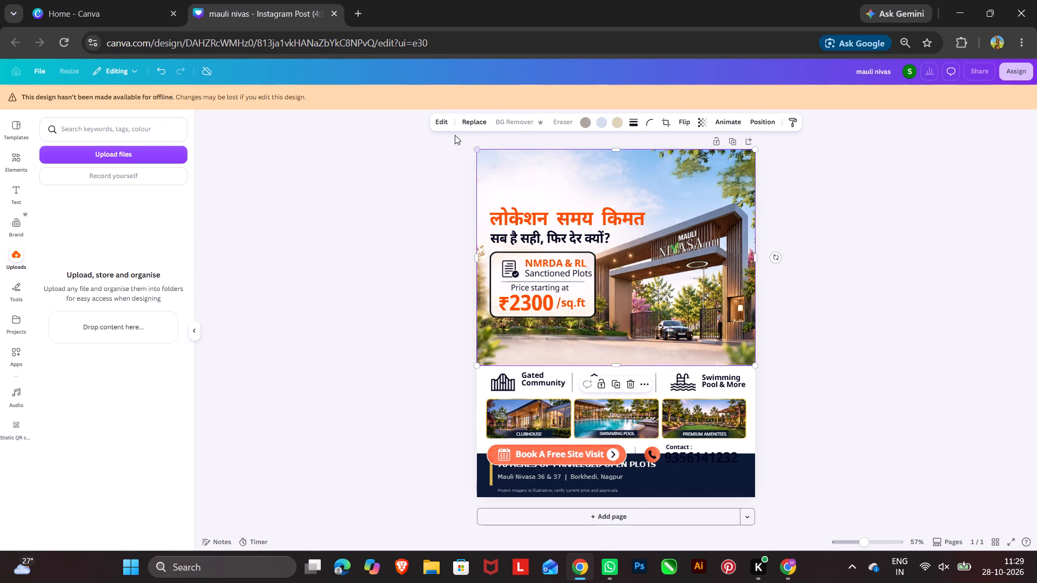
pyautogui.click(445, 124)
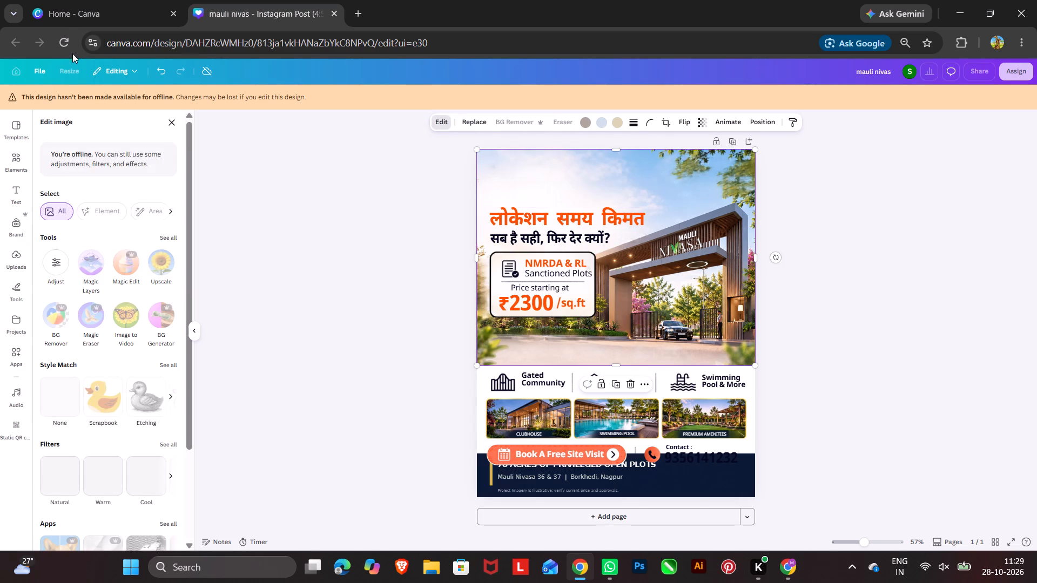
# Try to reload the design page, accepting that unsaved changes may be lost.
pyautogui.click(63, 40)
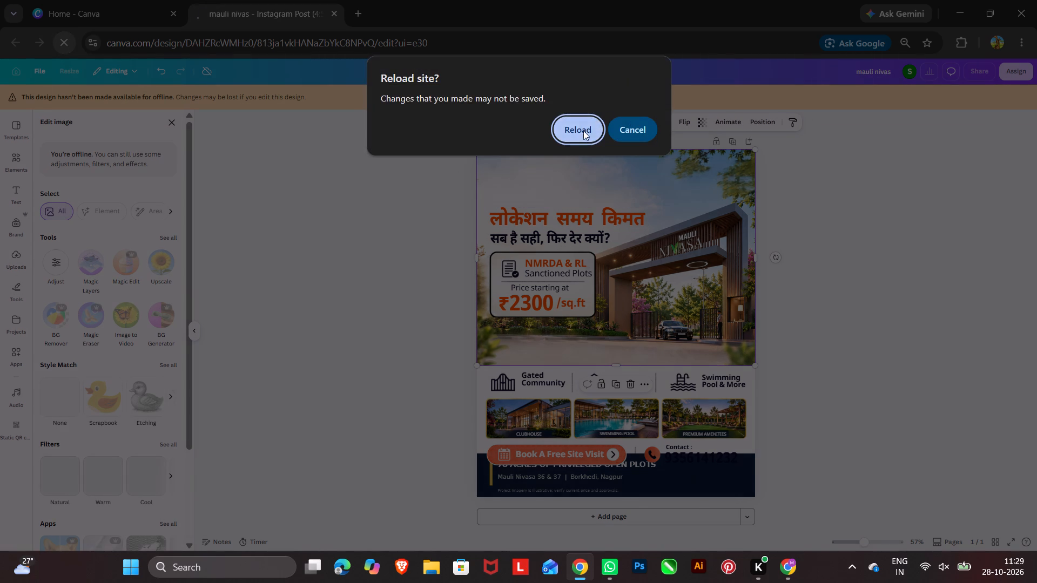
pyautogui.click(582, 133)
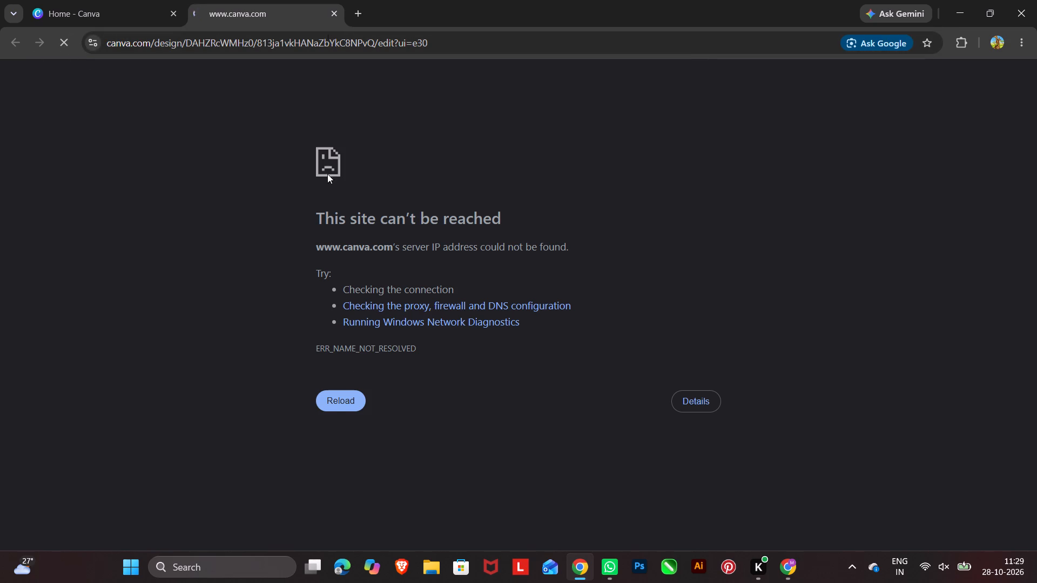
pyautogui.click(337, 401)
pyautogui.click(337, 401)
# Close the design's browser tab and dismiss the Create a design dialog on the Canva home page.
pyautogui.click(332, 10)
pyautogui.click(868, 93)
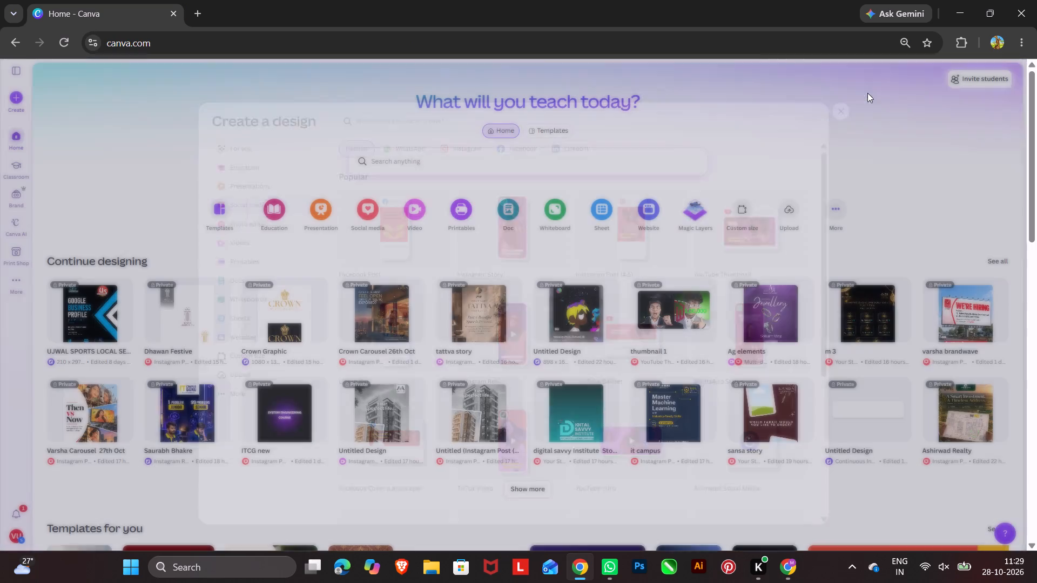
# Search the Canva home page for "malui nivas" to find the design again.
pyautogui.scroll(7, 501, 382)
pyautogui.scroll(-5, 485, 354)
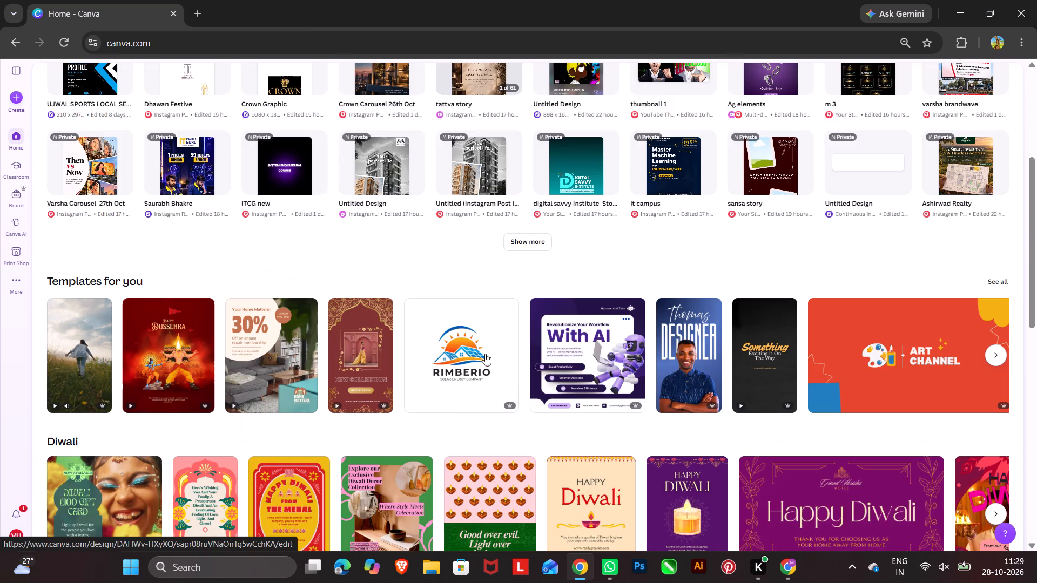
pyautogui.scroll(12, 485, 353)
pyautogui.click(456, 155)
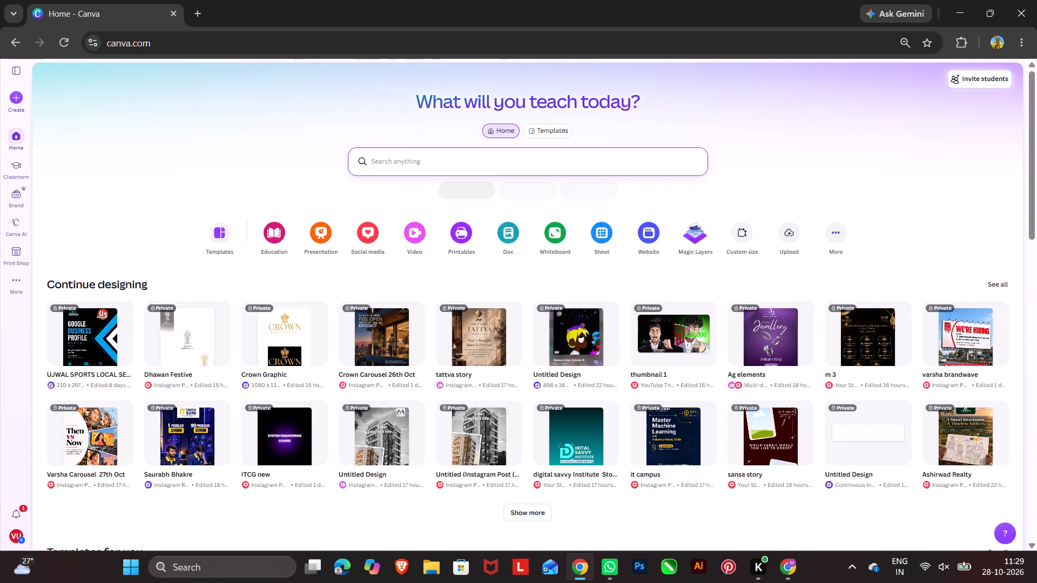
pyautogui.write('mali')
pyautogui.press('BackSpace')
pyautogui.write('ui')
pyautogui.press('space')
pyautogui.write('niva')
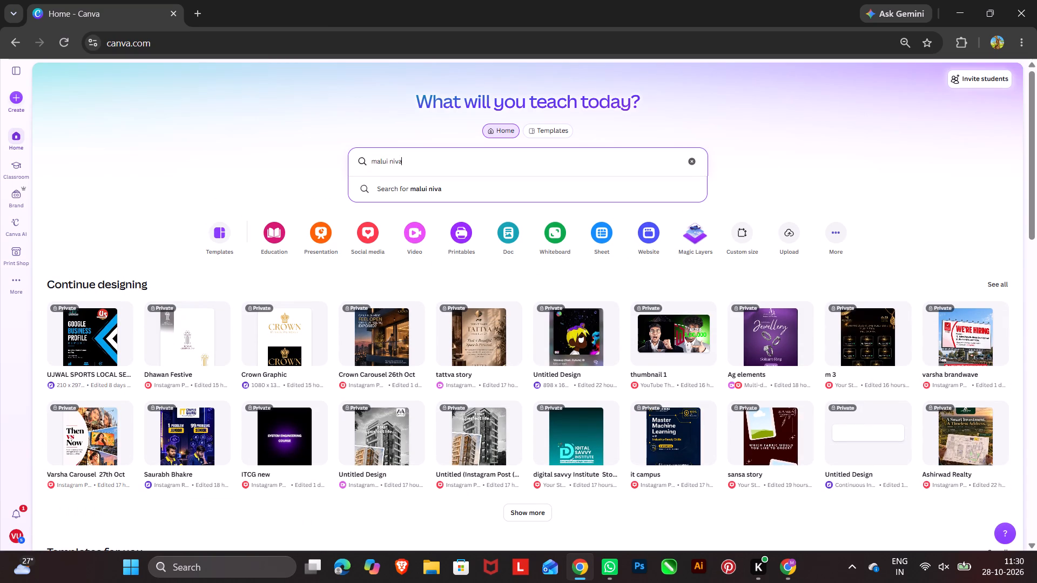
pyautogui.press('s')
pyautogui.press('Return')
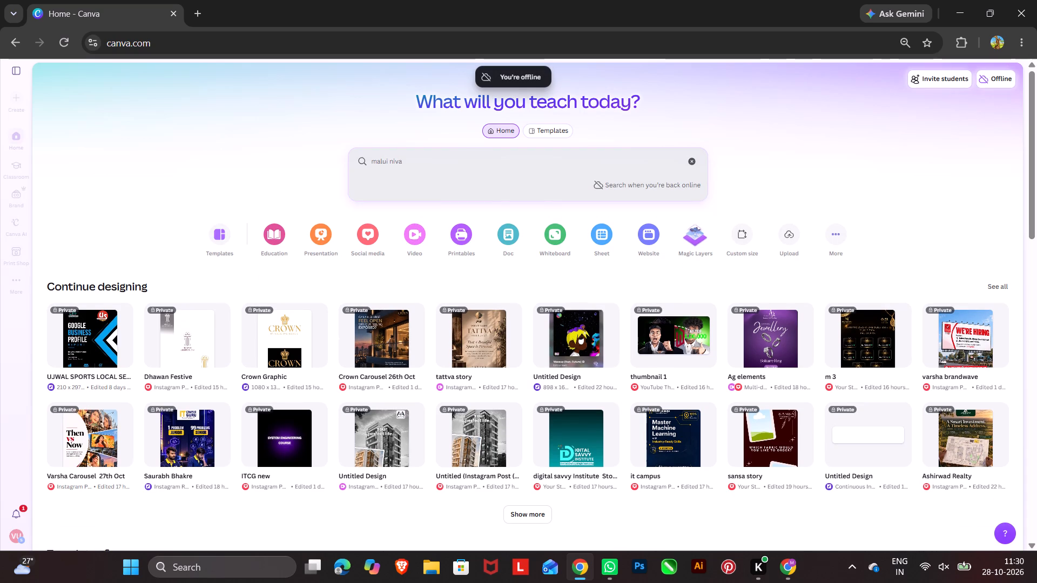
pyautogui.click(477, 163)
pyautogui.click(418, 163)
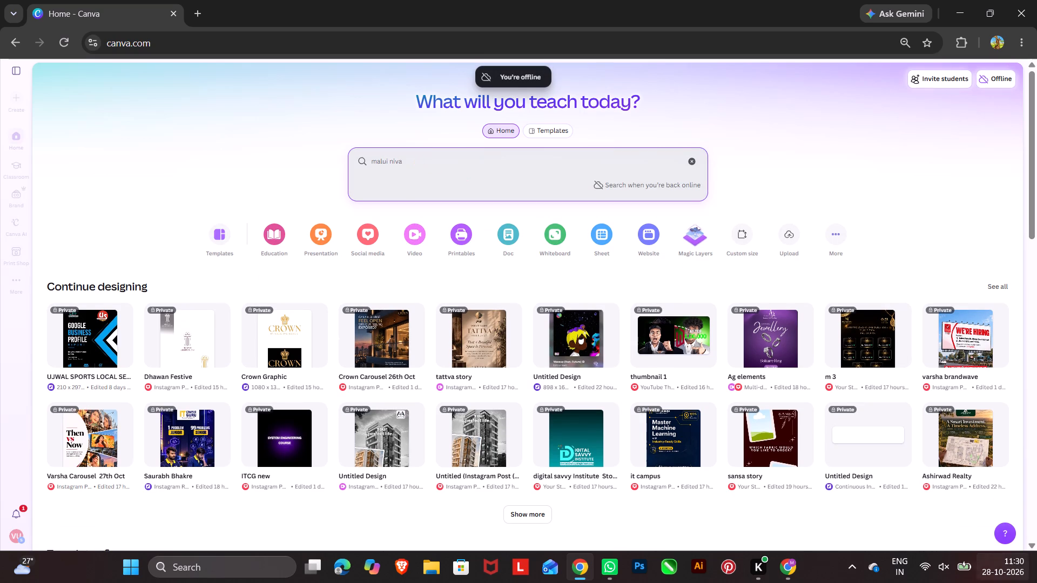
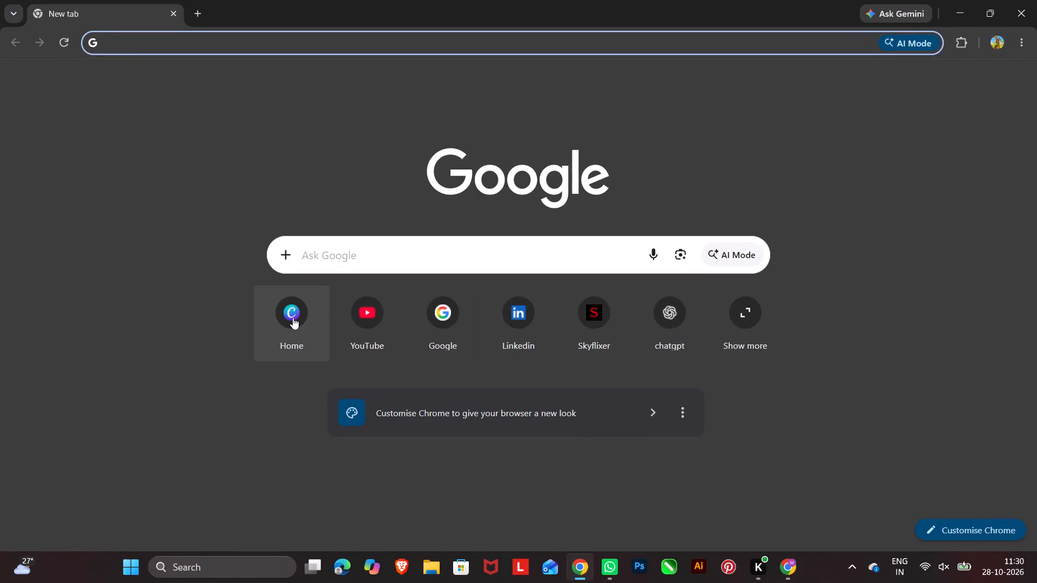
# Open the Canva home page from the shortcut on Chrome's new tab page.
pyautogui.click(293, 317)
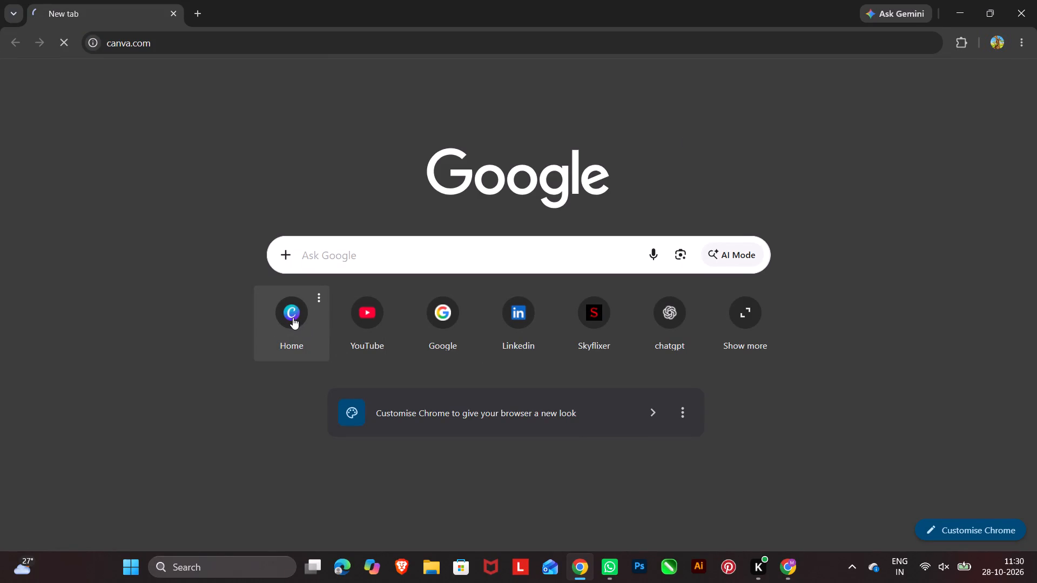
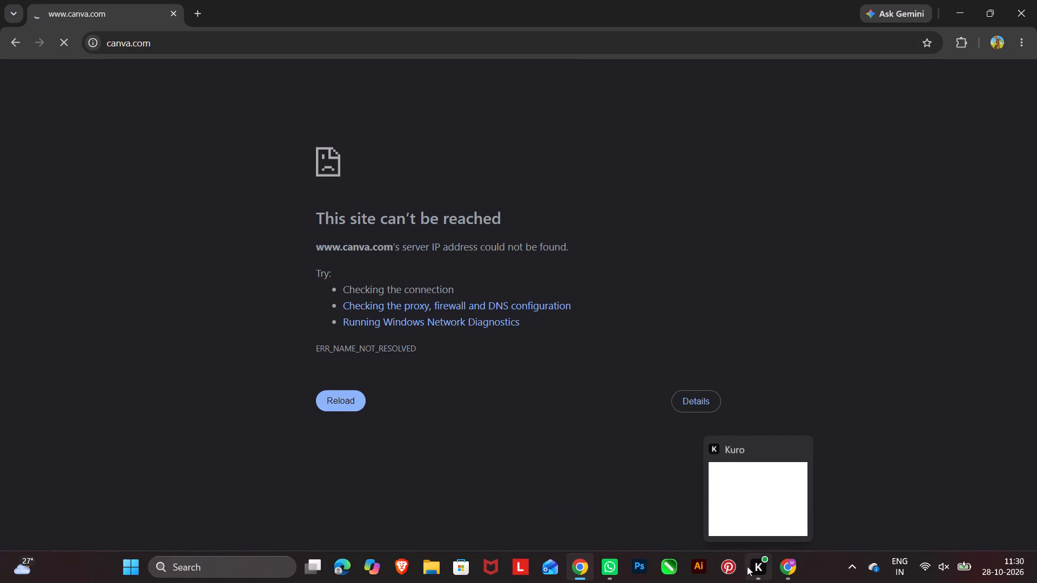
# Try to reload the canva.com page in the browser.
pyautogui.click(341, 404)
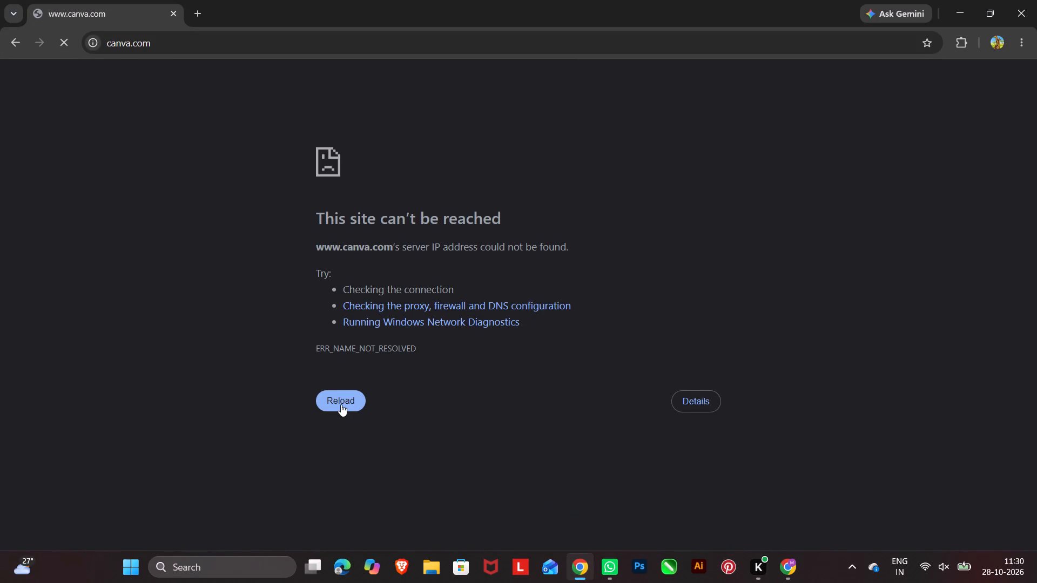
pyautogui.click(341, 404)
pyautogui.doubleClick(72, 17)
# Check the connection and site information for canva.com, and try again to reload the page.
pyautogui.click(92, 42)
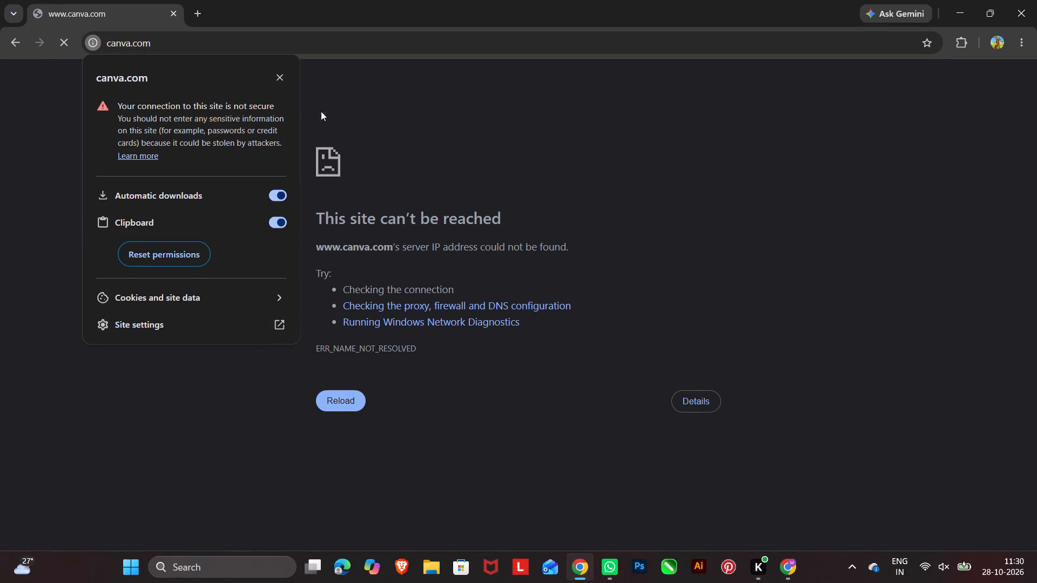
pyautogui.click(407, 169)
pyautogui.click(349, 396)
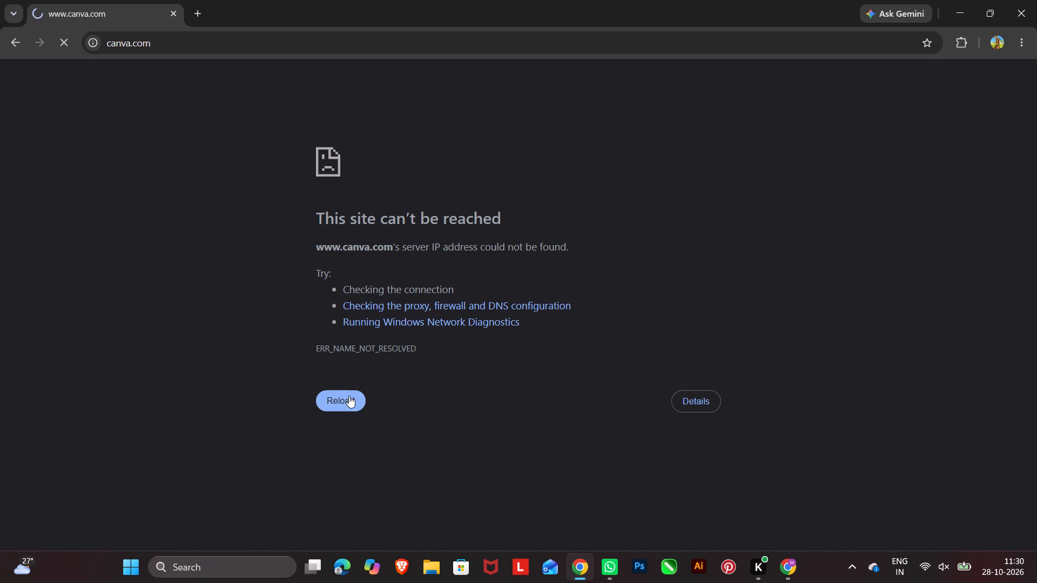
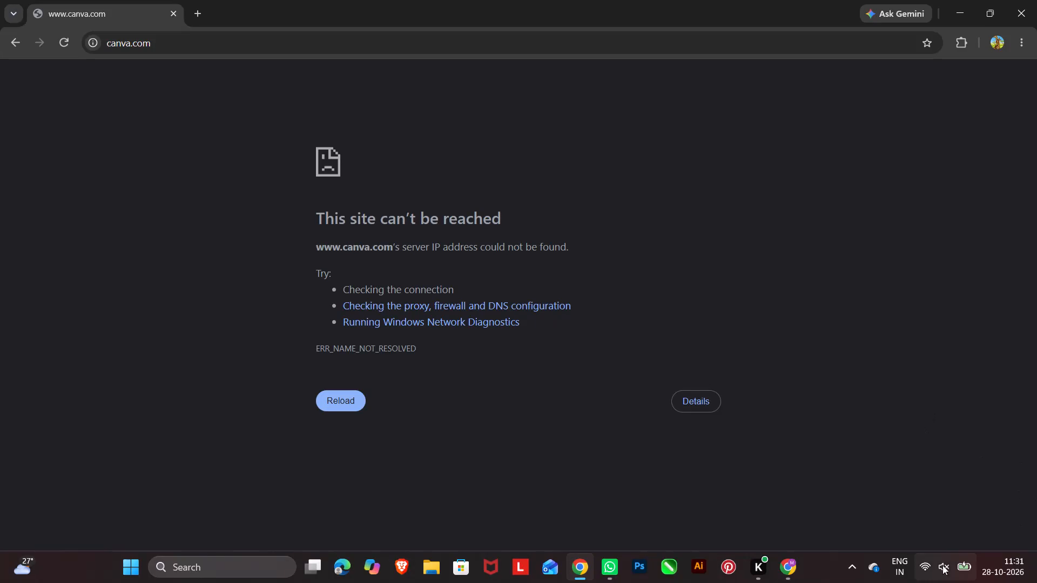
# Switch the computer's Wi-Fi connection to the UCN_Mds office network.
pyautogui.click(926, 567)
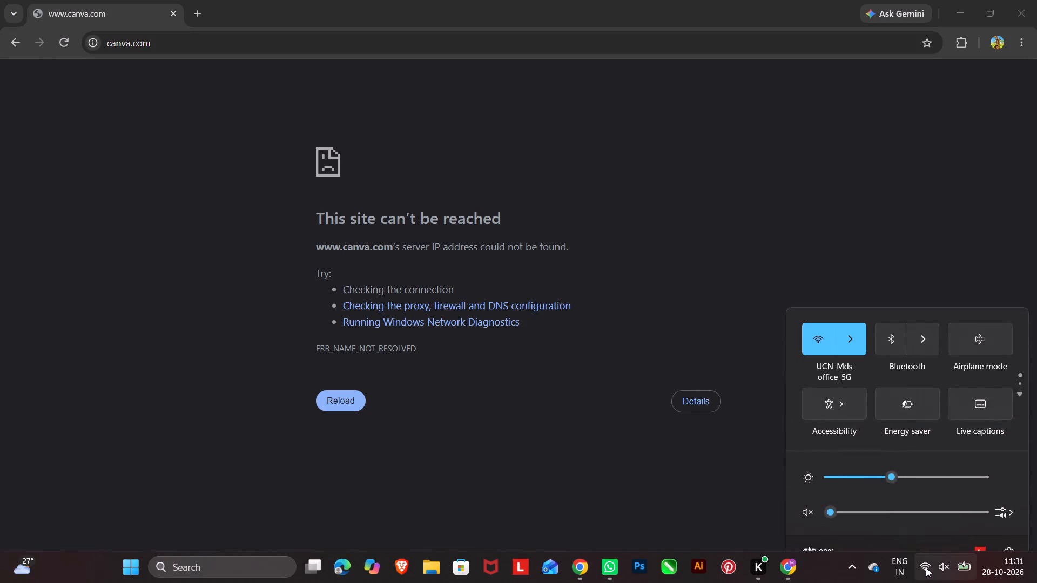
pyautogui.click(843, 301)
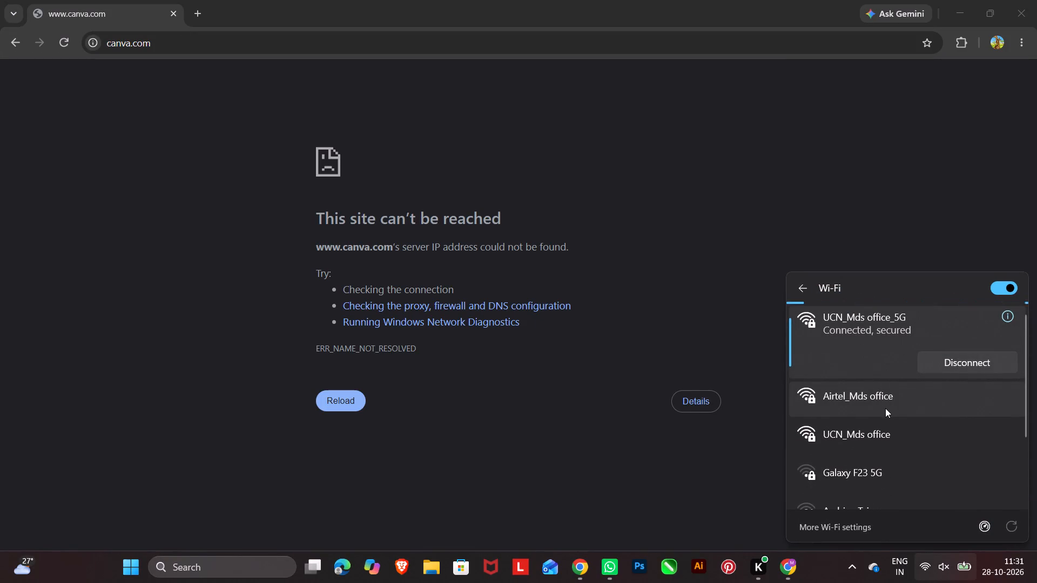
pyautogui.click(887, 435)
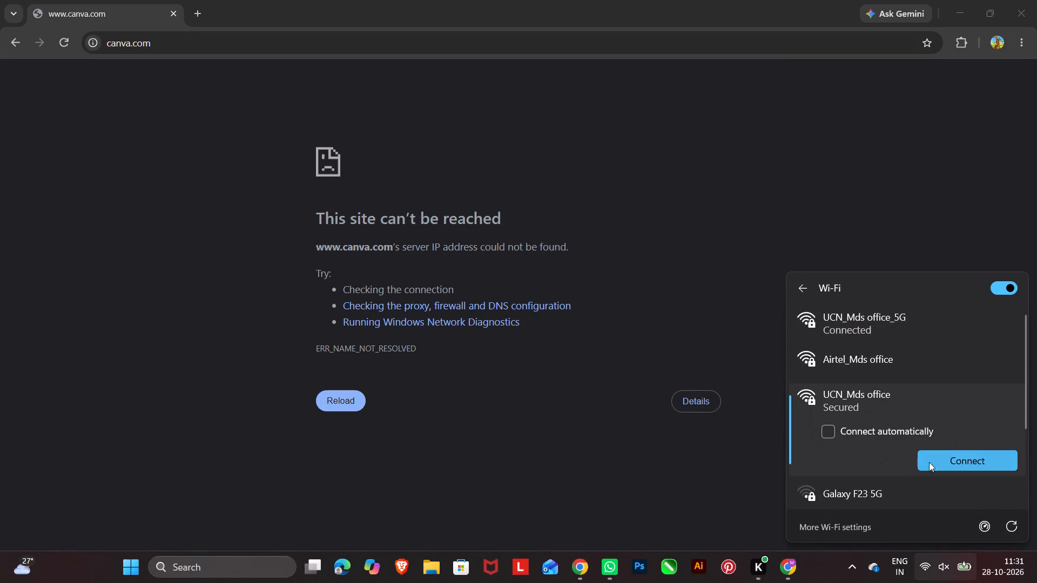
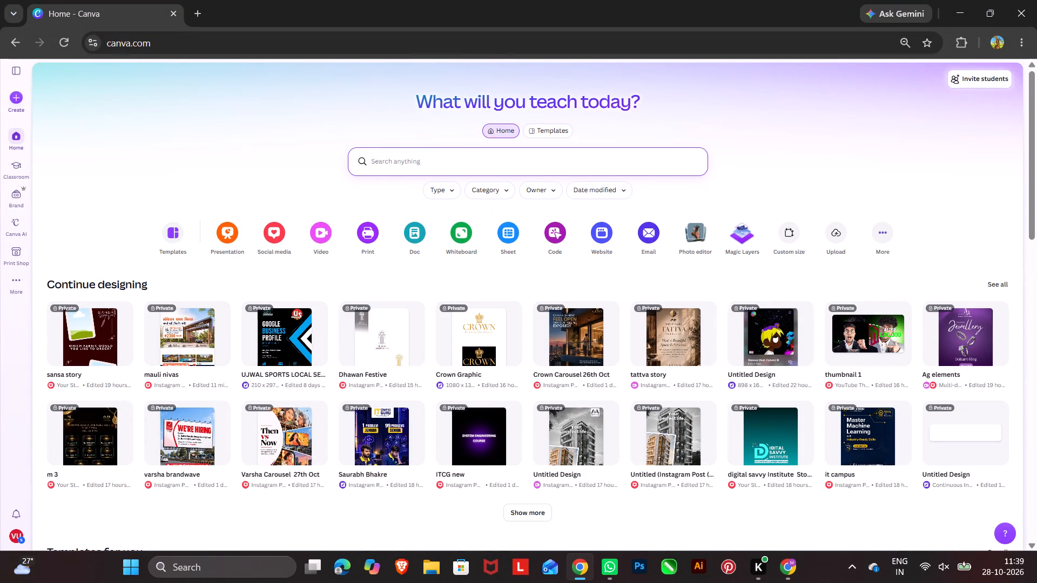
# Search the designs for "mauli nivas" and open the mauli nivas Instagram post.
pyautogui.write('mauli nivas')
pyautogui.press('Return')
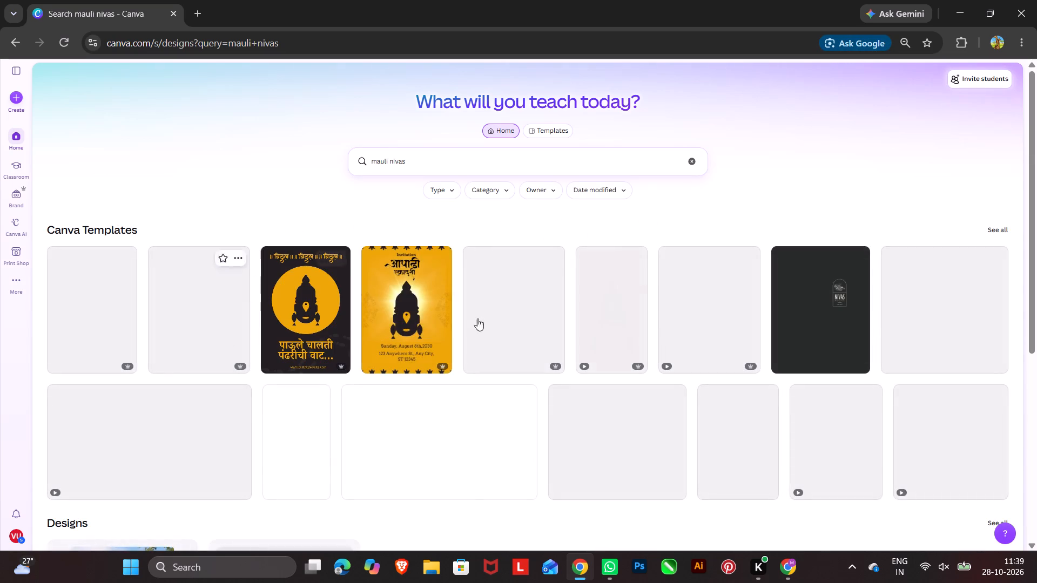
pyautogui.scroll(-7, 524, 295)
pyautogui.click(105, 257)
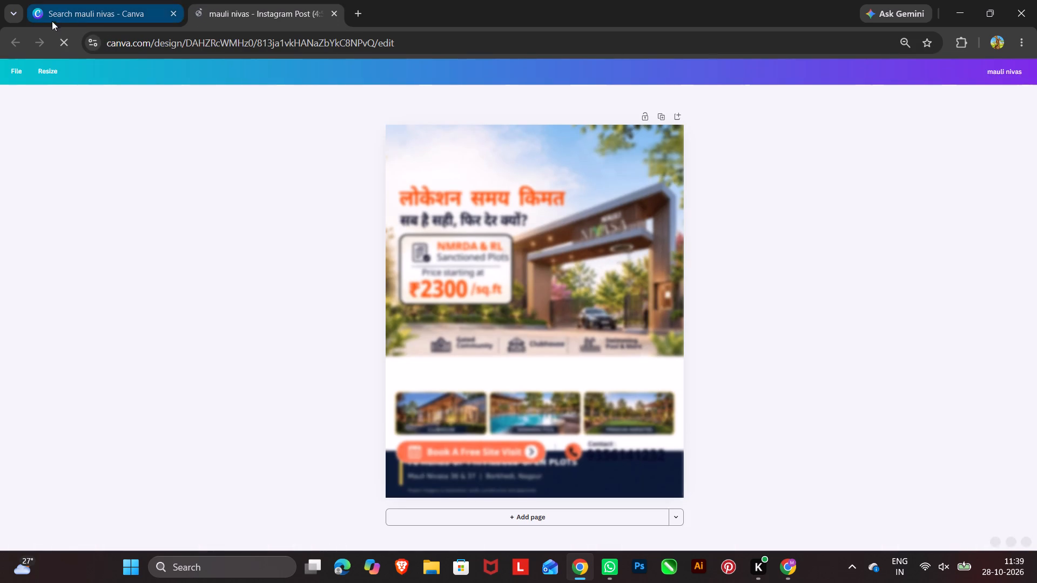
# Open the Mauli Logo Kit image from the "mauli nivas" search results and copy the Mauli Infra logo image.
pyautogui.click(81, 13)
pyautogui.scroll(-5, 390, 245)
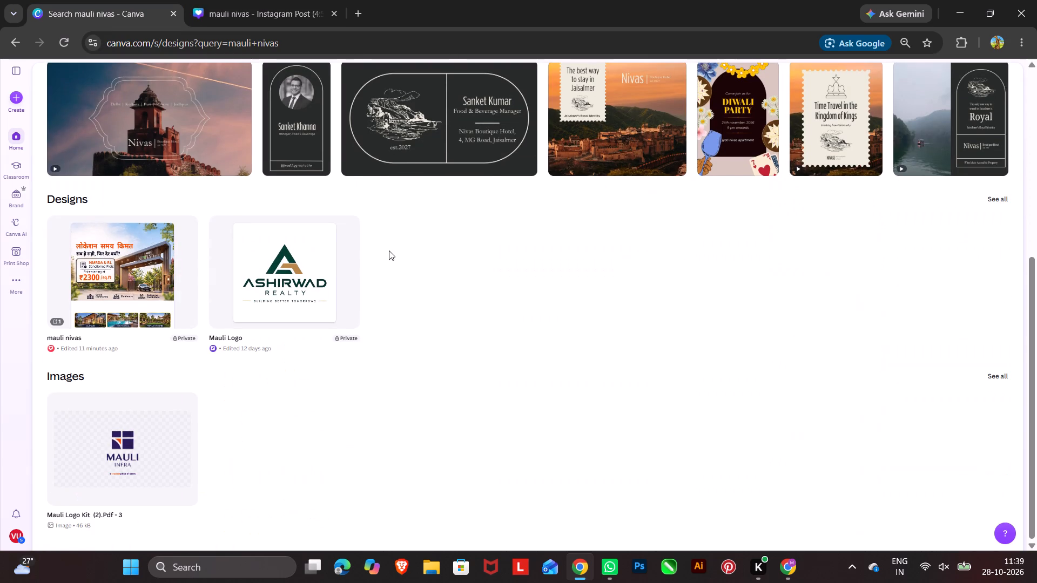
pyautogui.click(135, 460)
pyautogui.rightClick(569, 247)
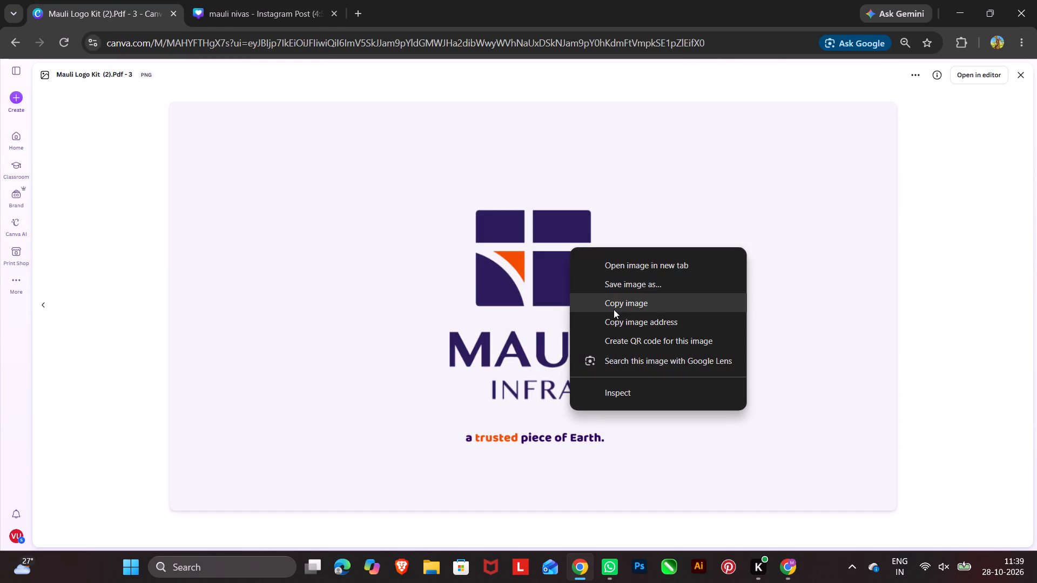
pyautogui.click(619, 307)
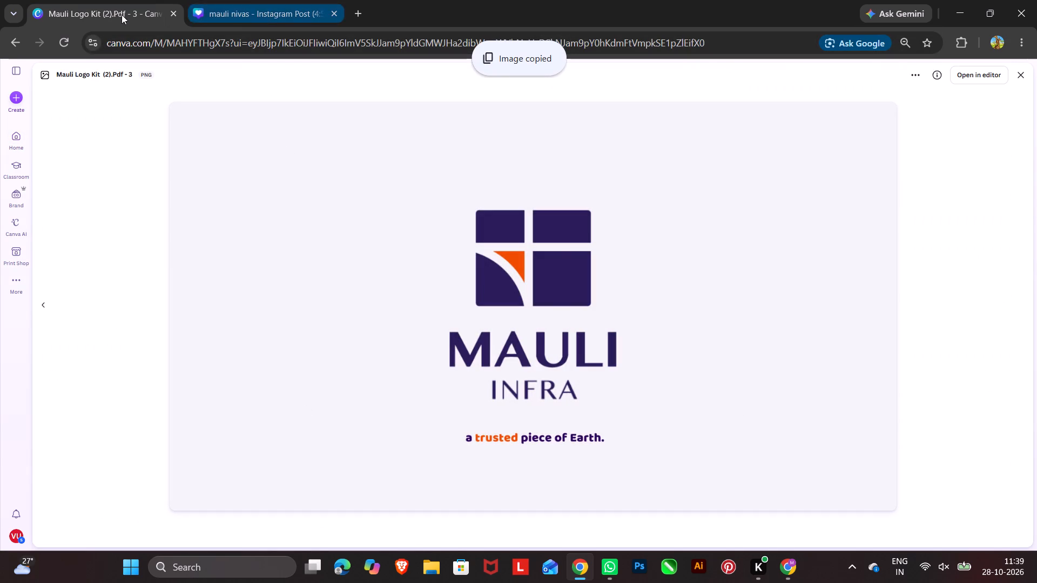
# Paste the Mauli Infra logo into the mauli nivas post and scale it to about 600 px wide in the page's upper-left corner.
pyautogui.click(252, 7)
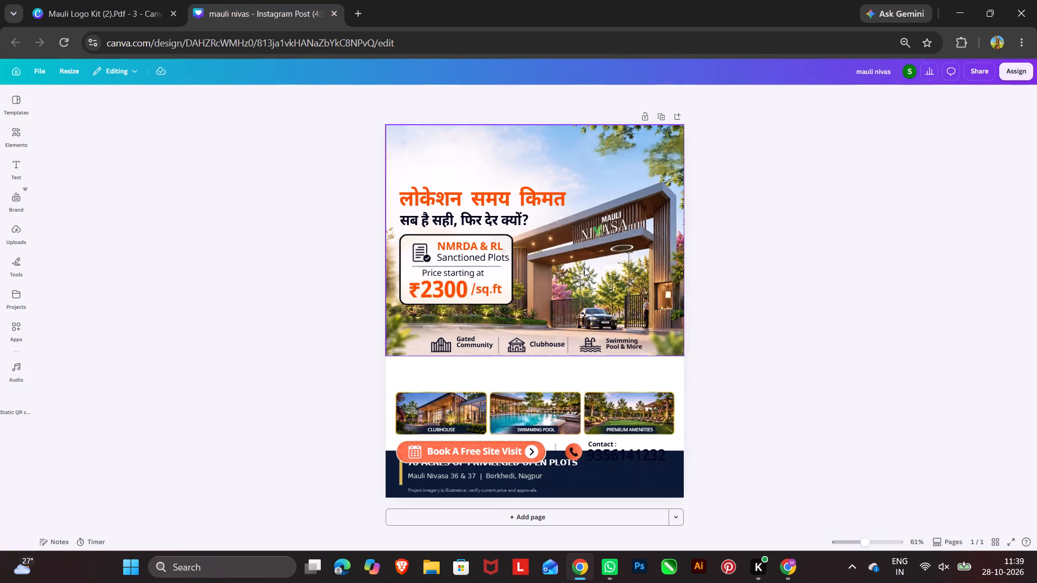
pyautogui.click(591, 171)
pyautogui.hotkey('ctrl', 'v')
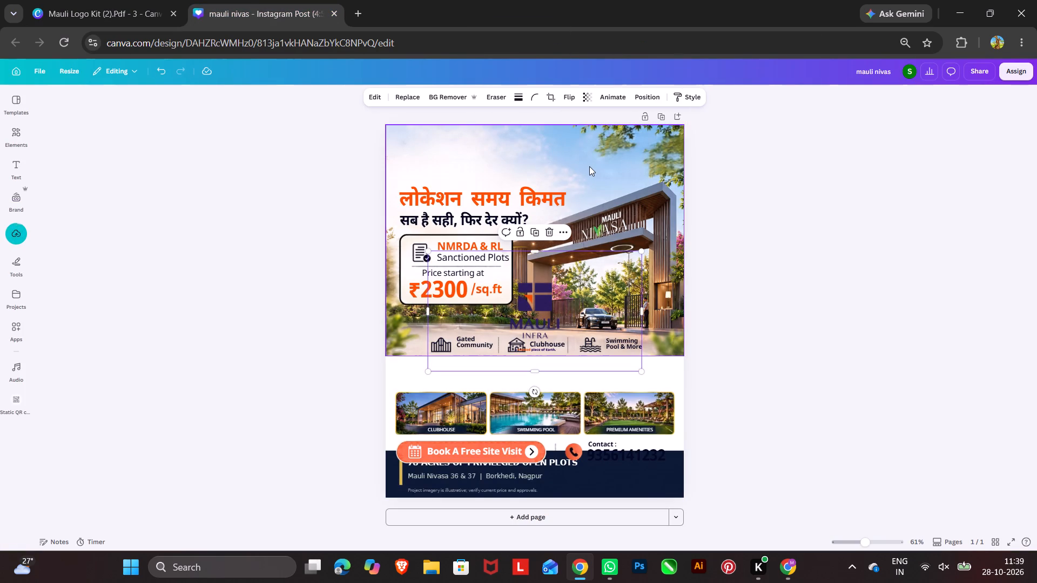
pyautogui.moveTo(548, 303); pyautogui.dragTo(450, 152)
pyautogui.moveTo(546, 221); pyautogui.dragTo(501, 191)
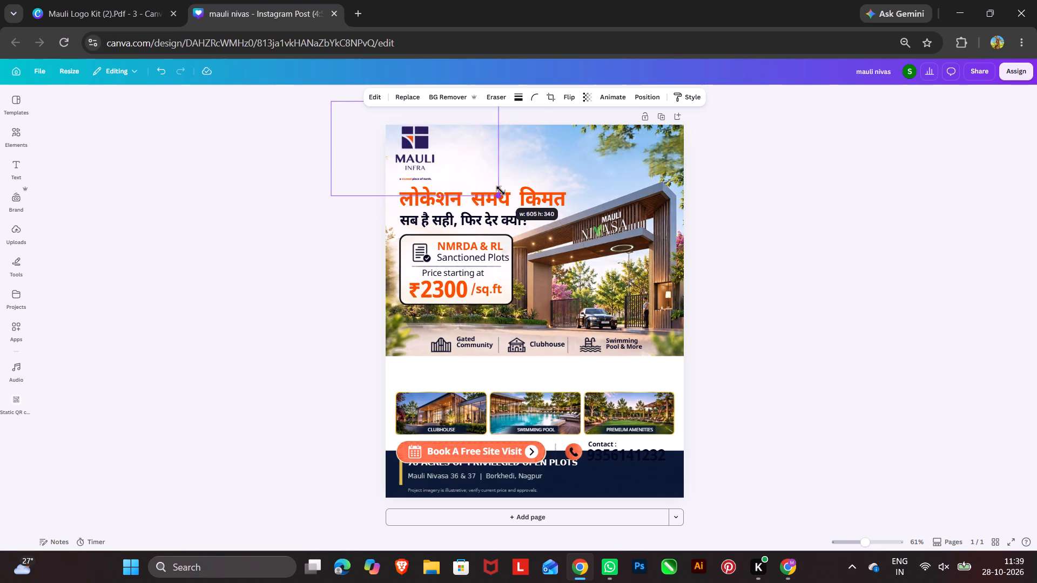
pyautogui.moveTo(501, 191); pyautogui.dragTo(499, 189)
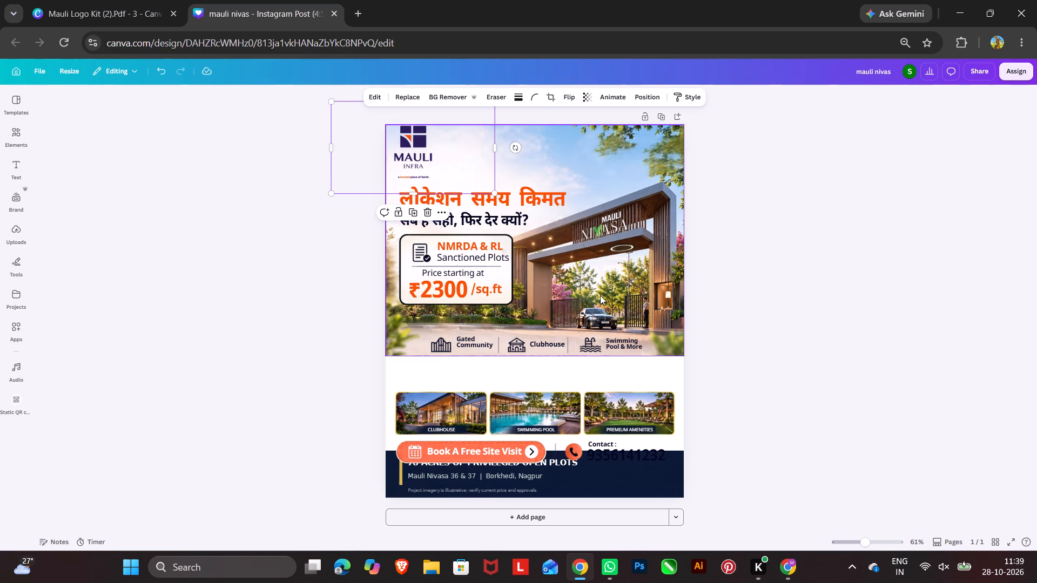
# Shift the entrance gate photo slightly down and extend its top edge past the page top, making it about 1080 by 892.
pyautogui.click(600, 295)
pyautogui.moveTo(602, 293); pyautogui.dragTo(603, 295)
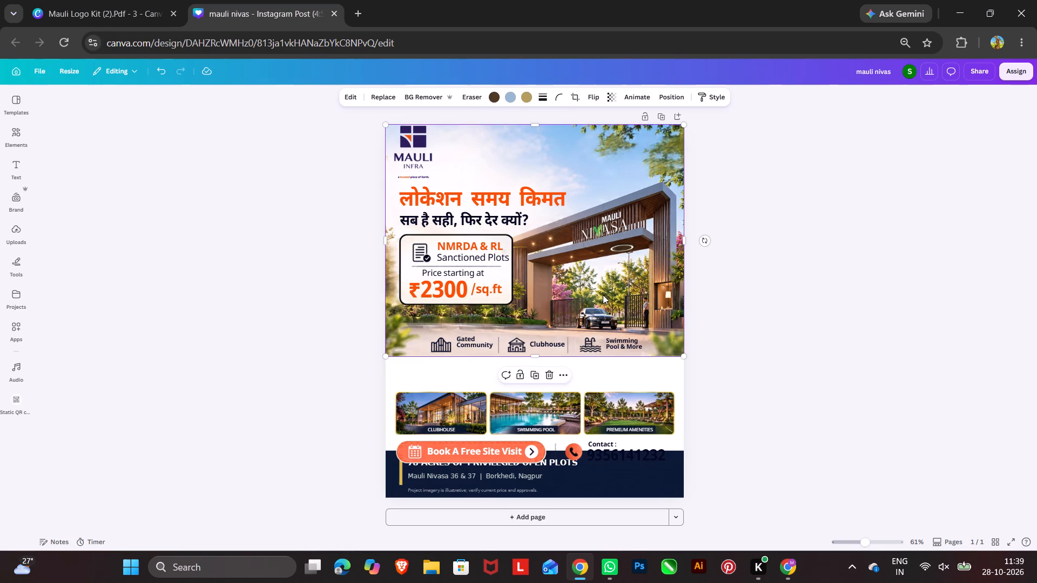
pyautogui.moveTo(603, 295); pyautogui.dragTo(604, 304)
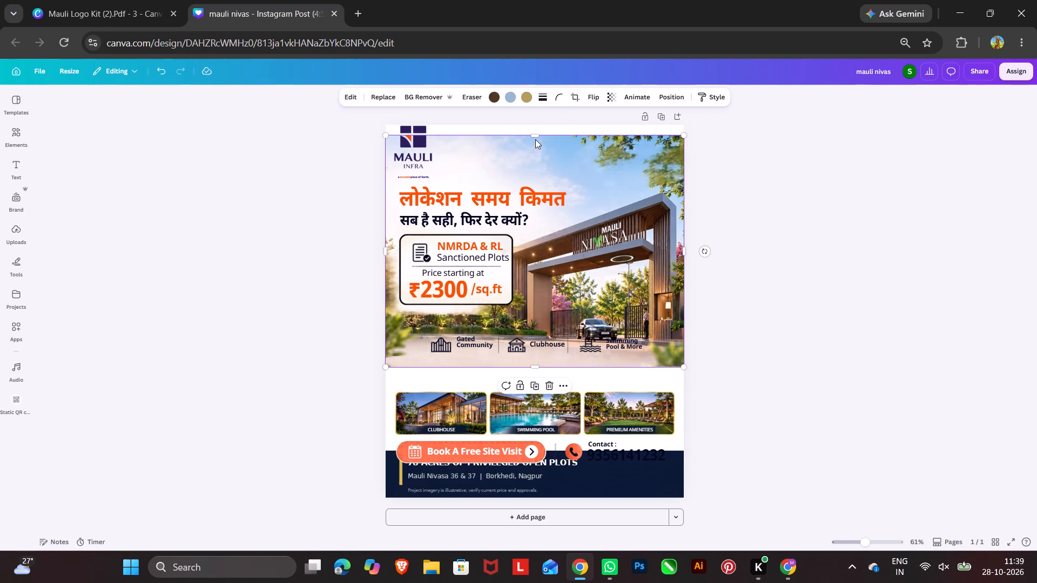
pyautogui.moveTo(535, 137); pyautogui.dragTo(545, 121)
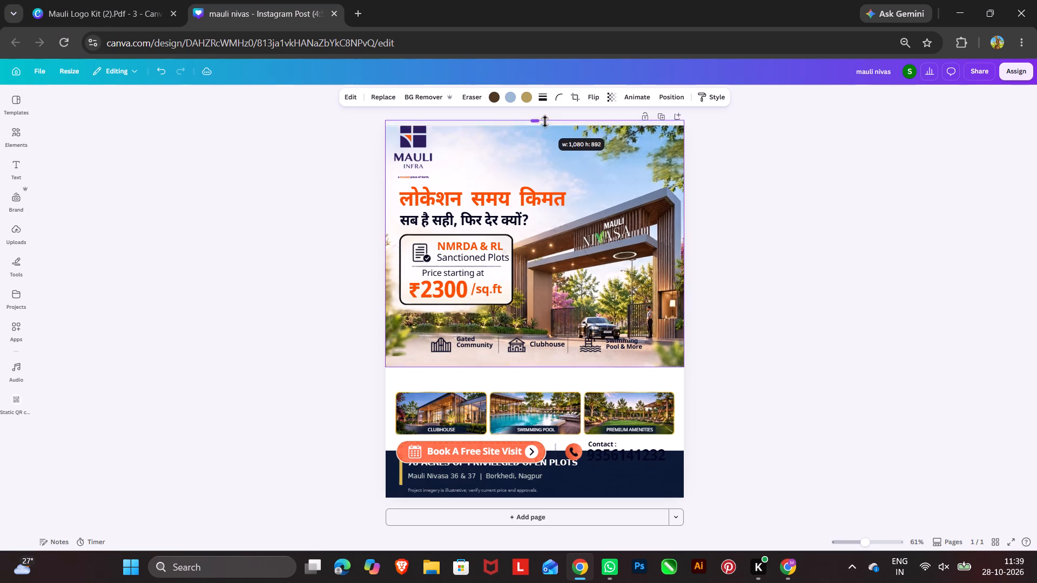
# Adjust the entrance-gate photo's upper edge until it lines up with the poster's top edge.
pyautogui.moveTo(545, 121); pyautogui.dragTo(547, 117)
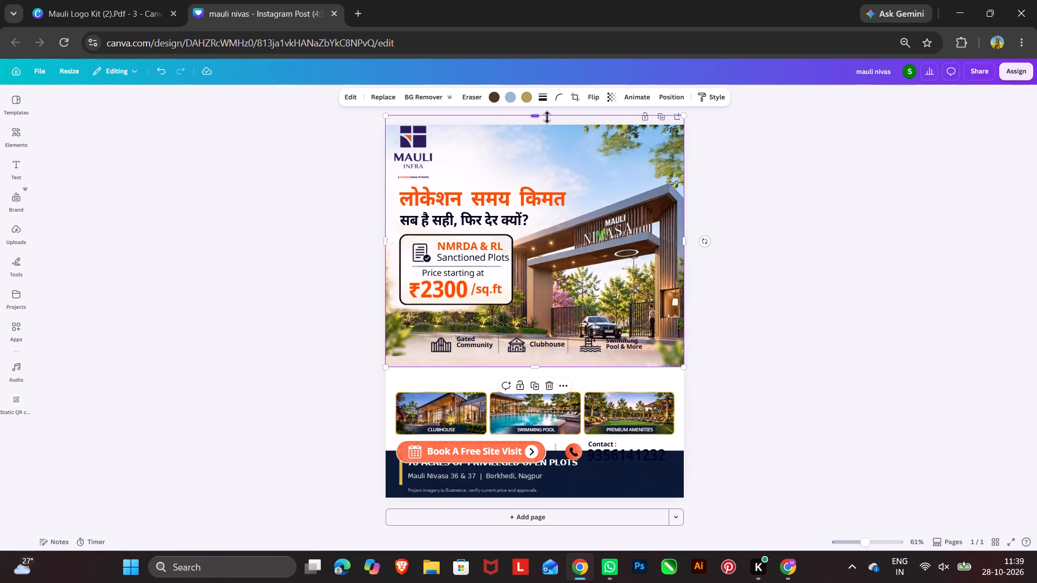
pyautogui.moveTo(547, 117); pyautogui.dragTo(549, 125)
# Enlarge the NMRDA & RL price card outward from its lower-left corner, towards the poster's left edge.
pyautogui.click(508, 275)
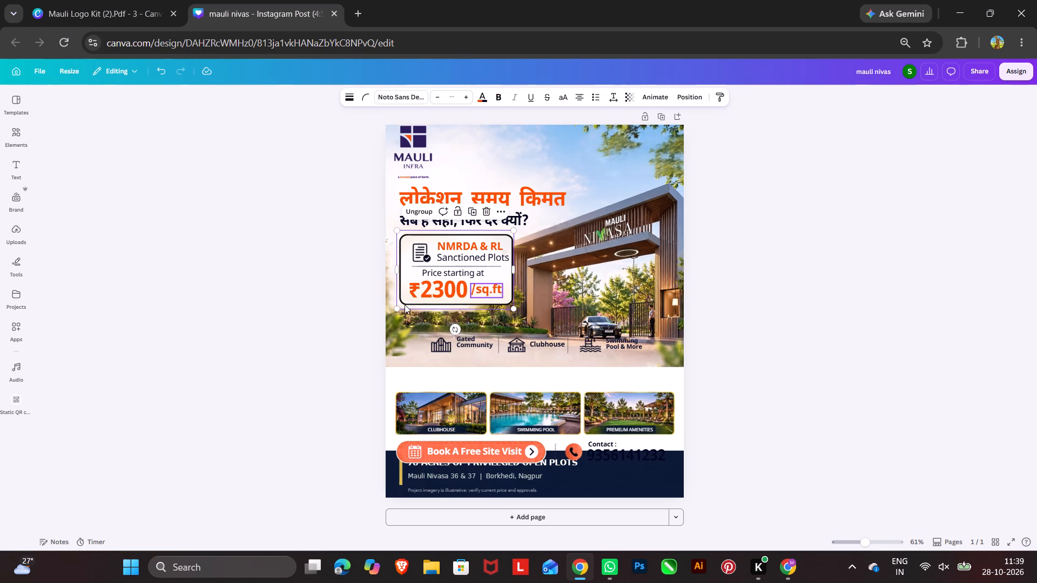
pyautogui.moveTo(393, 309); pyautogui.dragTo(386, 318)
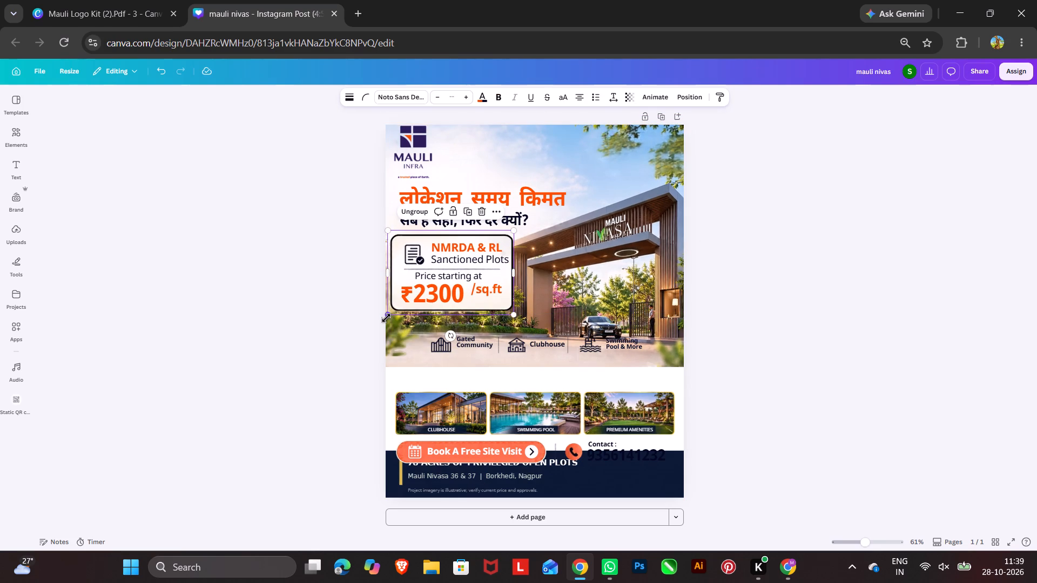
# Shift the orange Hindi headline slightly left and nudge it down closer to the black subheading.
pyautogui.click(482, 196)
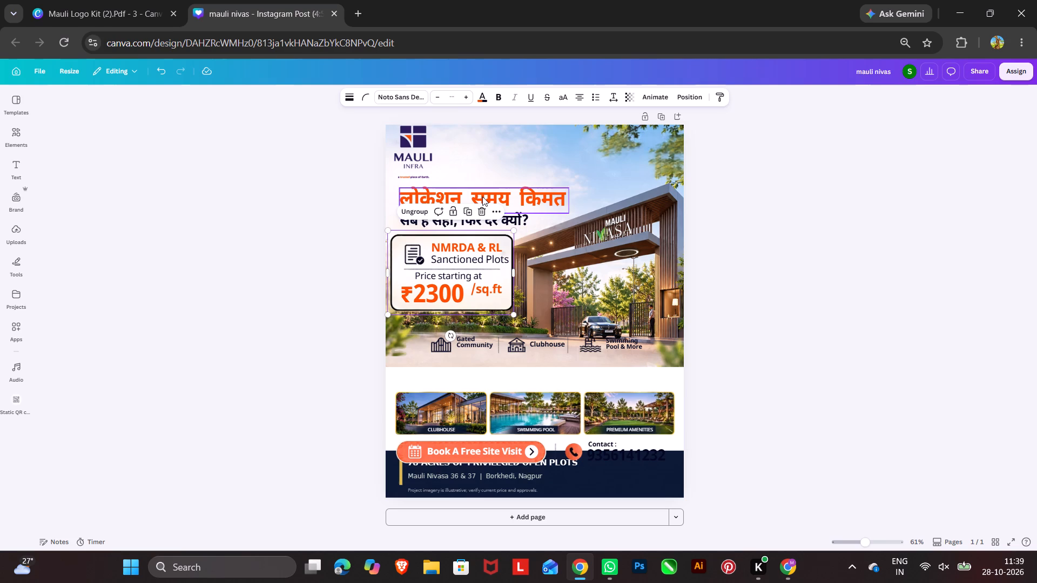
pyautogui.click(463, 214)
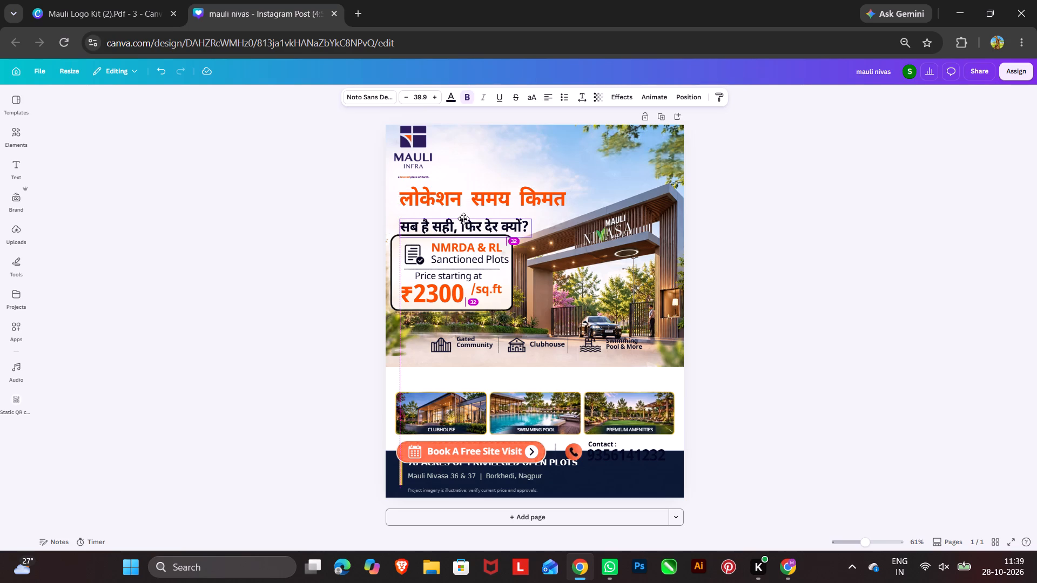
pyautogui.doubleClick(519, 199)
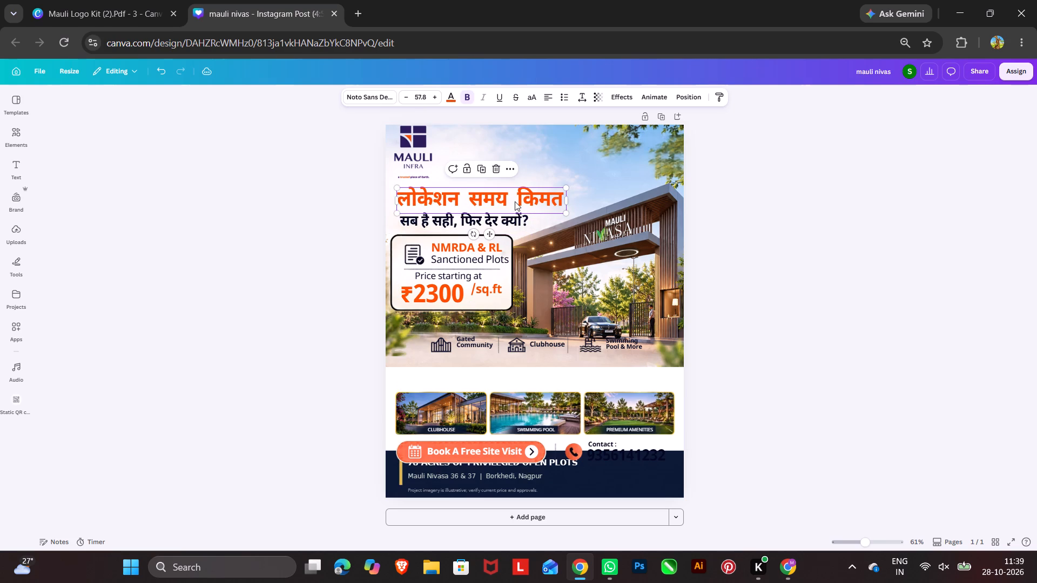
pyautogui.press('Down')
pyautogui.press('Down')
pyautogui.press('Down')
pyautogui.press('Down')
pyautogui.press('Down')
pyautogui.press('Down')
pyautogui.press('Down')
pyautogui.press('Down')
pyautogui.press('Down')
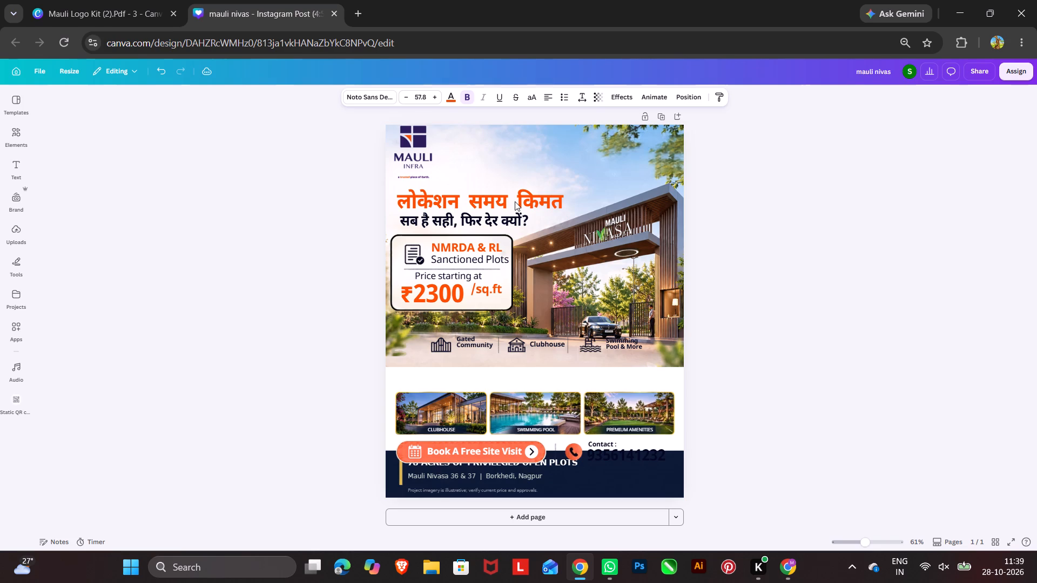
# Crop the empty margins around the Mauli Infra logo on all four sides, to a frame about 161 wide.
pyautogui.click(414, 142)
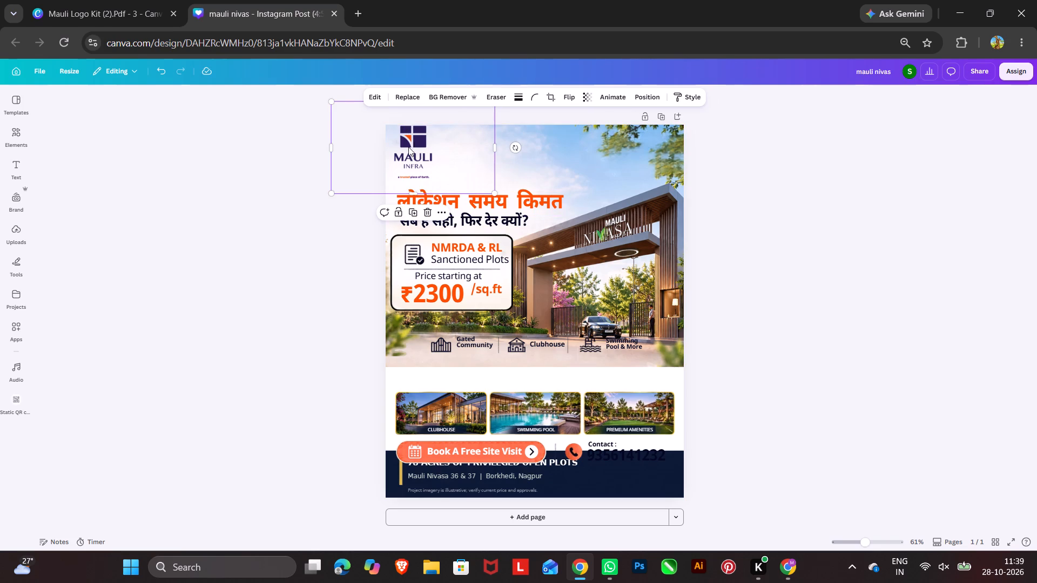
pyautogui.moveTo(328, 147); pyautogui.dragTo(388, 147)
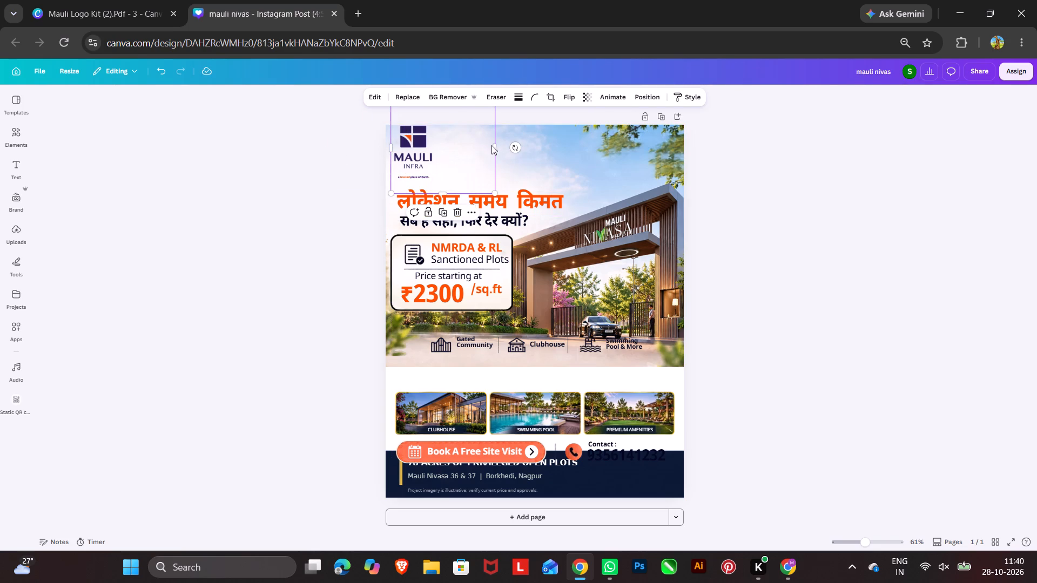
pyautogui.moveTo(499, 150); pyautogui.dragTo(463, 156)
pyautogui.hotkey('ctrl', 'z')
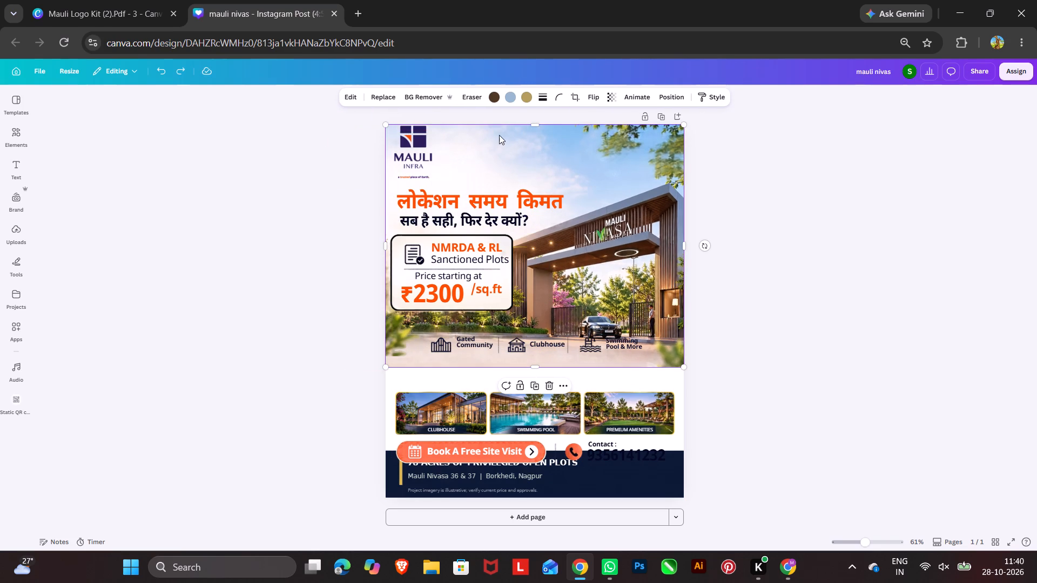
pyautogui.click(500, 137)
pyautogui.click(466, 140)
pyautogui.moveTo(497, 149); pyautogui.dragTo(439, 161)
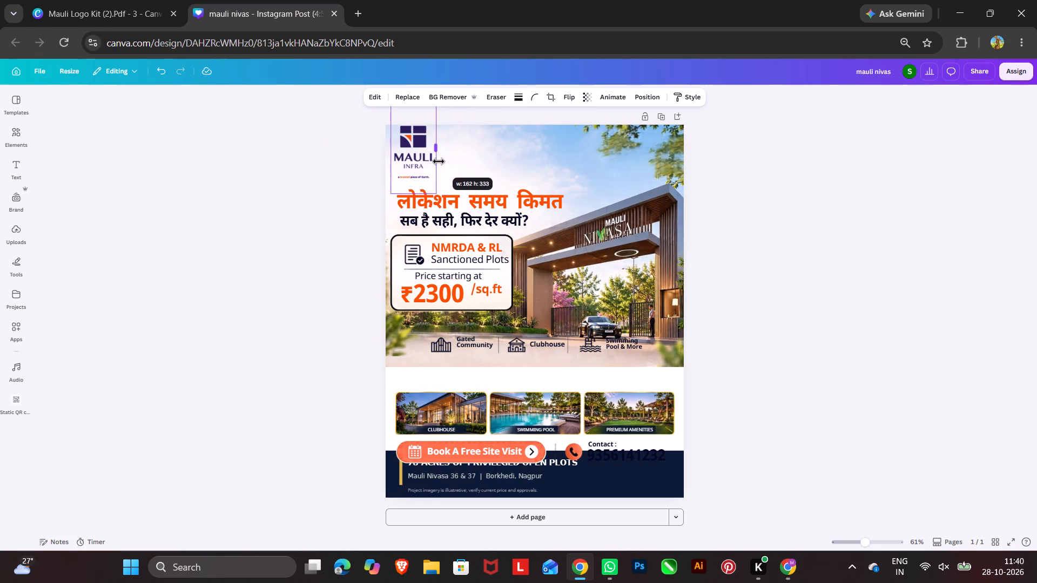
pyautogui.moveTo(439, 161); pyautogui.dragTo(438, 161)
pyautogui.moveTo(412, 195); pyautogui.dragTo(418, 181)
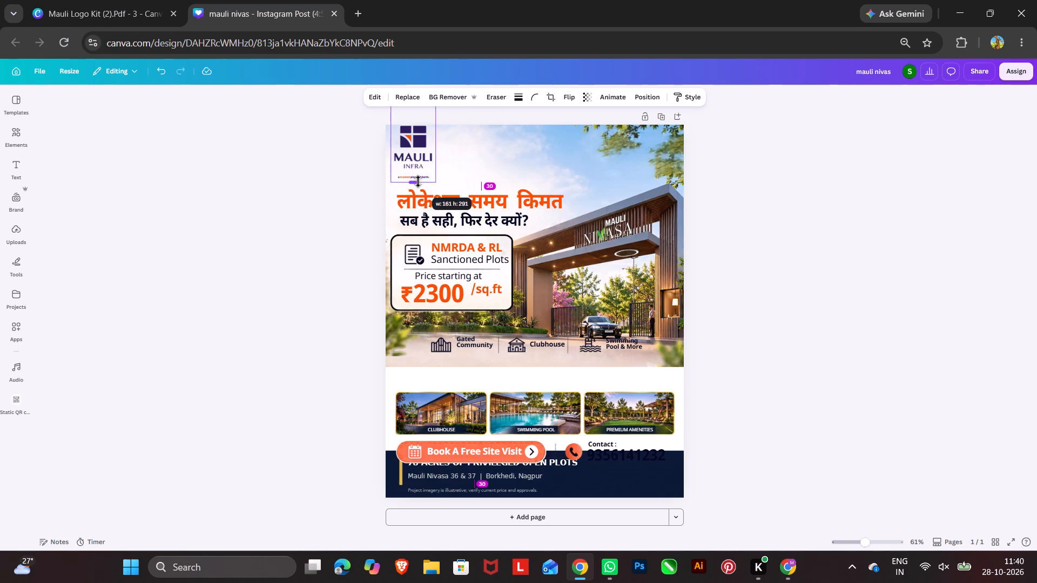
pyautogui.moveTo(418, 181); pyautogui.dragTo(419, 181)
pyautogui.scroll(2, 426, 153)
pyautogui.hscroll(1, 427, 153)
pyautogui.moveTo(424, 145); pyautogui.dragTo(423, 165)
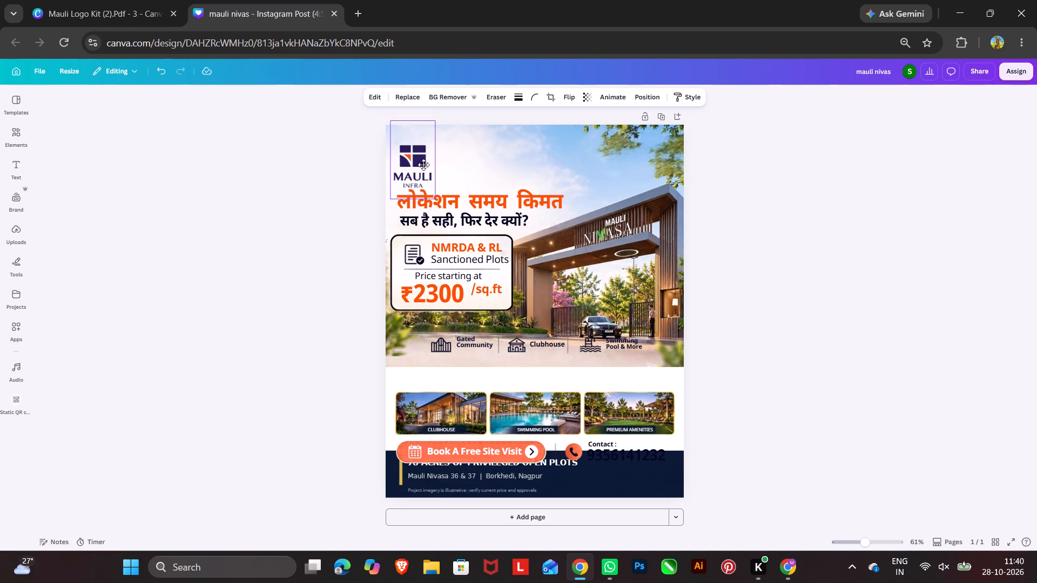
pyautogui.moveTo(423, 165); pyautogui.dragTo(423, 165)
pyautogui.moveTo(414, 122); pyautogui.dragTo(414, 141)
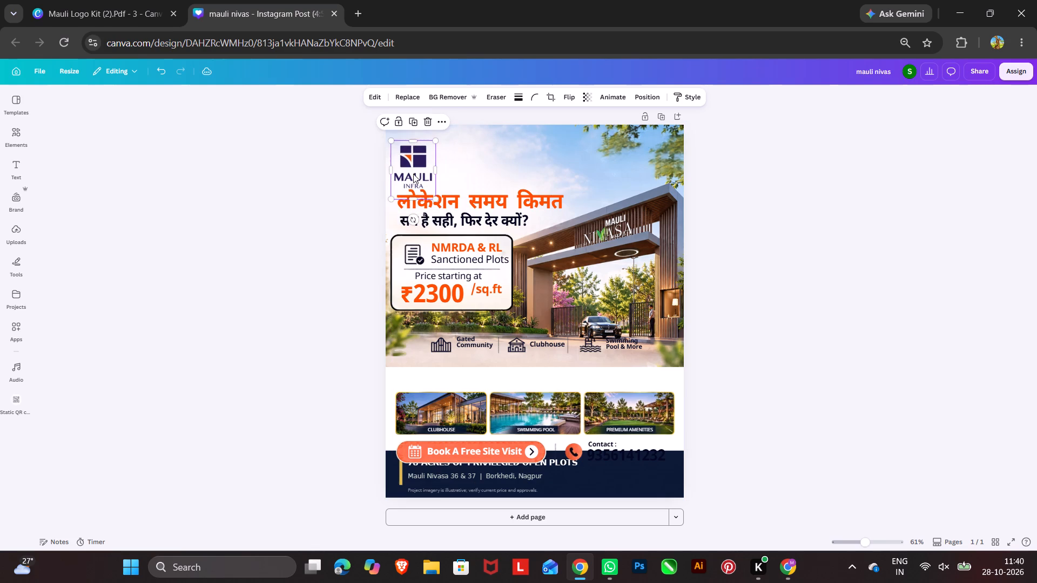
# Try the Mauli Infra logo at the poster's top centre, then shrink it and place it in the upper-left corner above the headline.
pyautogui.moveTo(413, 174); pyautogui.dragTo(535, 158)
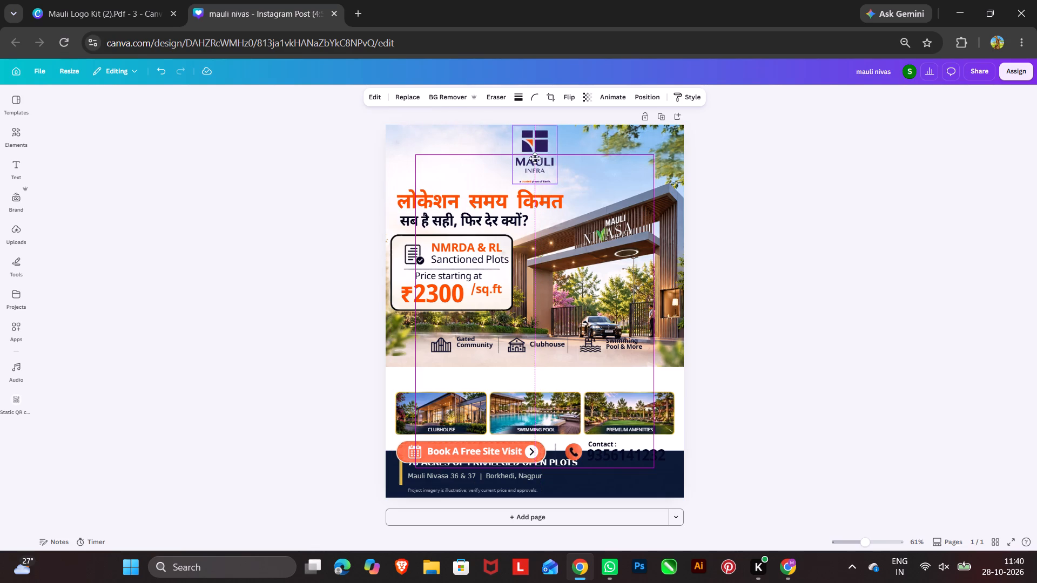
pyautogui.moveTo(535, 158); pyautogui.dragTo(426, 159)
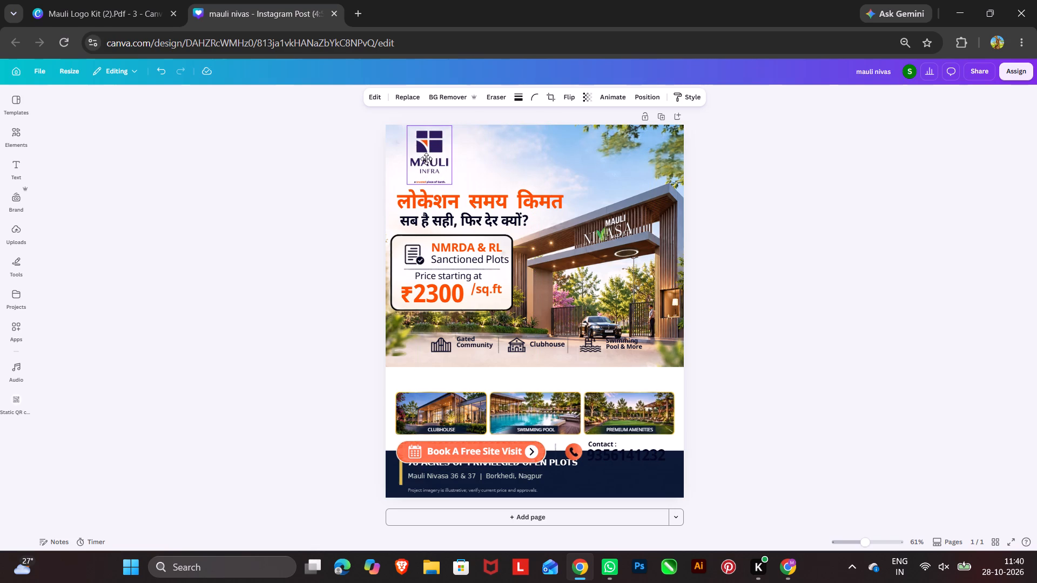
pyautogui.moveTo(426, 159); pyautogui.dragTo(528, 154)
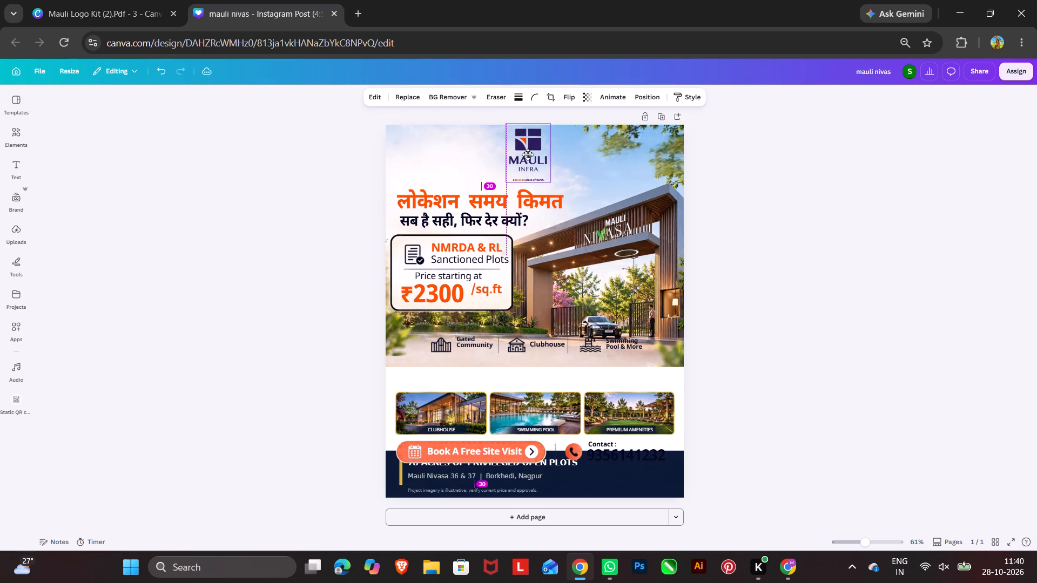
pyautogui.moveTo(528, 154); pyautogui.dragTo(429, 161)
pyautogui.moveTo(451, 186); pyautogui.dragTo(441, 178)
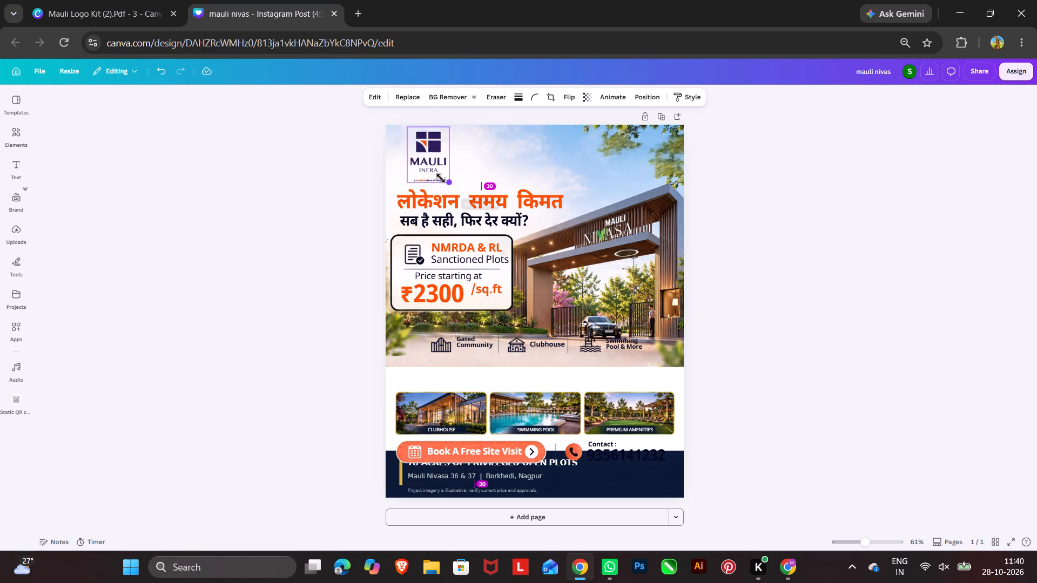
pyautogui.moveTo(441, 178); pyautogui.dragTo(434, 173)
pyautogui.moveTo(428, 146); pyautogui.dragTo(421, 154)
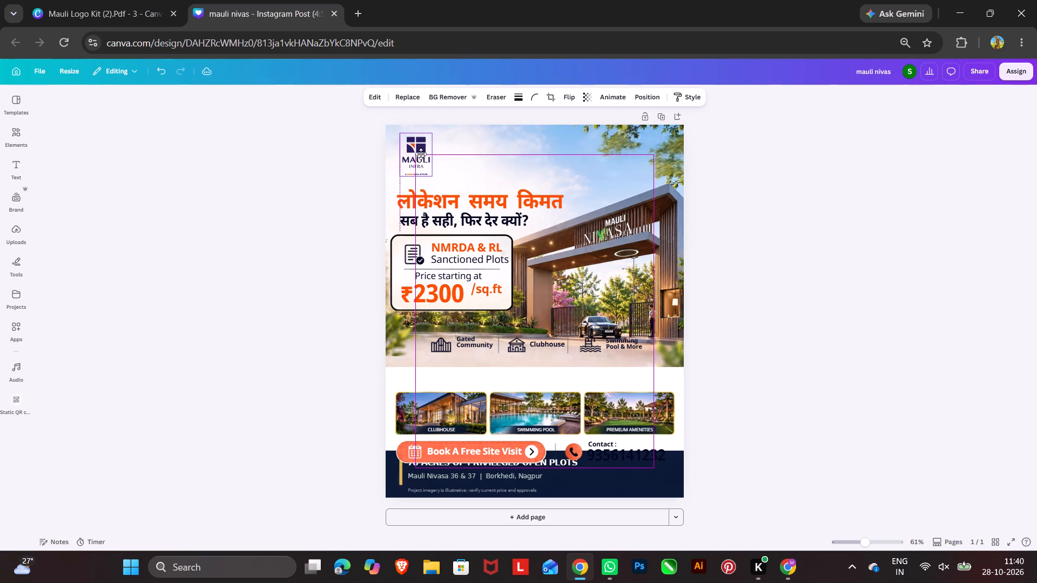
pyautogui.moveTo(421, 154); pyautogui.dragTo(419, 154)
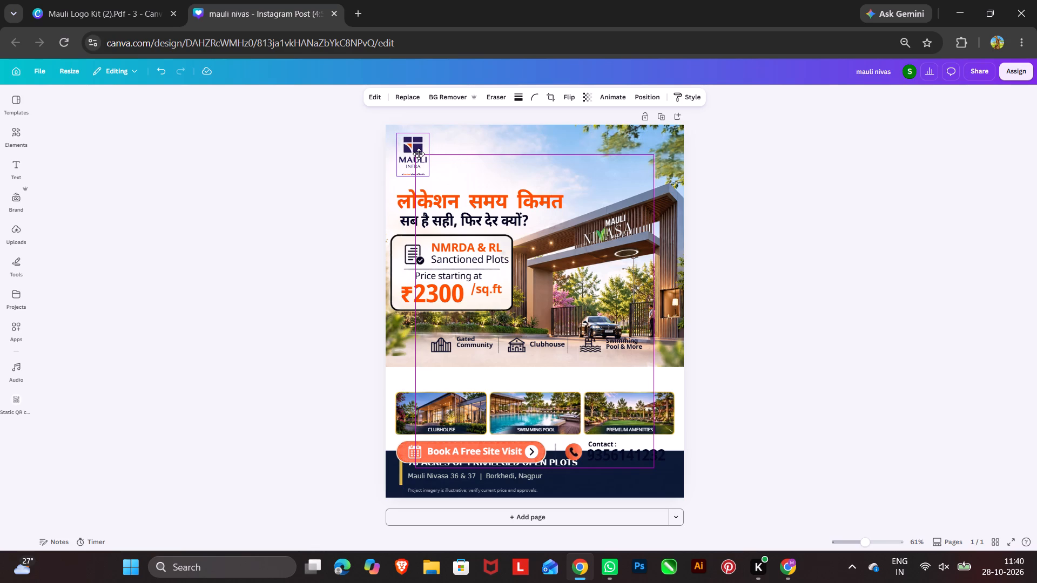
pyautogui.moveTo(419, 154); pyautogui.dragTo(419, 153)
# Nudge the orange Hindi headline slightly to the right.
pyautogui.doubleClick(339, 208)
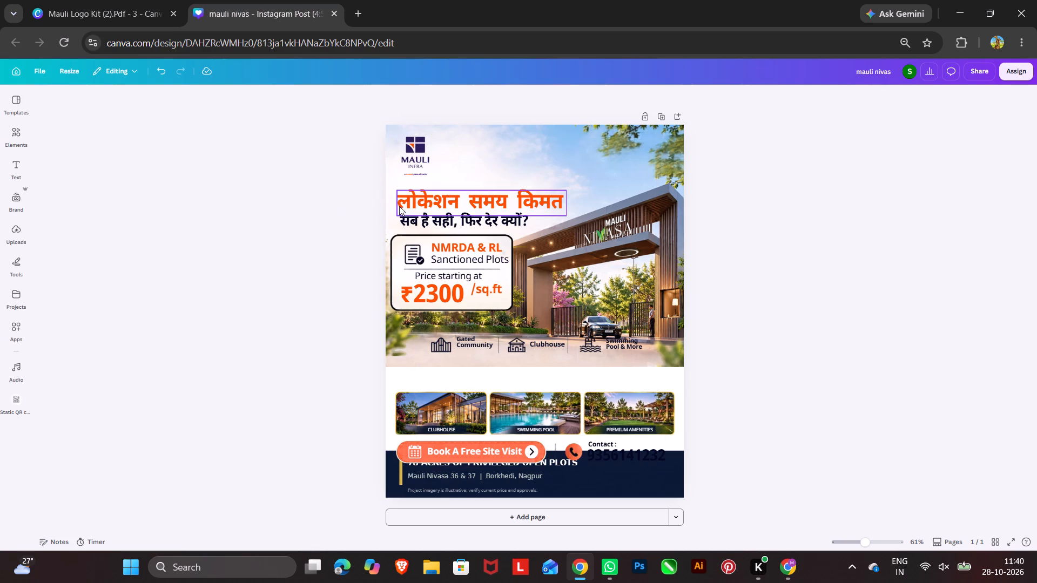
pyautogui.click(405, 206)
pyautogui.press('Right')
pyautogui.press('Right')
pyautogui.press('Right')
pyautogui.press('Right')
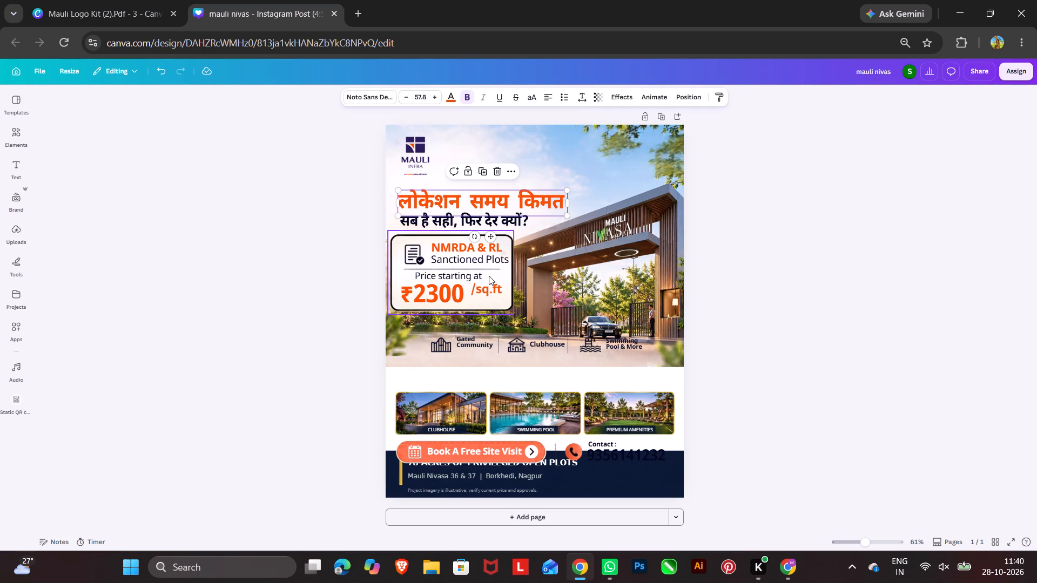
# Reposition the entrance photo inside its crop frame so the gate sits further right, away from the text.
pyautogui.doubleClick(606, 256)
pyautogui.moveTo(628, 260); pyautogui.dragTo(616, 260)
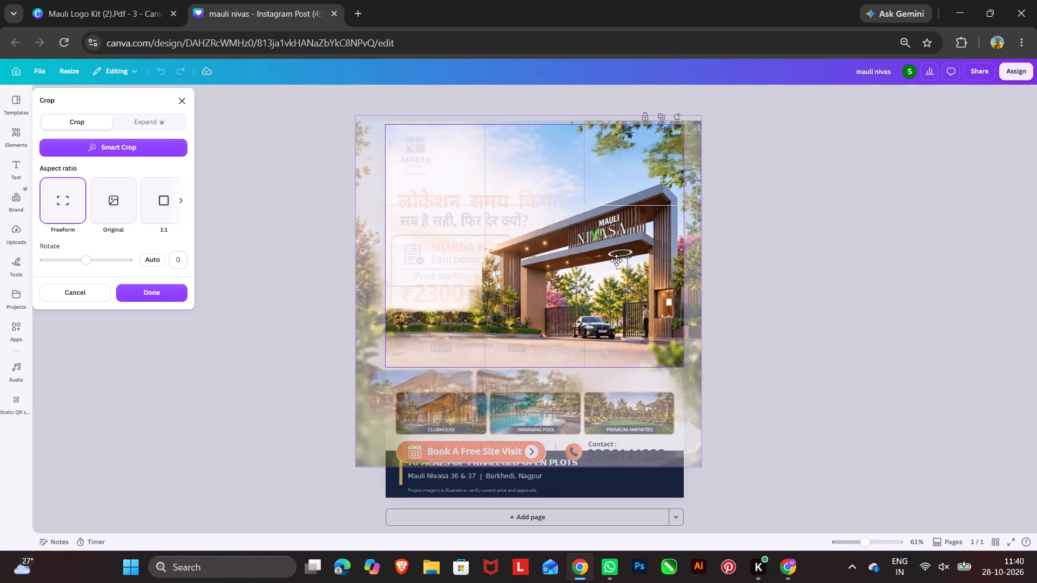
pyautogui.moveTo(616, 260); pyautogui.dragTo(640, 260)
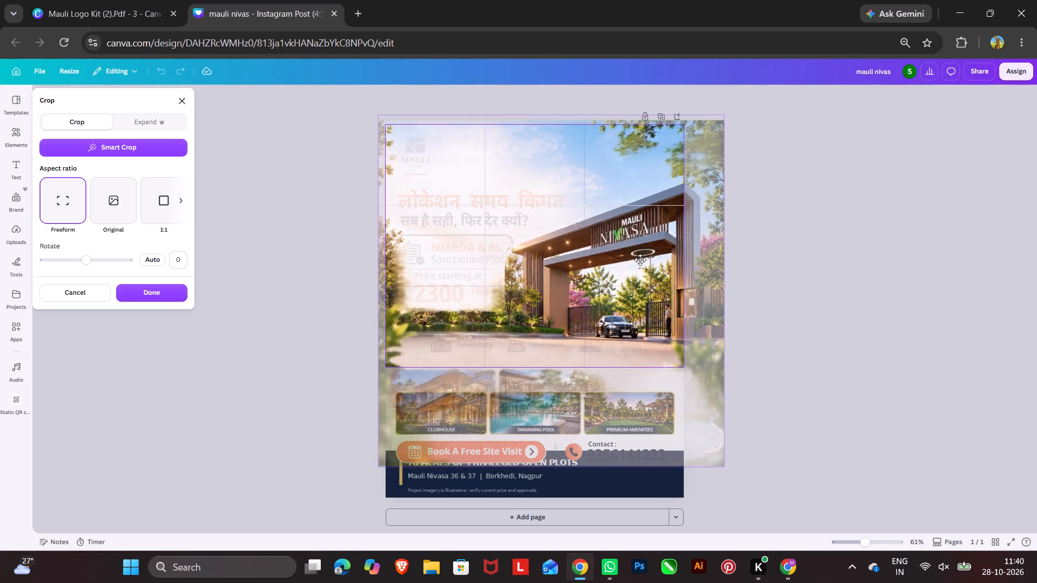
pyautogui.moveTo(640, 260); pyautogui.dragTo(643, 259)
pyautogui.click(964, 260)
# Shrink the NMRDA & RL price card from its upper-left corner to leave space below the subheading.
pyautogui.click(440, 275)
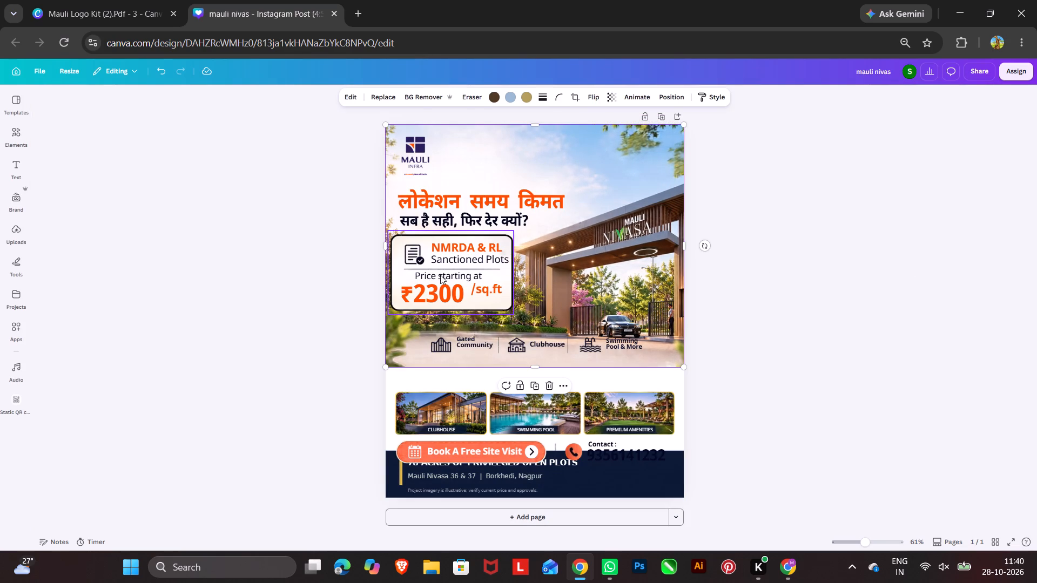
pyautogui.moveTo(389, 232); pyautogui.dragTo(431, 262)
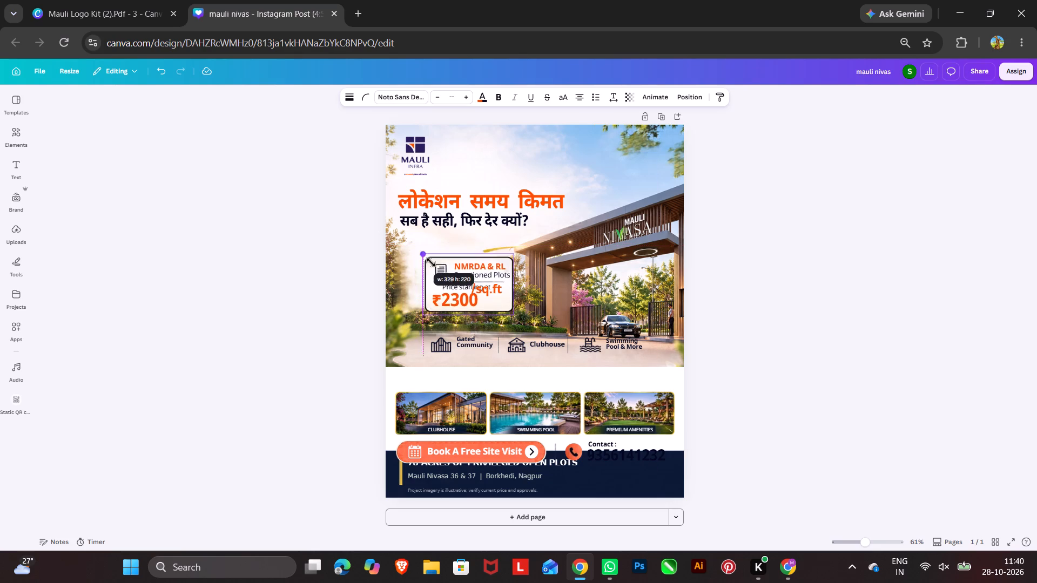
pyautogui.moveTo(431, 262); pyautogui.dragTo(393, 248)
pyautogui.click(351, 242)
# Move the black subheading and orange headline slightly right and down, aligning their left edges above the price card.
pyautogui.click(427, 219)
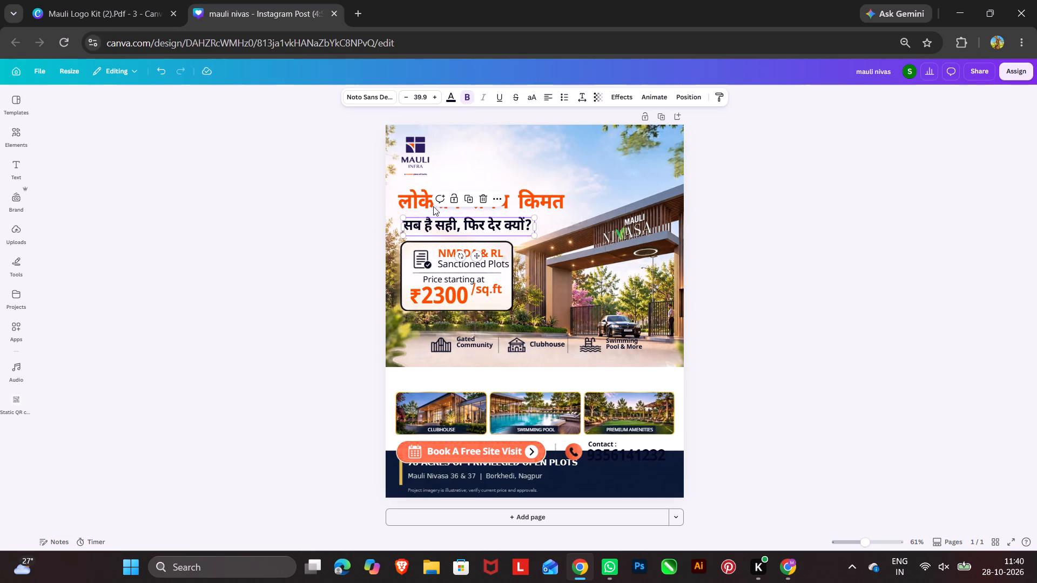
pyautogui.moveTo(425, 207); pyautogui.dragTo(429, 209)
# Enlarge the Mauli Infra logo to about 140 × 183 and move it closer to the poster's left margin.
pyautogui.click(407, 154)
pyautogui.moveTo(432, 178); pyautogui.dragTo(439, 184)
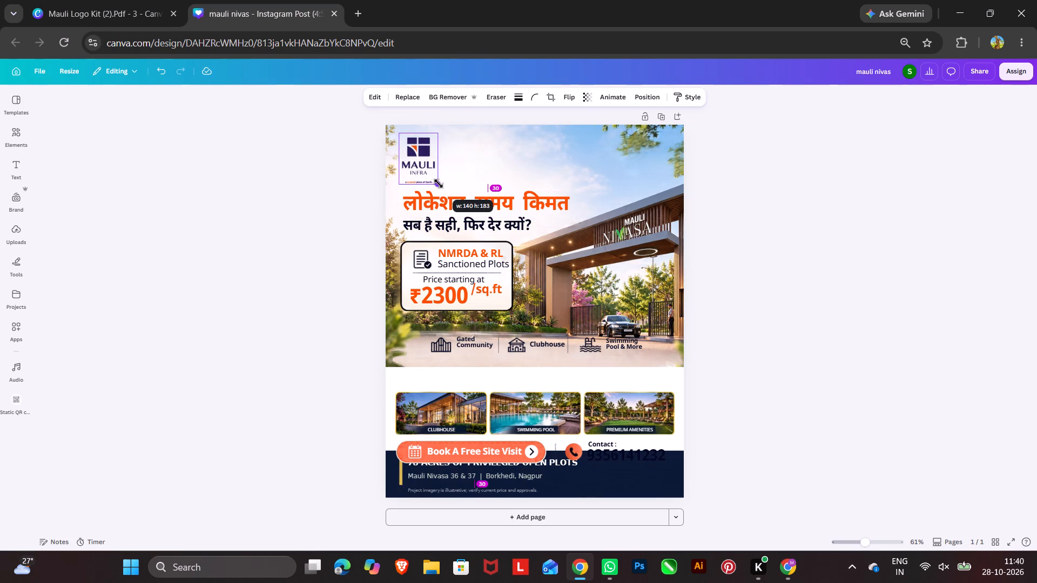
pyautogui.moveTo(439, 184); pyautogui.dragTo(439, 182)
pyautogui.moveTo(417, 158); pyautogui.dragTo(412, 155)
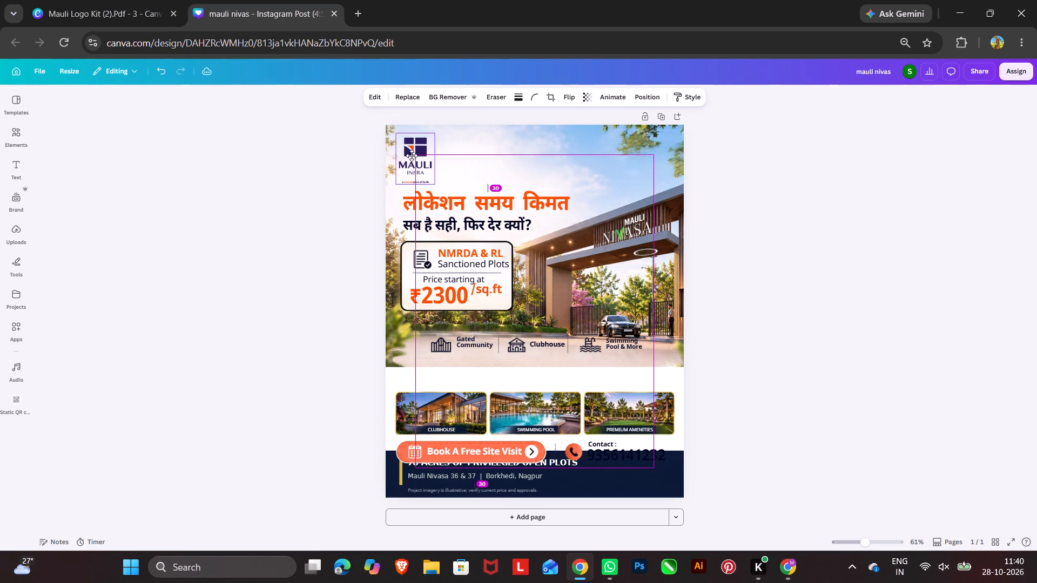
pyautogui.moveTo(412, 155); pyautogui.dragTo(409, 155)
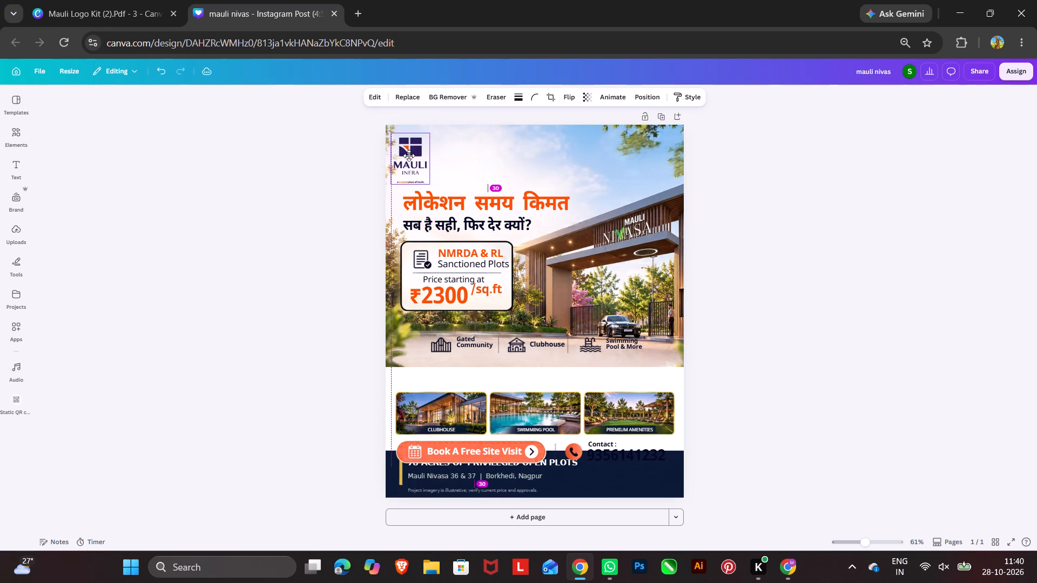
pyautogui.moveTo(409, 155); pyautogui.dragTo(409, 155)
pyautogui.doubleClick(302, 188)
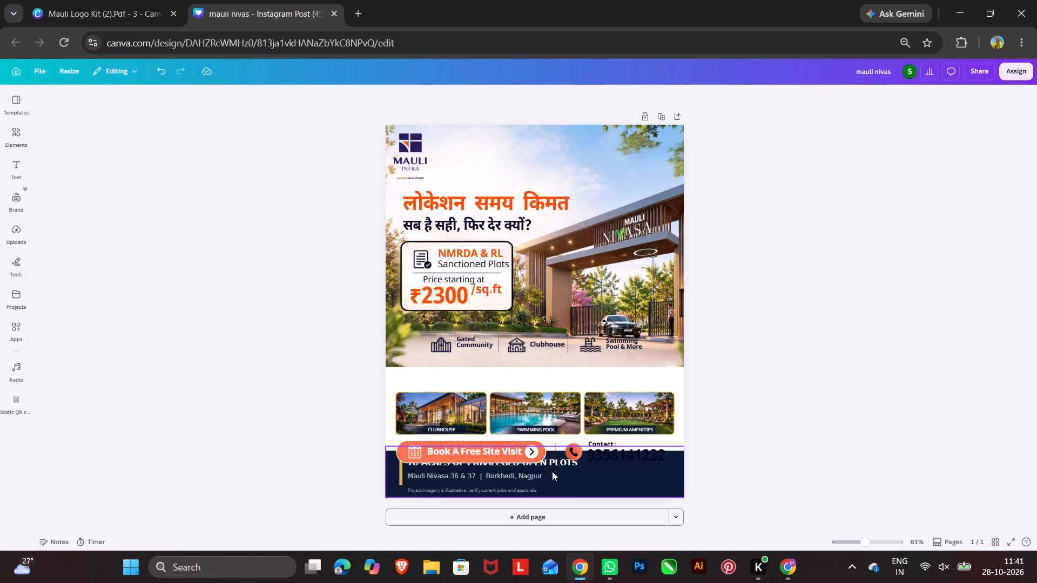
# Move the amenity photos, site-visit banner and contact group up into the white strip above the navy footer.
pyautogui.click(565, 421)
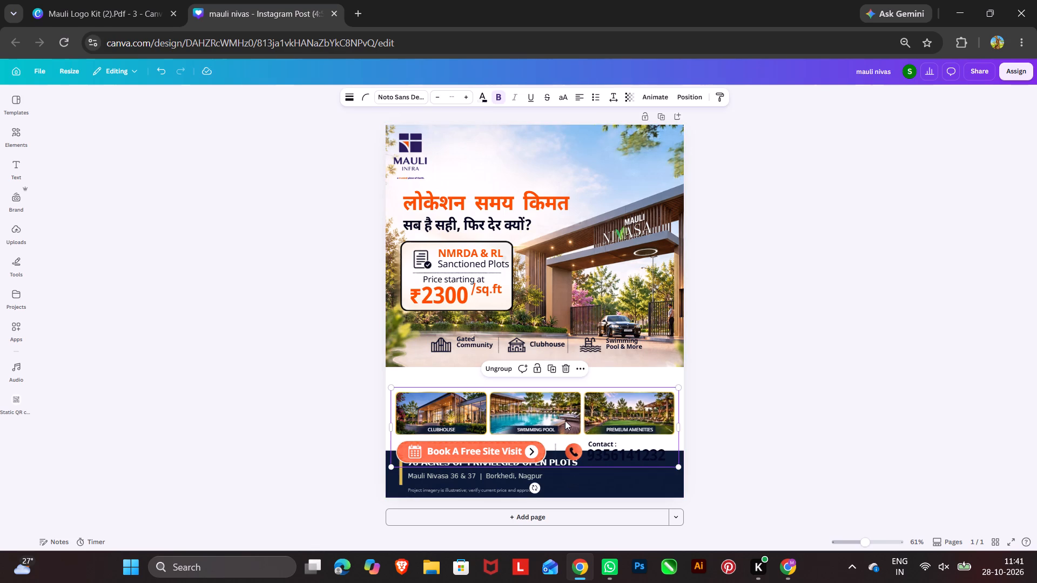
pyautogui.moveTo(565, 415); pyautogui.dragTo(565, 394)
pyautogui.click(620, 437)
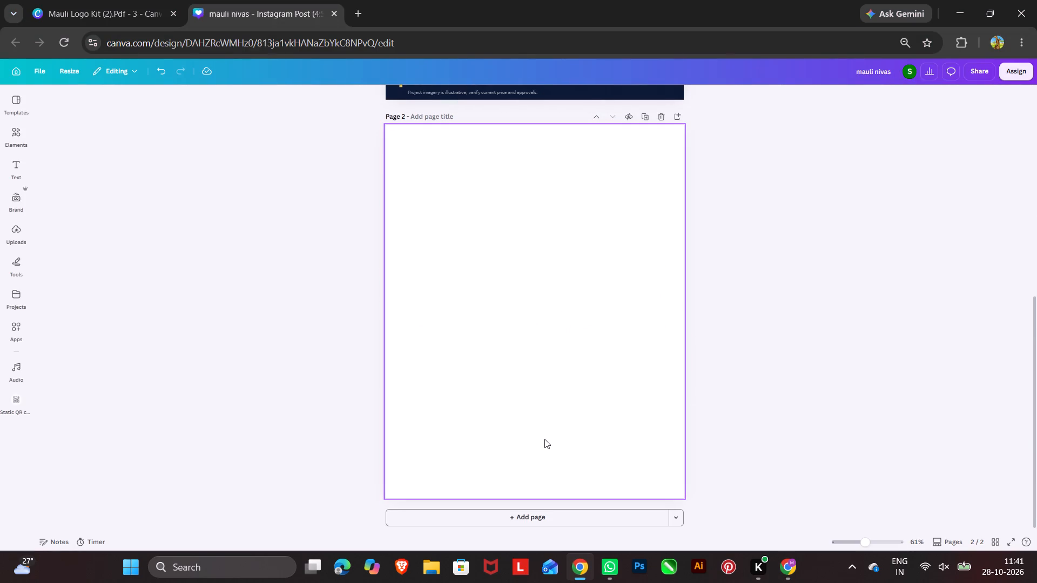
pyautogui.hotkey('ctrl', 'v')
# Align the pasted poster with page 2's top-left corner and enlarge it to fill the page width.
pyautogui.moveTo(548, 399); pyautogui.dragTo(511, 365)
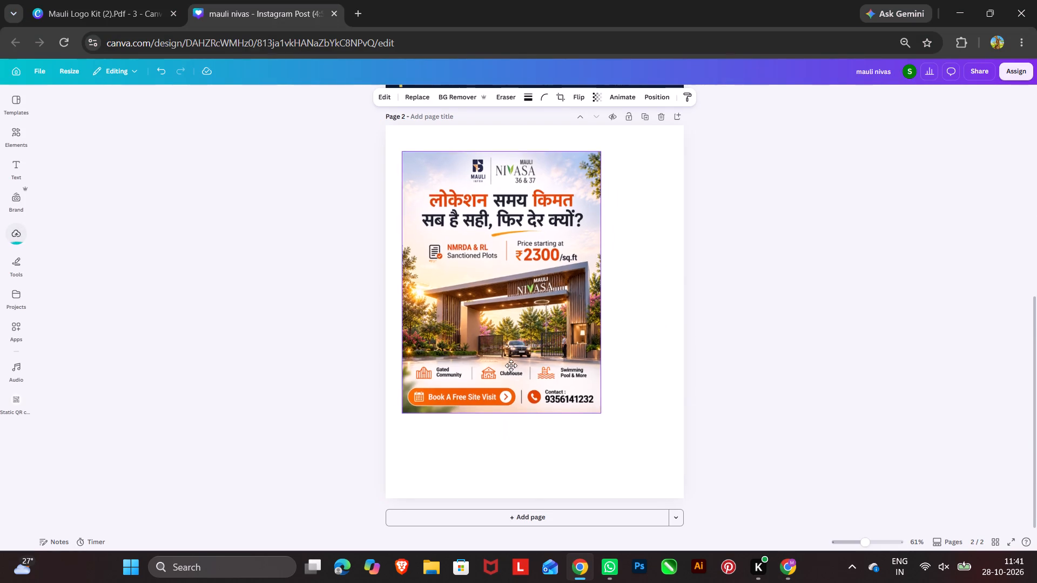
pyautogui.moveTo(511, 365); pyautogui.dragTo(499, 341)
pyautogui.moveTo(581, 384); pyautogui.dragTo(657, 451)
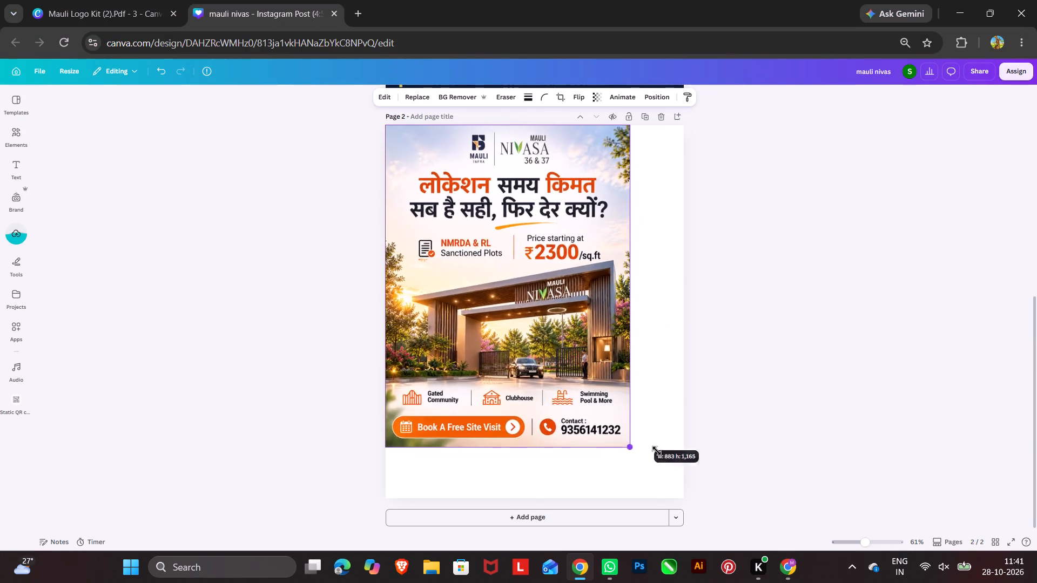
pyautogui.moveTo(657, 451); pyautogui.dragTo(692, 508)
pyautogui.click(513, 363)
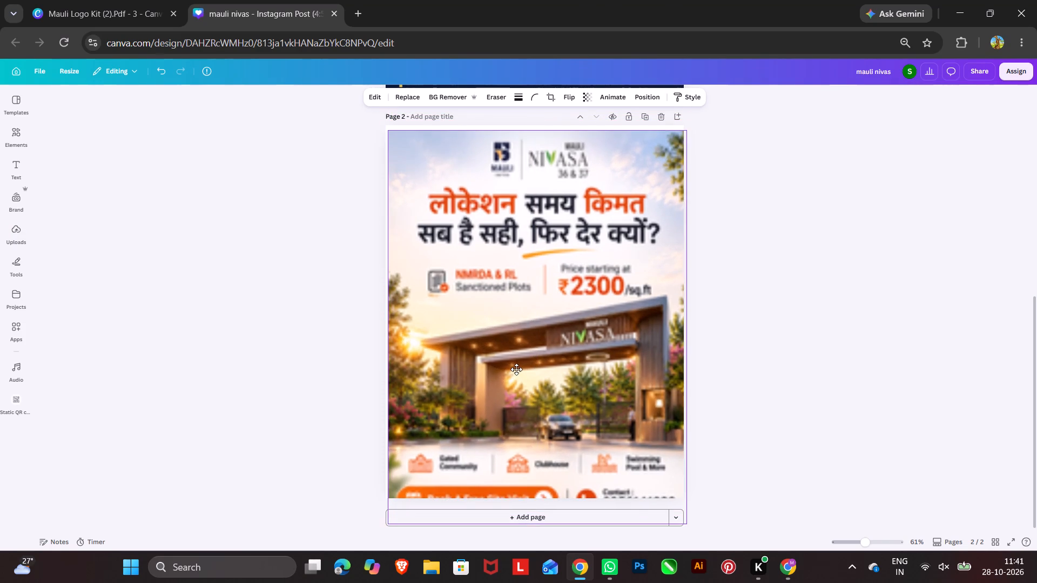
pyautogui.tripleClick(847, 300)
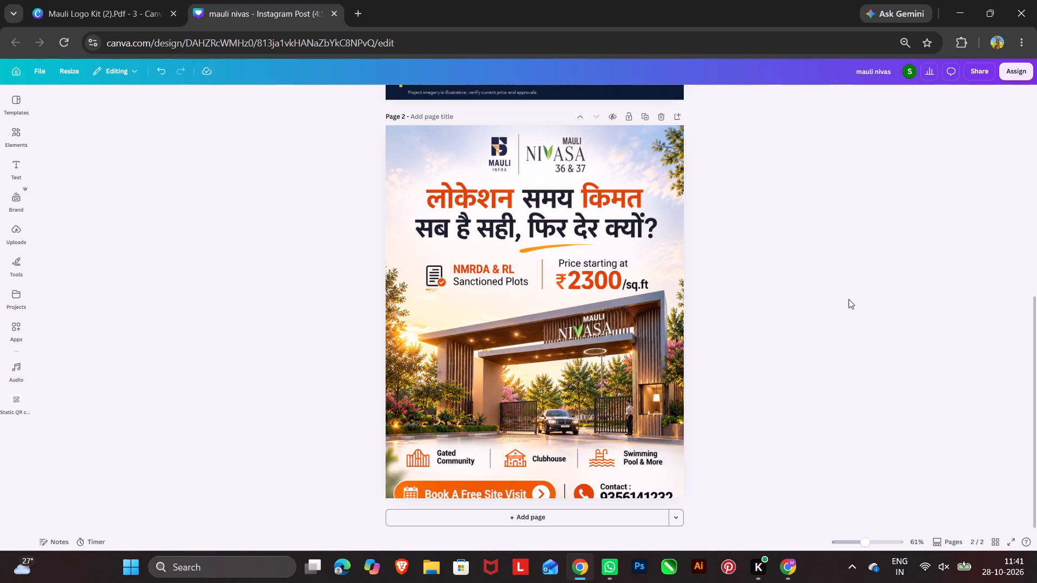
# Duplicate page 1's Mauli Infra logo, move the copy to page 2's upper-left area and shrink it beside the poster's own logos.
pyautogui.scroll(4, 554, 275)
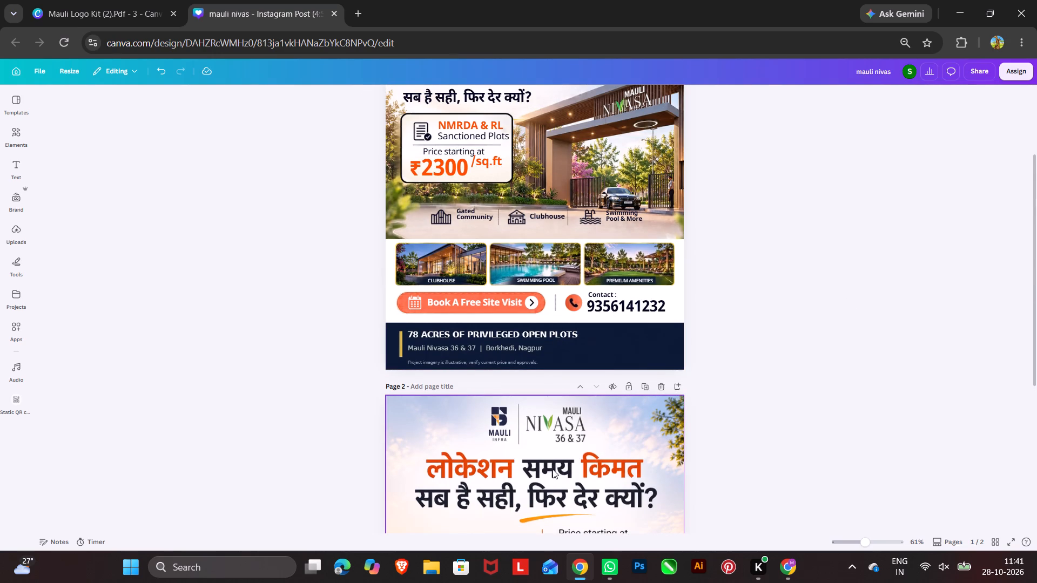
pyautogui.scroll(-4, 560, 463)
pyautogui.scroll(4, 560, 463)
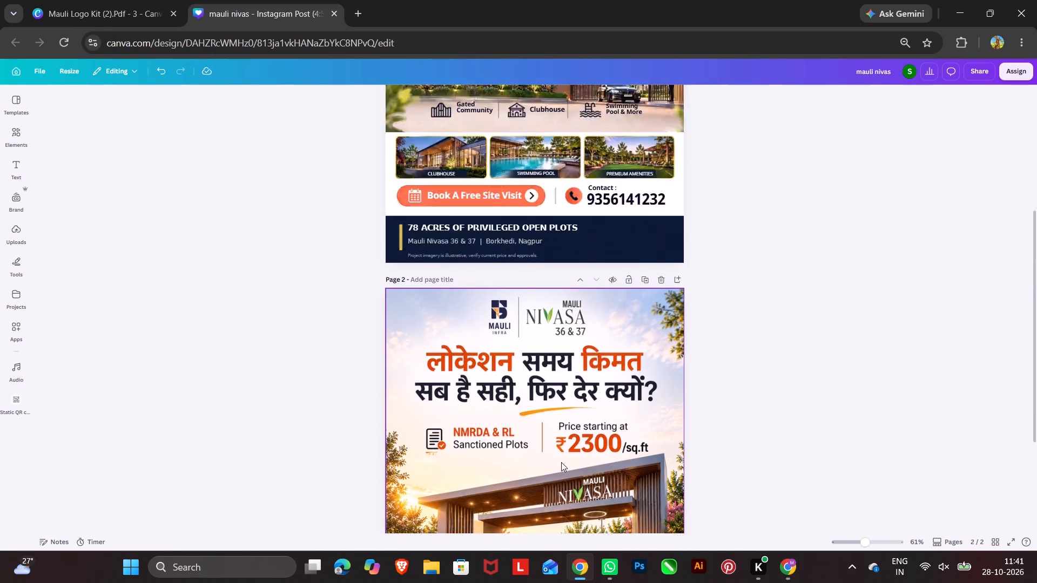
pyautogui.scroll(4, 562, 462)
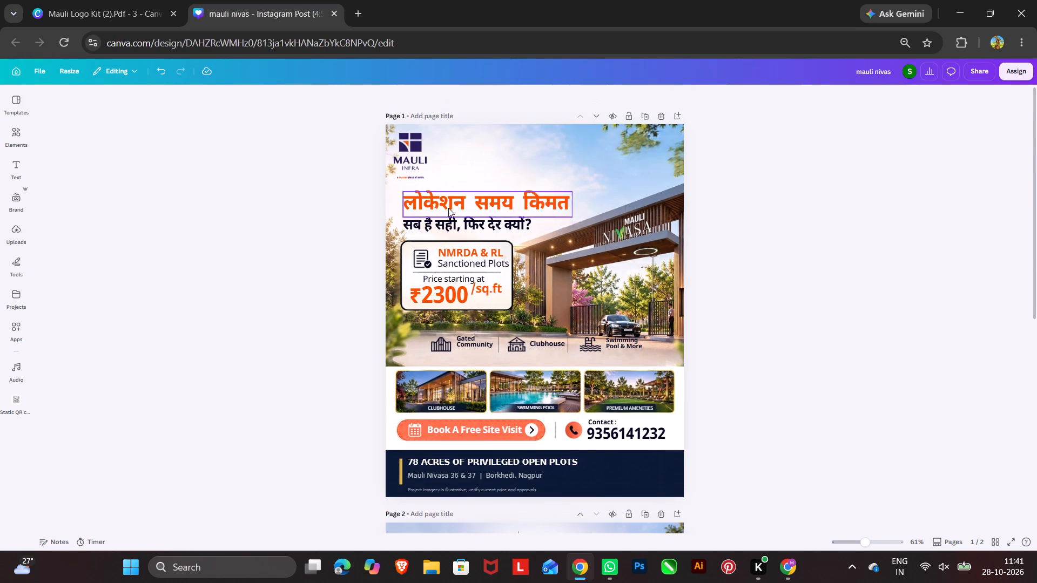
pyautogui.click(421, 150)
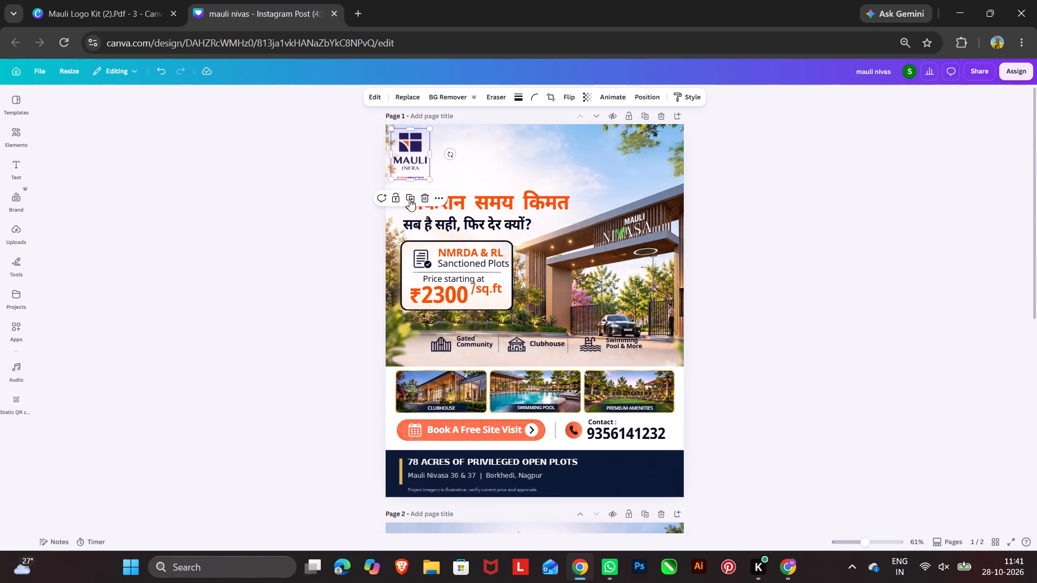
pyautogui.click(408, 198)
pyautogui.moveTo(414, 157); pyautogui.dragTo(477, 224)
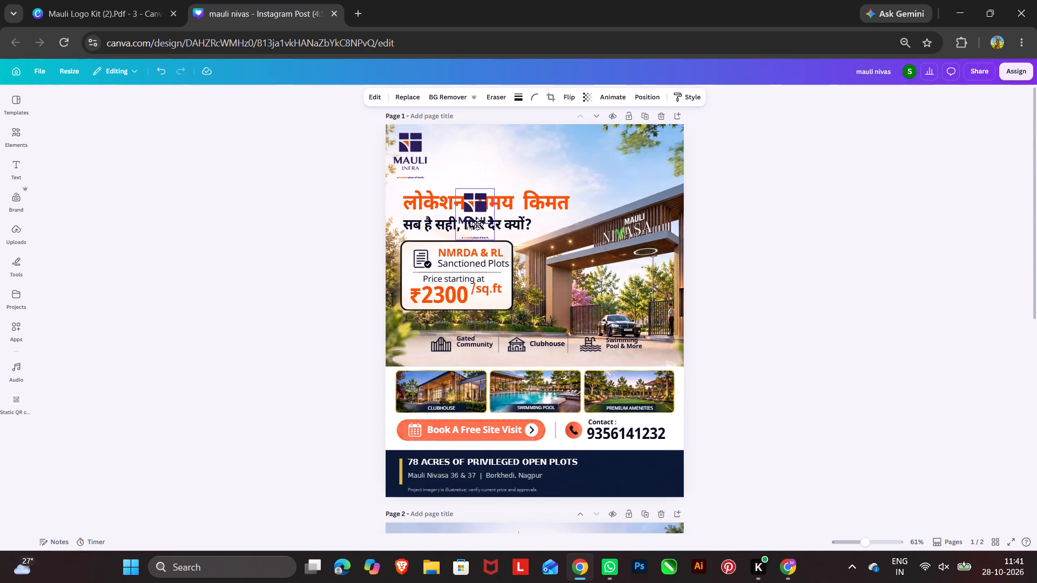
pyautogui.moveTo(477, 224); pyautogui.dragTo(493, 282)
pyautogui.scroll(-6, 483, 238)
pyautogui.scroll(4, 485, 249)
pyautogui.scroll(-2, 493, 281)
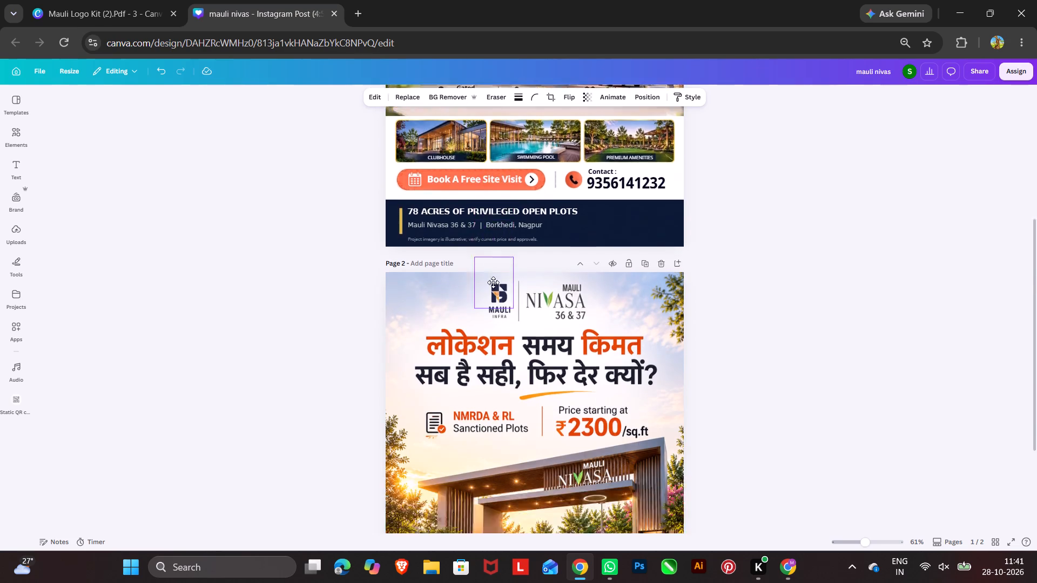
pyautogui.scroll(-1, 493, 282)
pyautogui.moveTo(493, 282); pyautogui.dragTo(408, 221)
pyautogui.scroll(1, 495, 287)
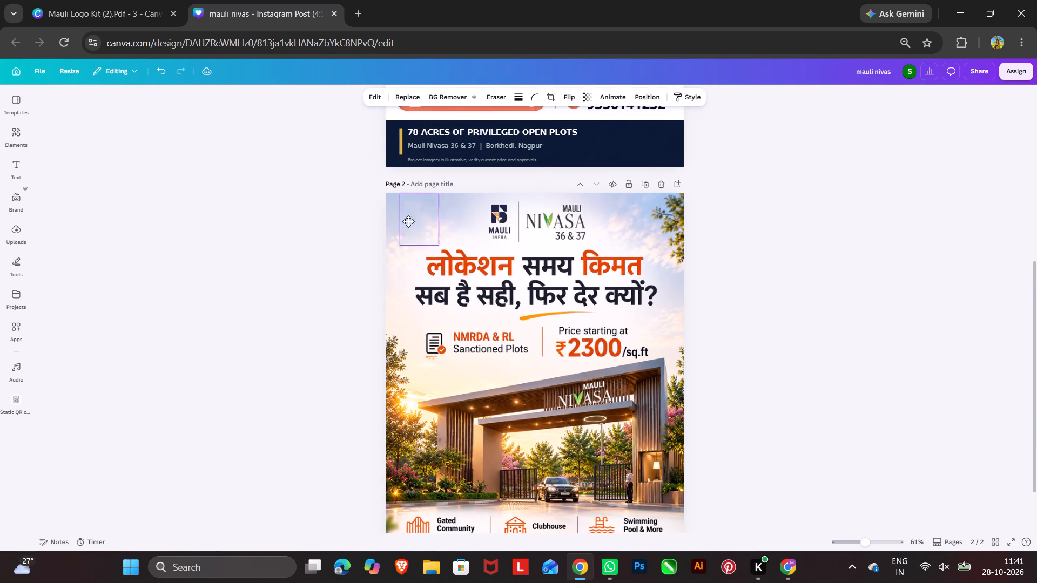
pyautogui.moveTo(408, 221); pyautogui.dragTo(412, 219)
pyautogui.moveTo(397, 191); pyautogui.dragTo(397, 192)
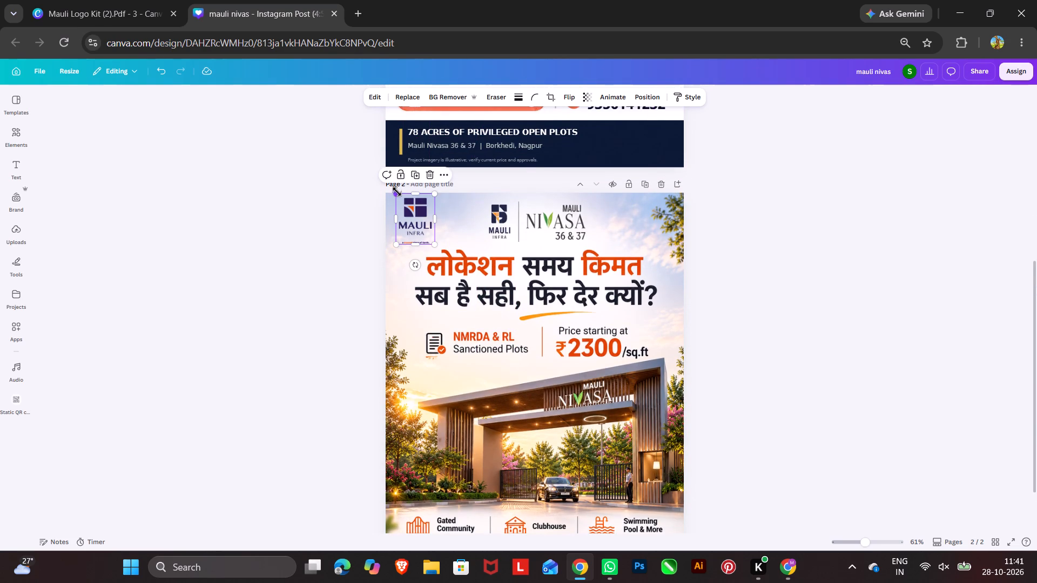
pyautogui.moveTo(397, 192); pyautogui.dragTo(414, 207)
# Apply Magic Layers to the poster image on page 2.
pyautogui.click(498, 217)
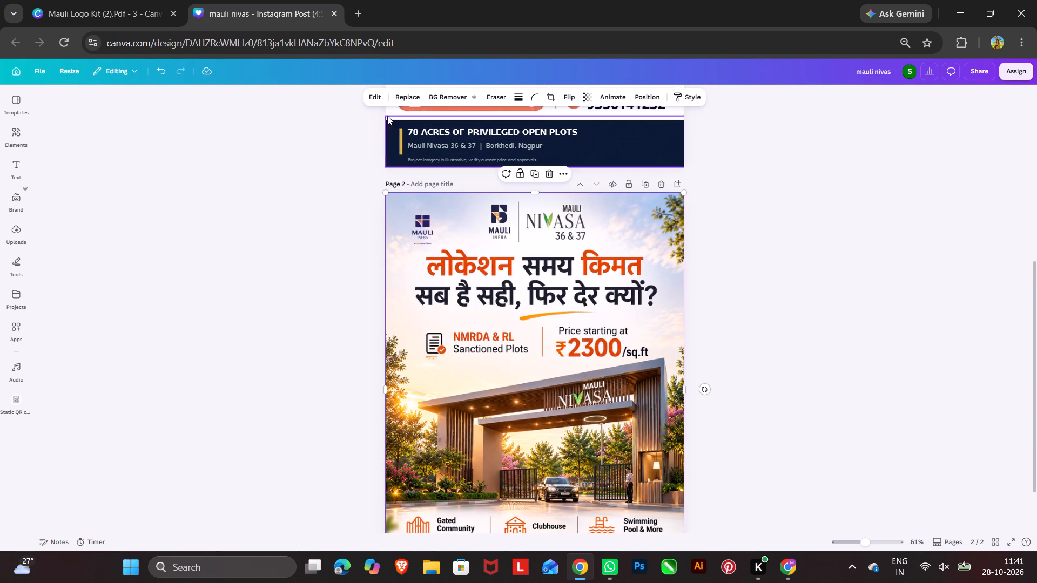
pyautogui.click(370, 98)
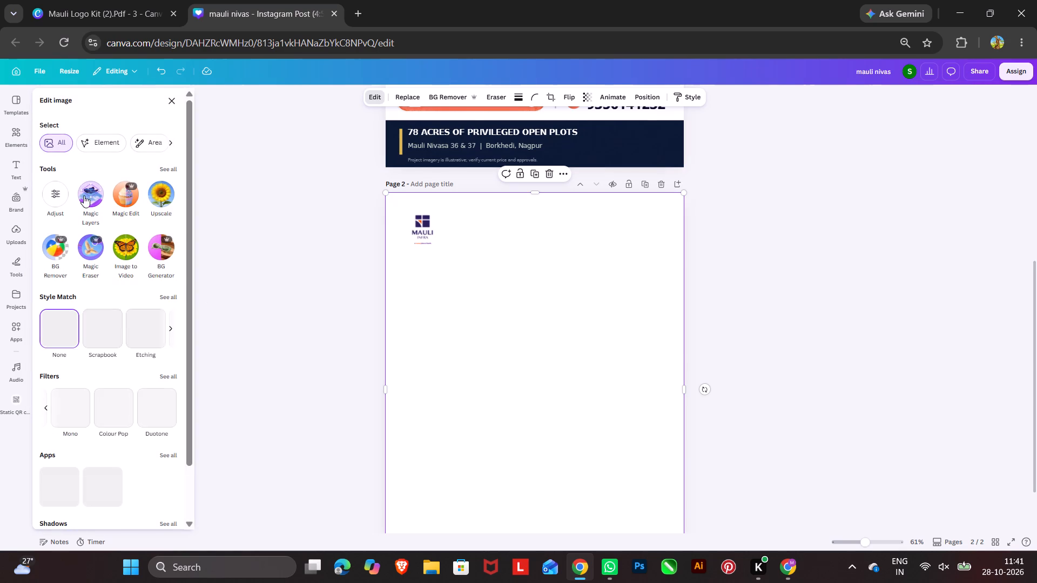
pyautogui.click(84, 195)
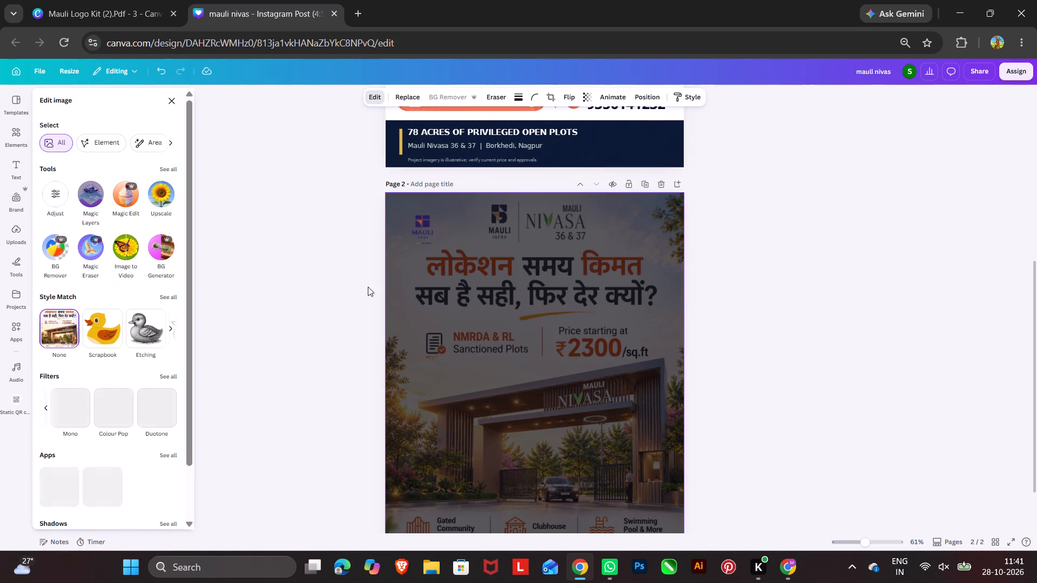
# Delete the 78 acres headline, the Mauli Nivasa location line and the imagery disclaimer from page 1's navy footer.
pyautogui.scroll(6, 796, 476)
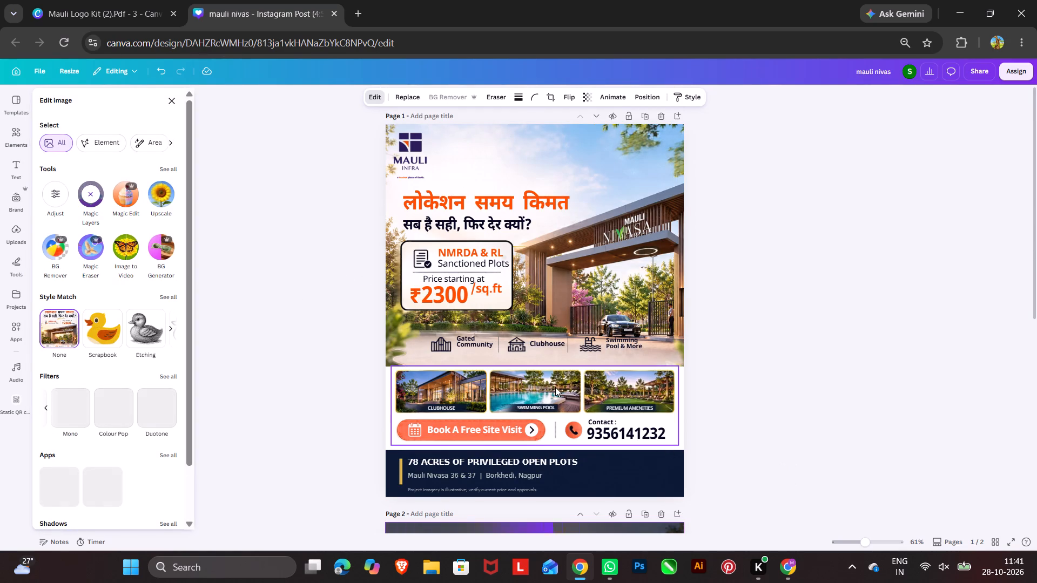
pyautogui.click(542, 462)
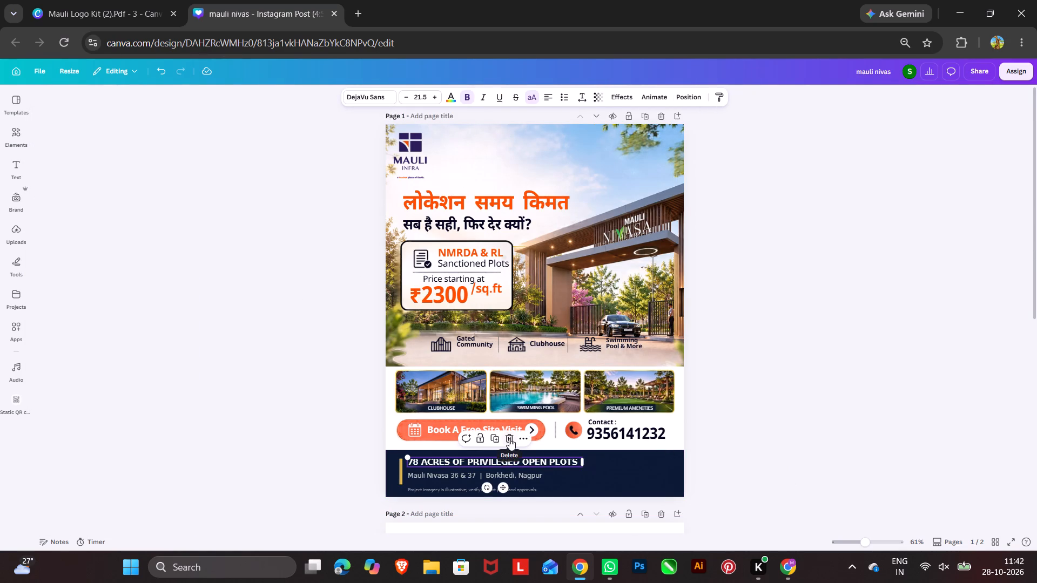
pyautogui.click(508, 438)
pyautogui.click(516, 473)
pyautogui.click(487, 450)
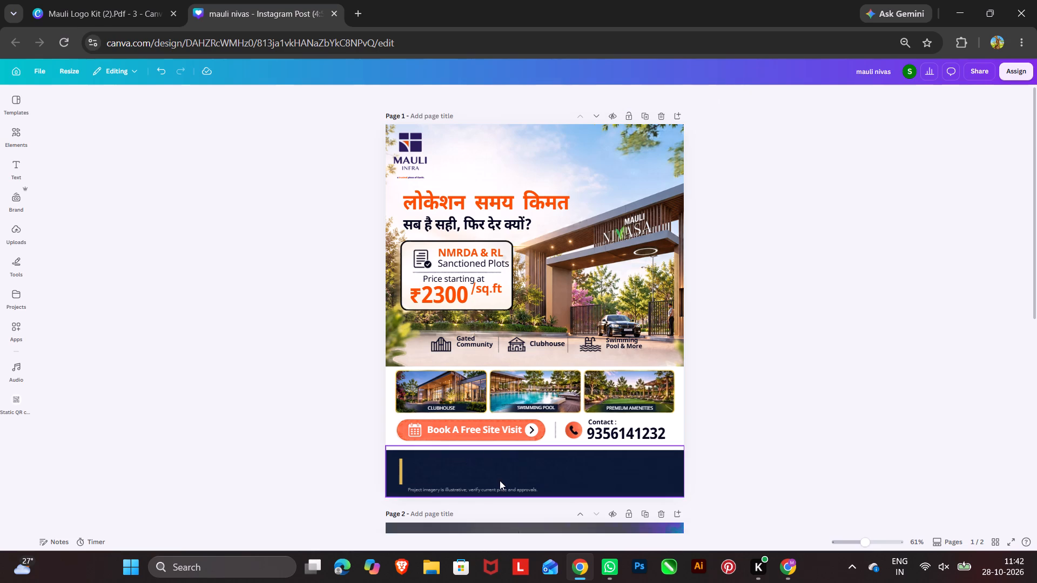
pyautogui.click(501, 490)
pyautogui.click(490, 469)
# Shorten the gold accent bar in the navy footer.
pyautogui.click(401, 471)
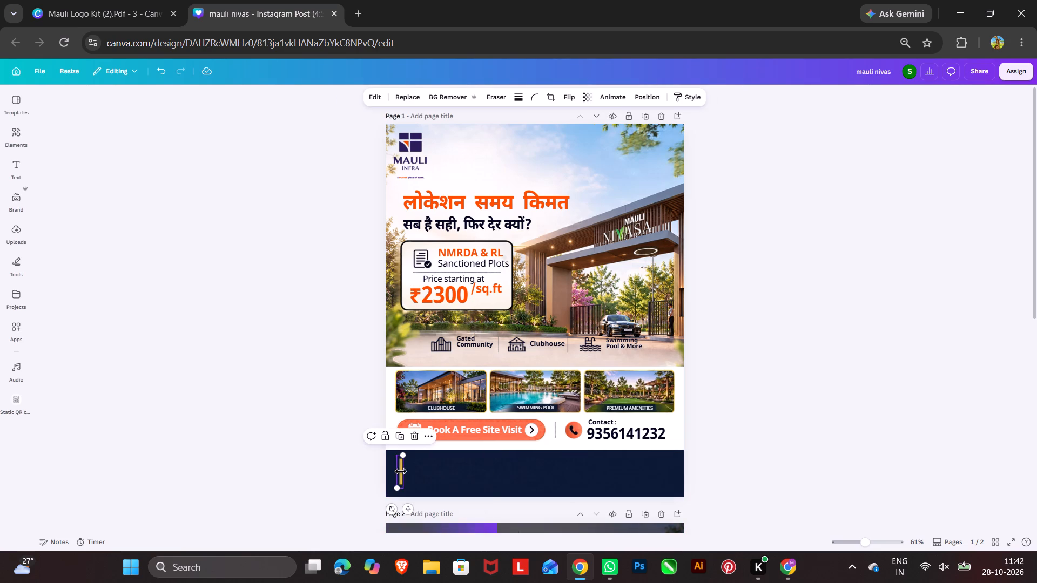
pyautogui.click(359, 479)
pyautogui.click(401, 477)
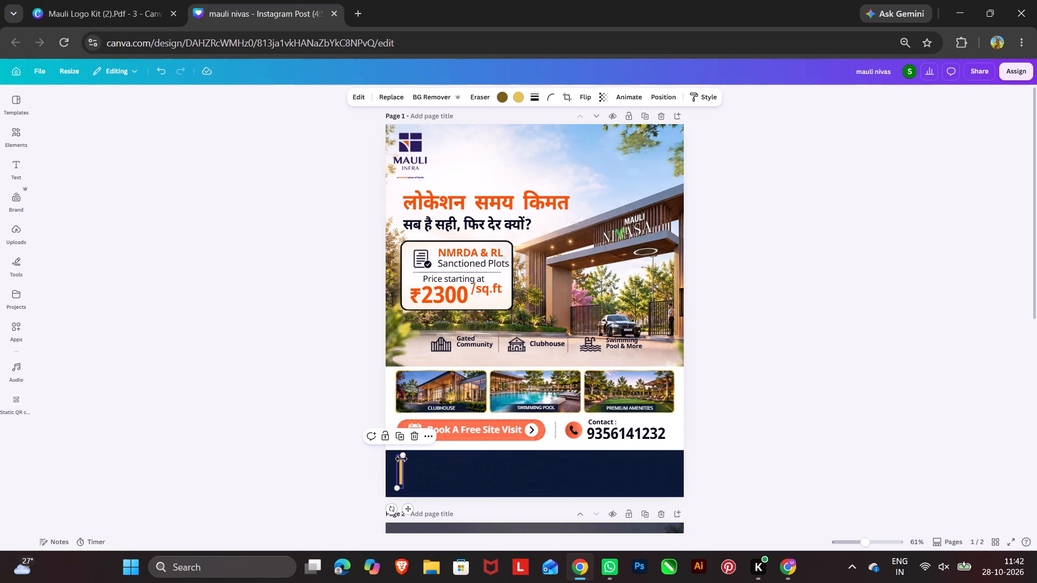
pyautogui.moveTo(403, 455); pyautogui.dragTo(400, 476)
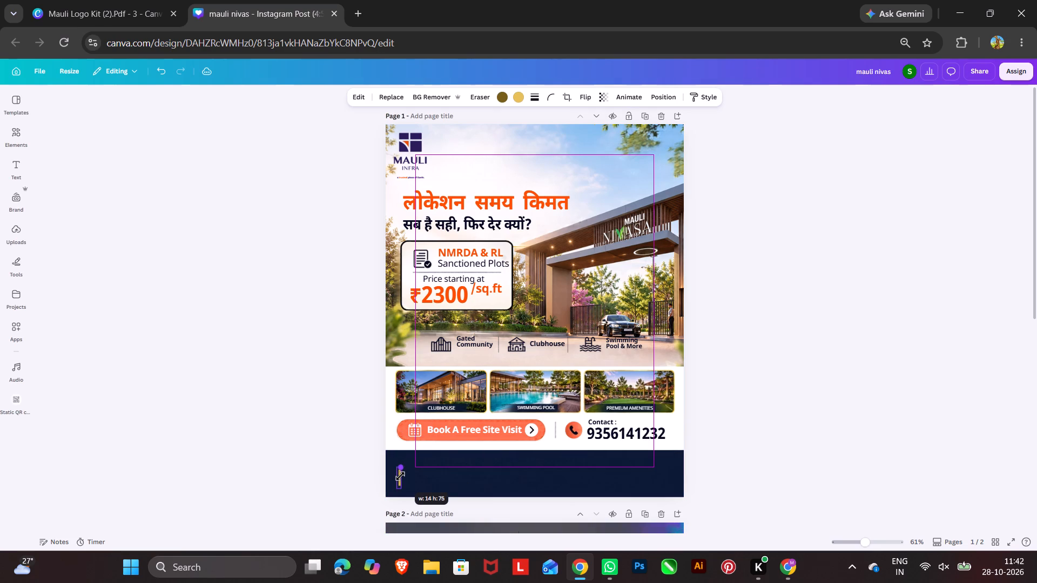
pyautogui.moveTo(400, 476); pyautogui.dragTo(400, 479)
# Reduce the navy footer band's height by lowering its top edge.
pyautogui.click(501, 485)
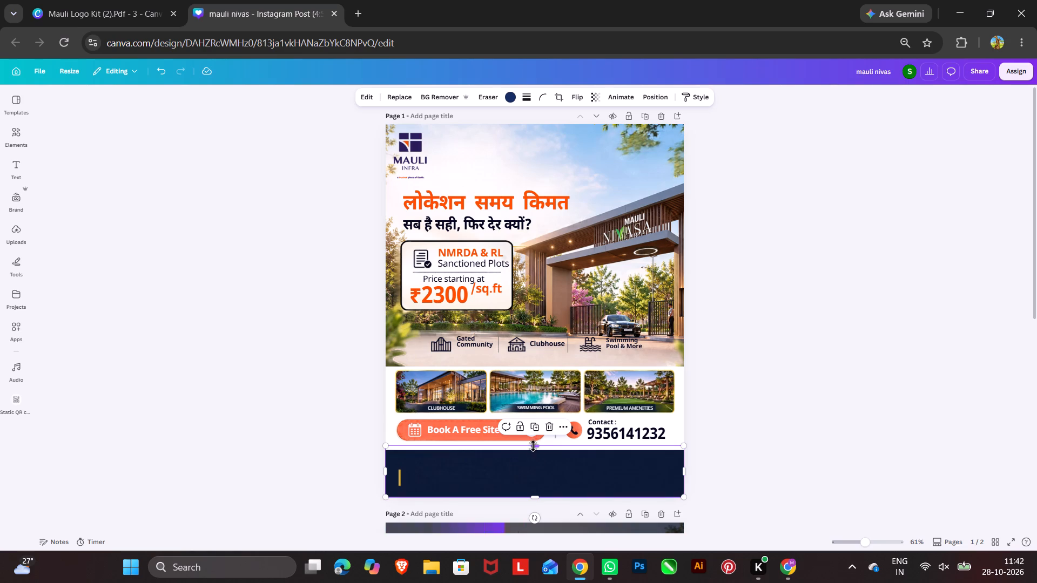
pyautogui.moveTo(533, 446); pyautogui.dragTo(535, 463)
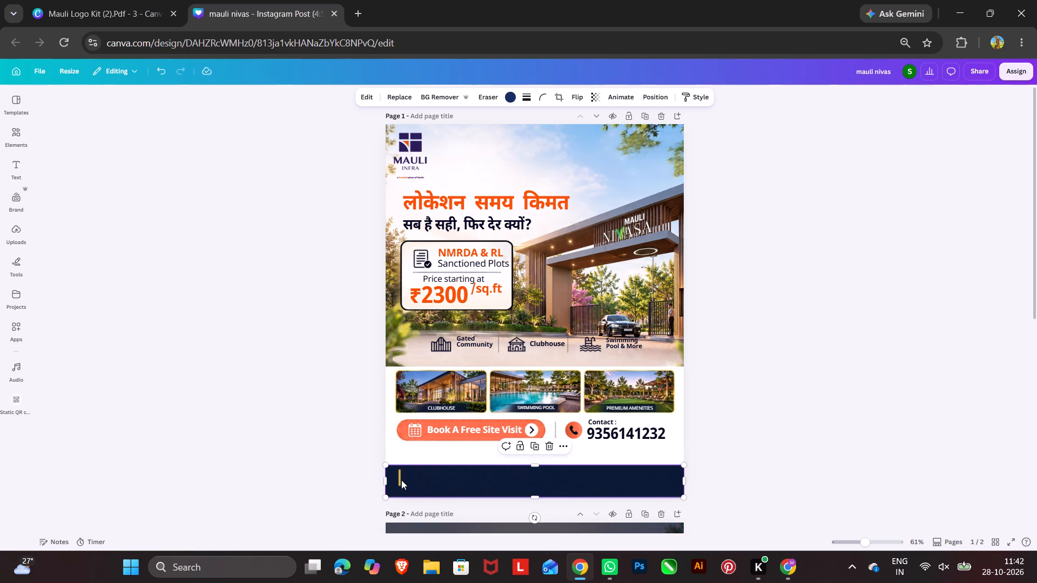
pyautogui.click(399, 480)
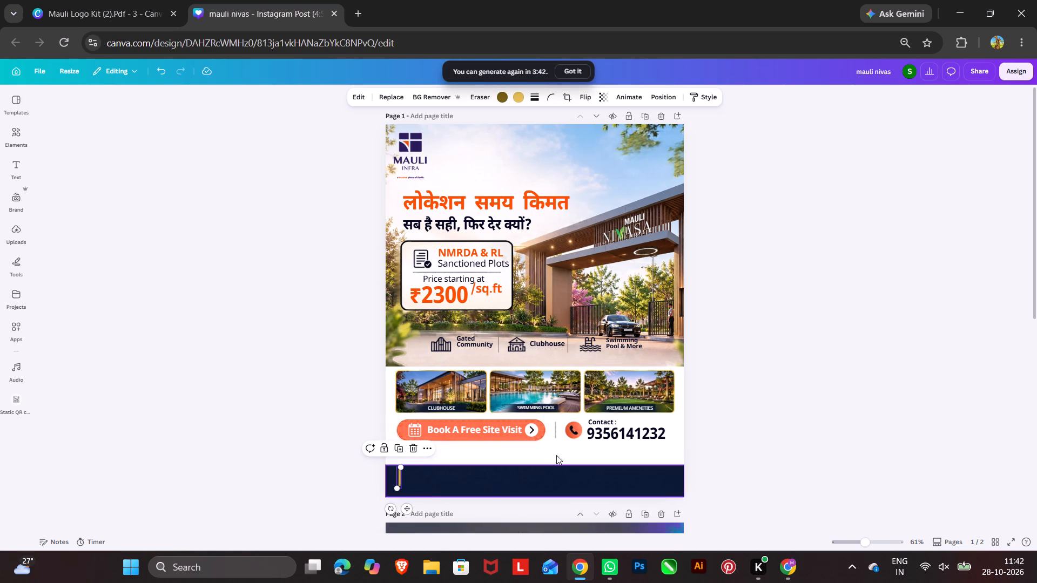
# Move the group of amenity photos, site-visit banner and contact details down to overlap the navy footer's top edge.
pyautogui.moveTo(554, 432); pyautogui.dragTo(555, 456)
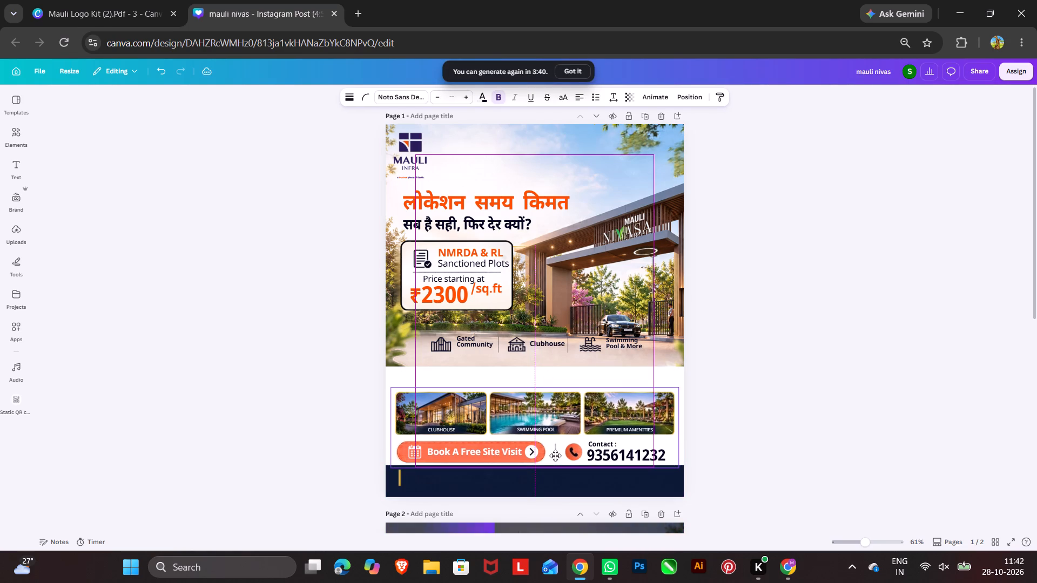
pyautogui.moveTo(555, 456); pyautogui.dragTo(555, 467)
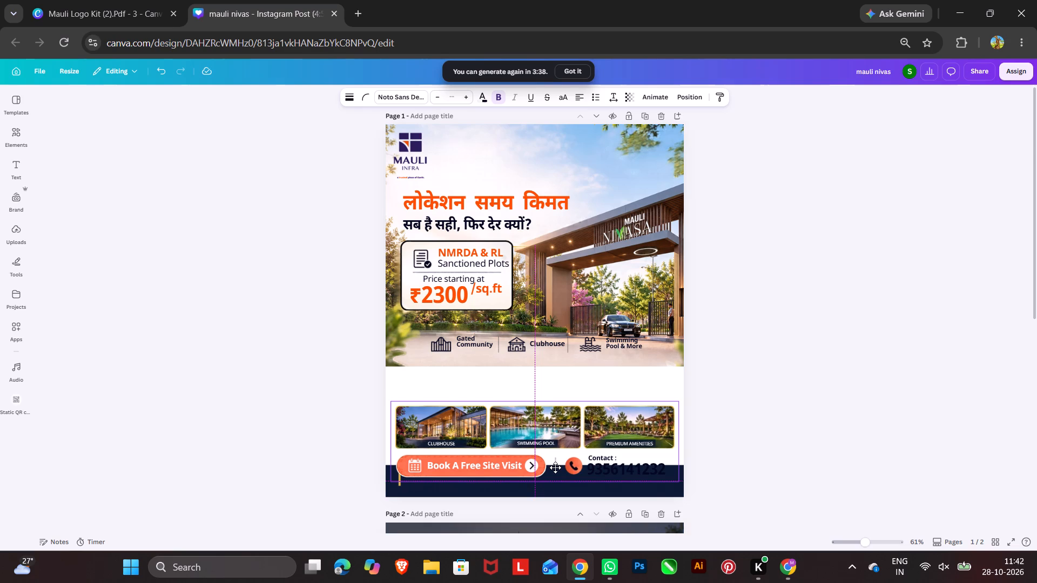
pyautogui.moveTo(555, 467); pyautogui.dragTo(555, 465)
# Delete the gold accent bar from the navy footer.
pyautogui.click(395, 483)
pyautogui.click(401, 483)
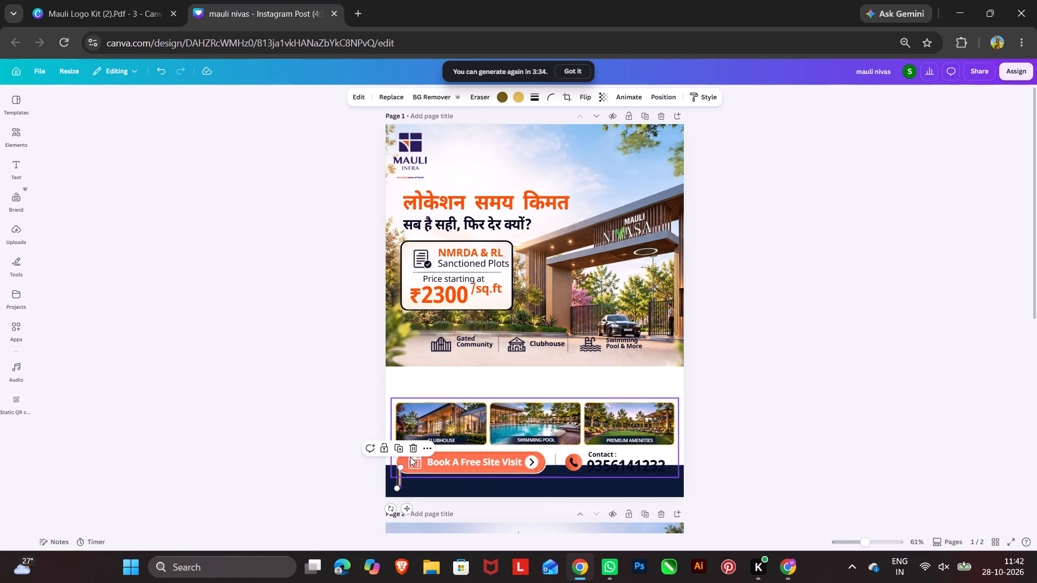
pyautogui.click(413, 449)
# Delete the vertical divider line between the site-visit banner and the contact details.
pyautogui.click(553, 464)
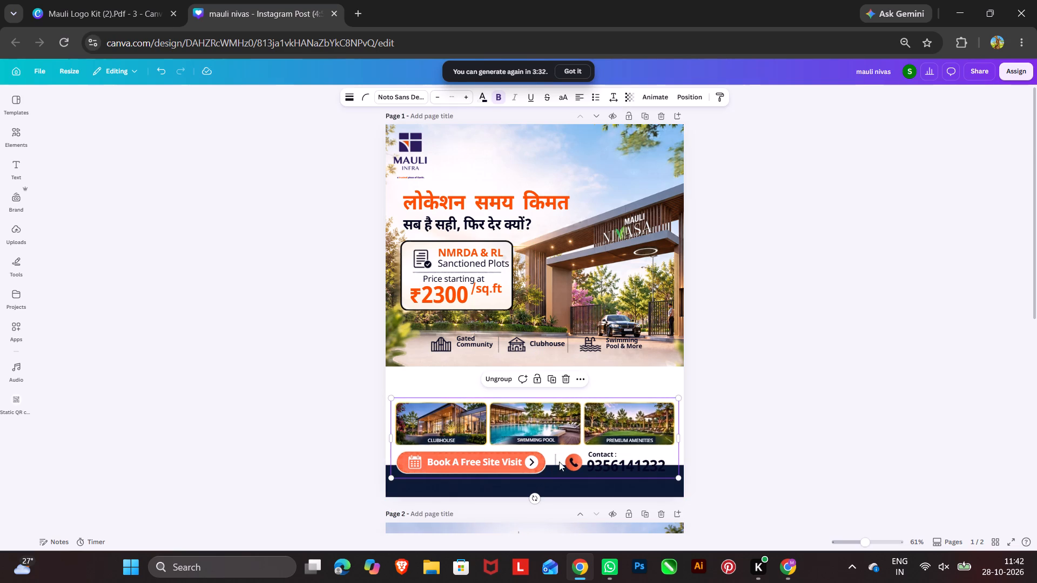
pyautogui.click(560, 461)
pyautogui.click(555, 460)
pyautogui.click(556, 463)
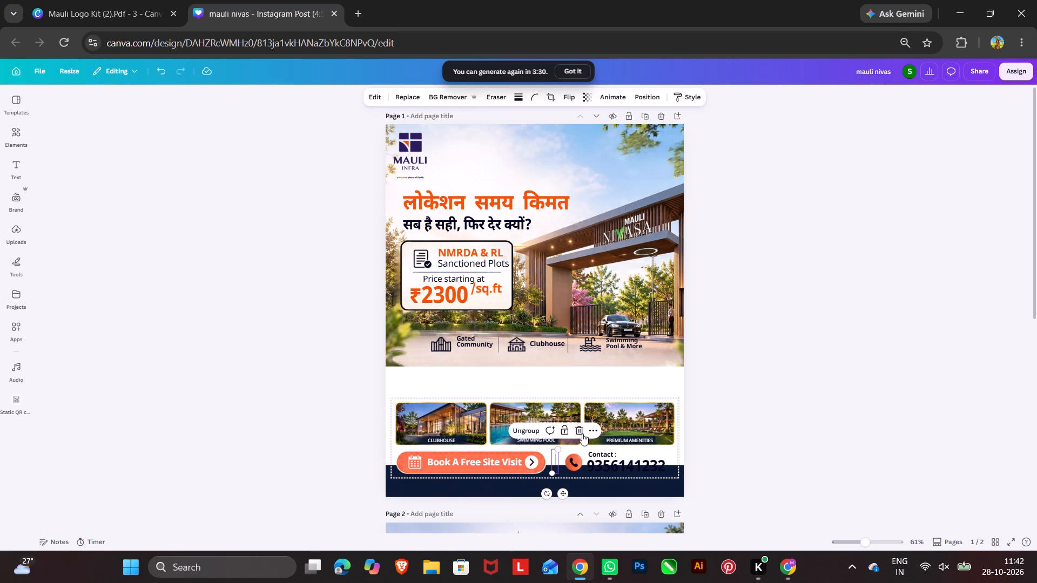
pyautogui.click(578, 429)
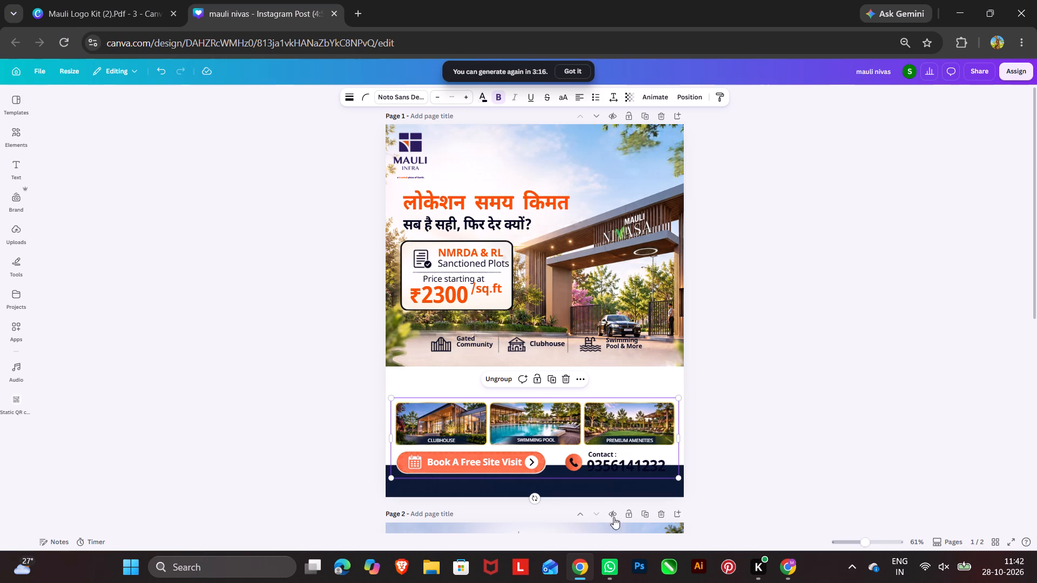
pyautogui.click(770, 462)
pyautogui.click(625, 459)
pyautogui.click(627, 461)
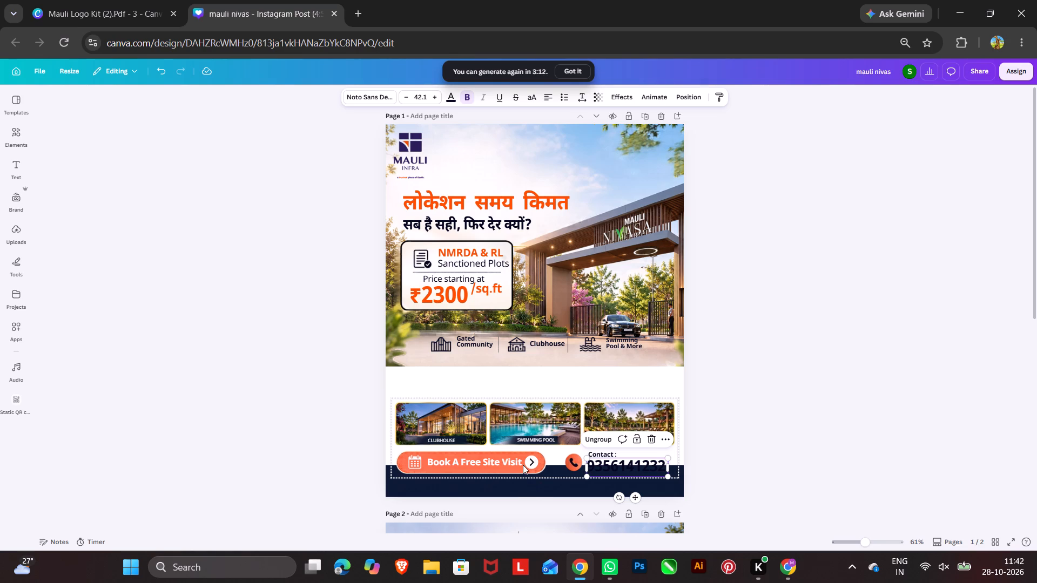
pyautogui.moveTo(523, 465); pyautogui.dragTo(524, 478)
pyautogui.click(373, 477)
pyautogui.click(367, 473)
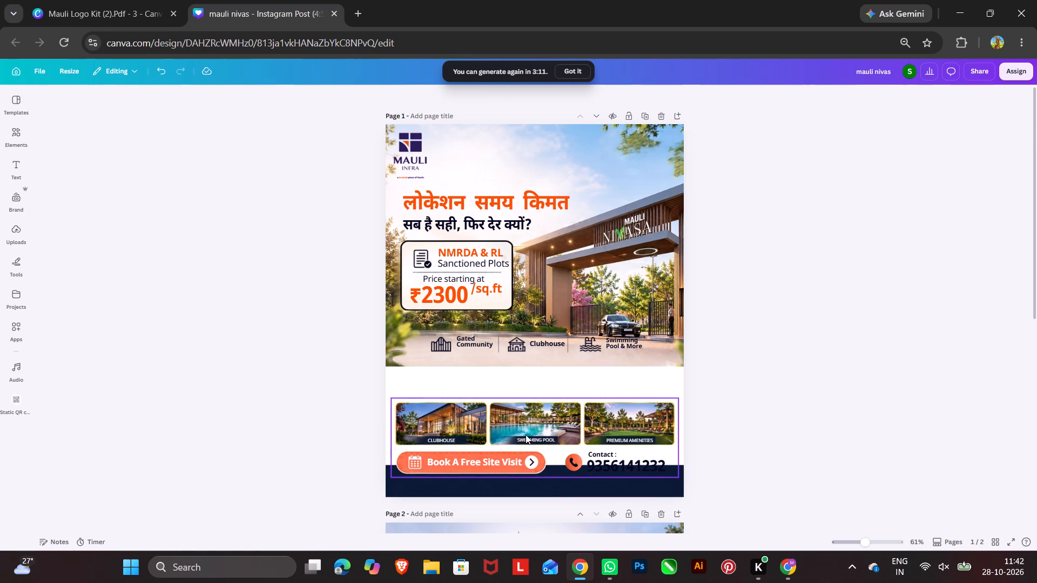
# Move the group of amenity photos, site-visit banner and contact details down until the banner sits within the navy footer.
pyautogui.moveTo(526, 435); pyautogui.dragTo(526, 451)
pyautogui.click(736, 474)
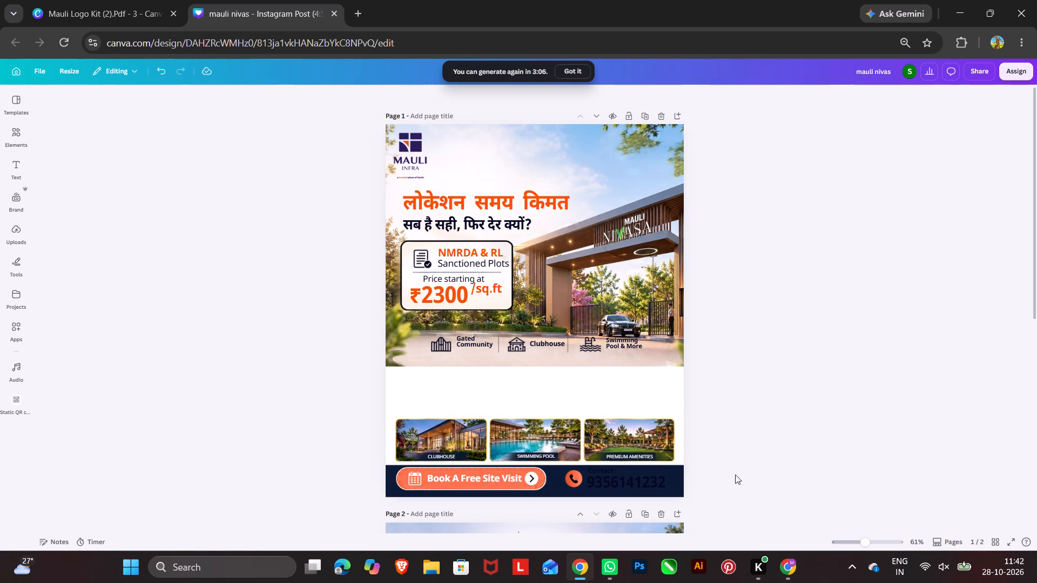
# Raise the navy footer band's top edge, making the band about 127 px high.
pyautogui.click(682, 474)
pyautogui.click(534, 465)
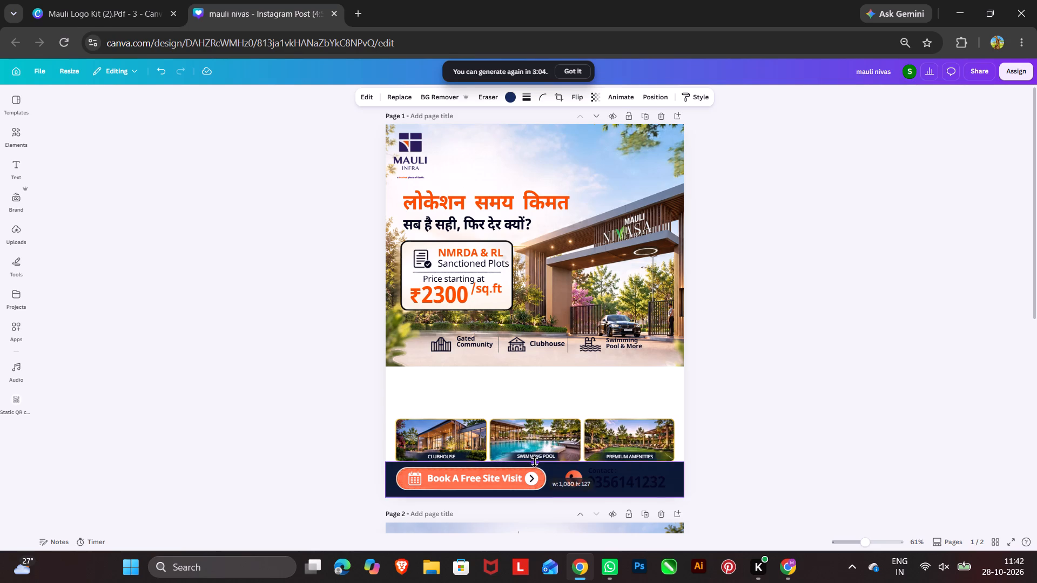
# Ungroup the 'Book A Free Site Visit' text, its calendar icon and its arrow icon from the amenity photo group.
pyautogui.click(597, 437)
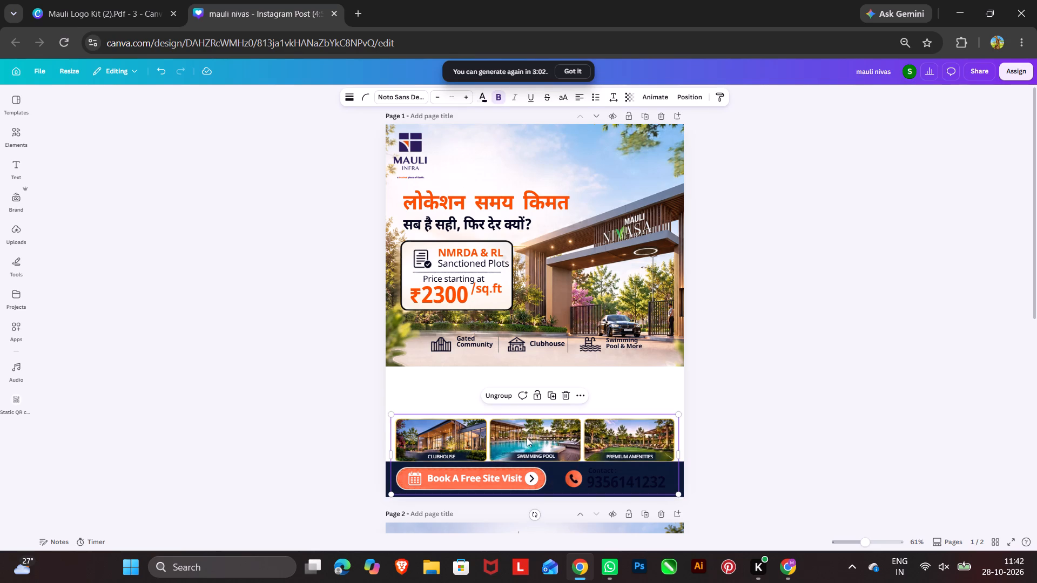
pyautogui.click(462, 437)
pyautogui.doubleClick(312, 455)
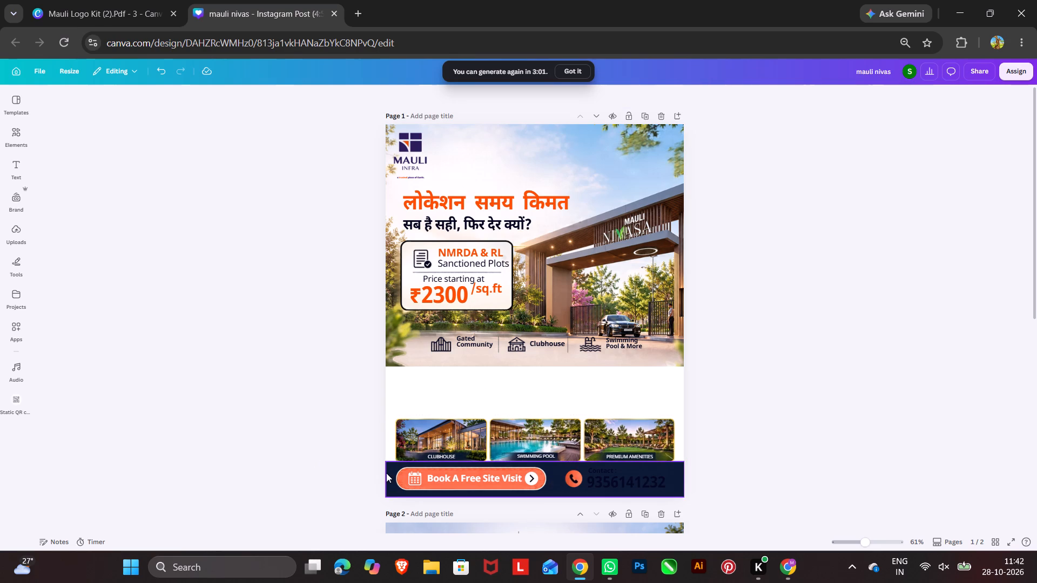
pyautogui.click(452, 481)
pyautogui.click(452, 481)
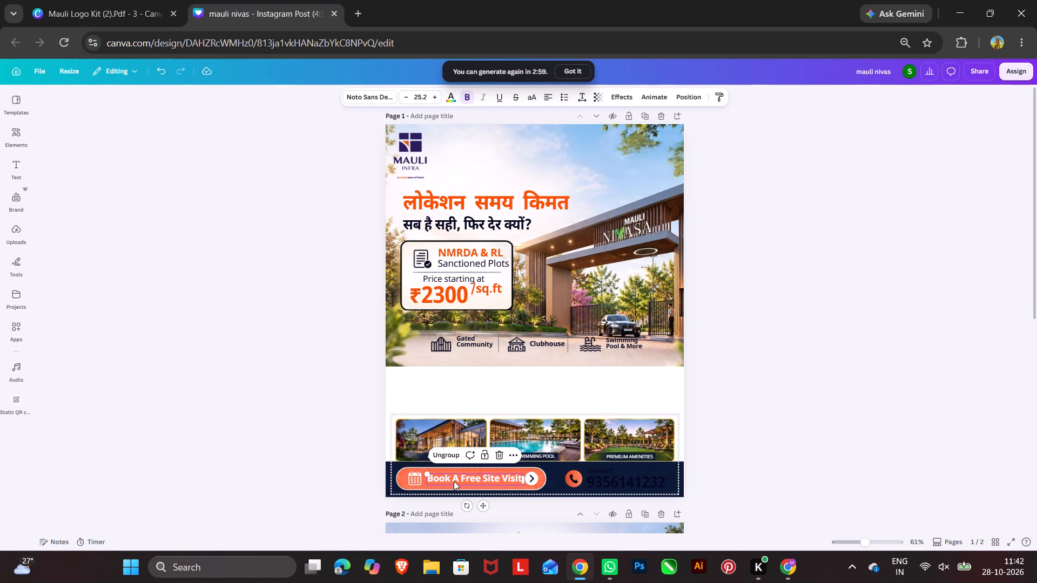
pyautogui.click(457, 456)
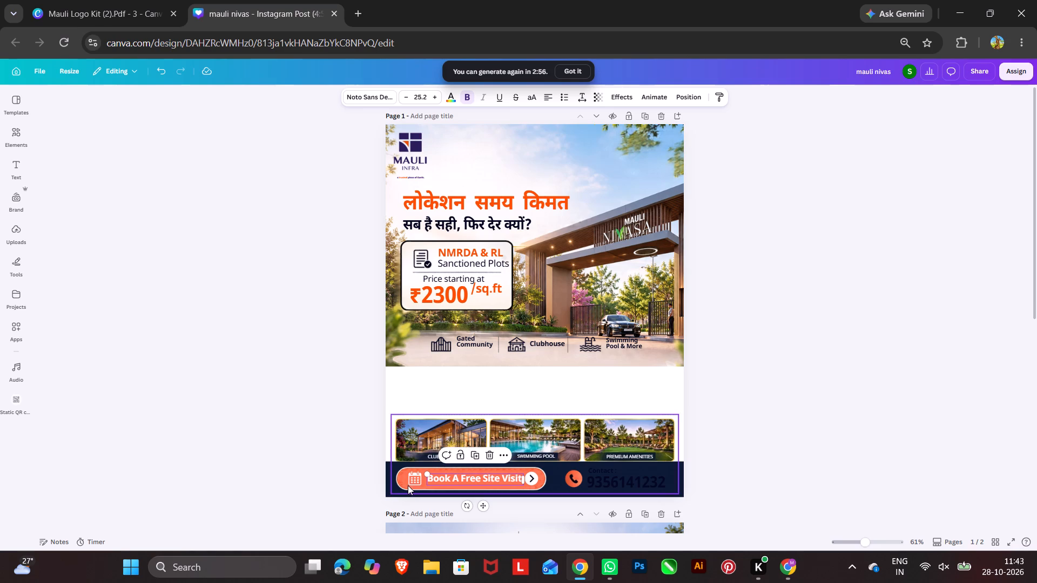
pyautogui.click(416, 477)
pyautogui.click(416, 476)
pyautogui.click(322, 472)
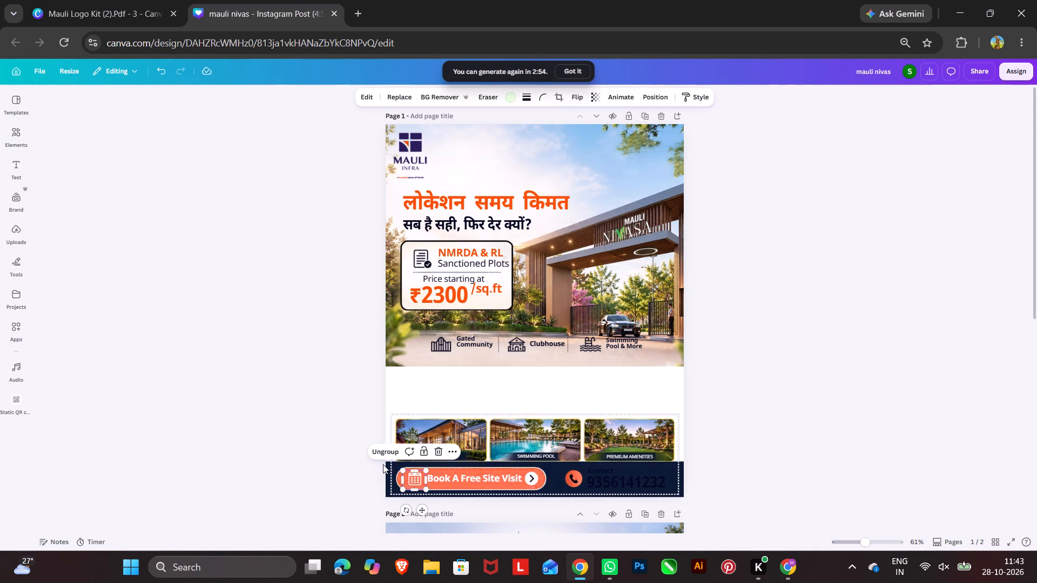
pyautogui.click(383, 446)
pyautogui.click(531, 477)
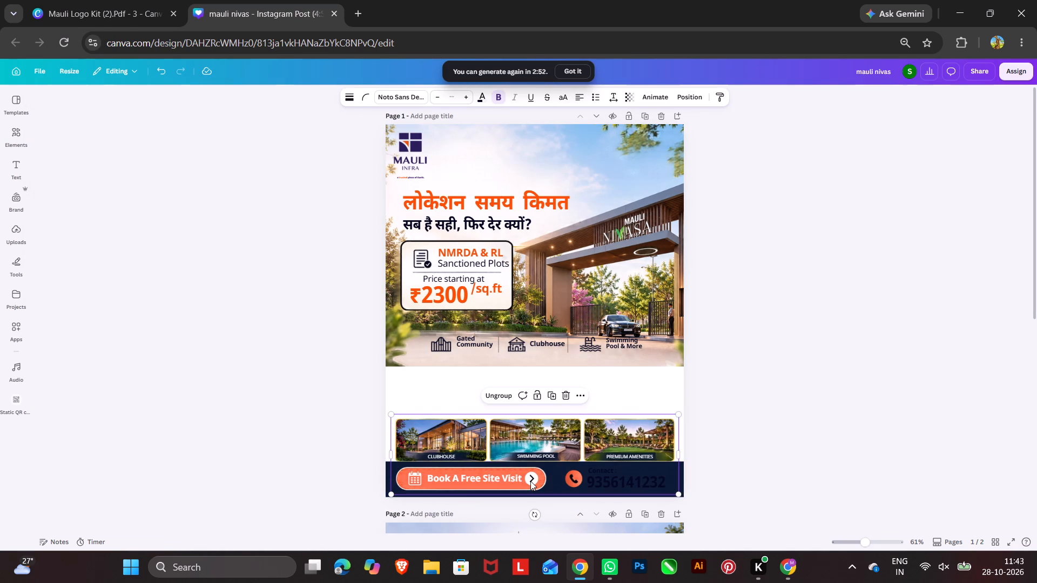
pyautogui.click(530, 481)
pyautogui.click(503, 449)
# Ungroup the phone icon and the phone number from the amenity photo group.
pyautogui.doubleClick(568, 479)
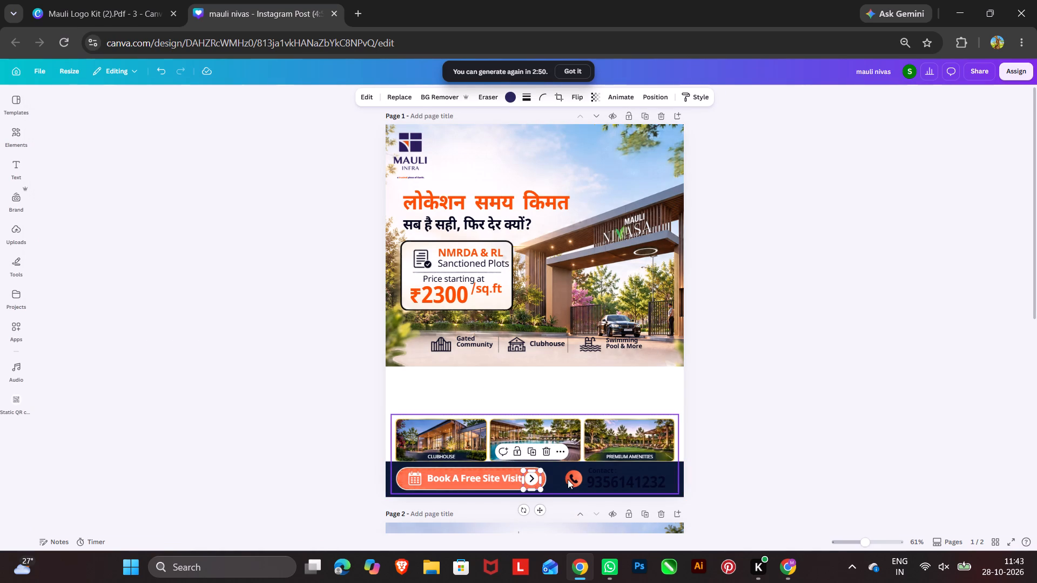
pyautogui.click(545, 447)
pyautogui.doubleClick(622, 483)
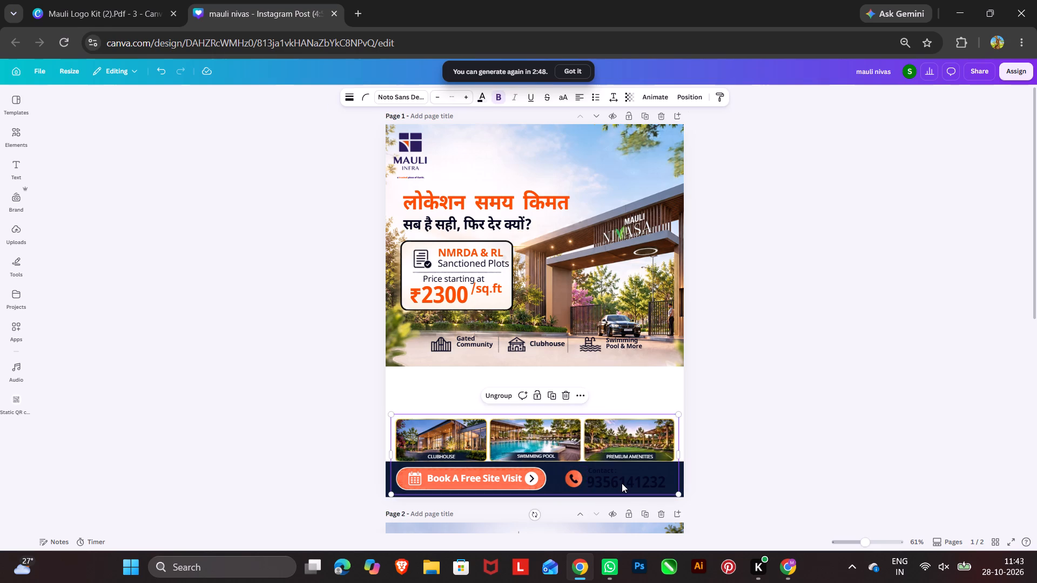
pyautogui.click(598, 455)
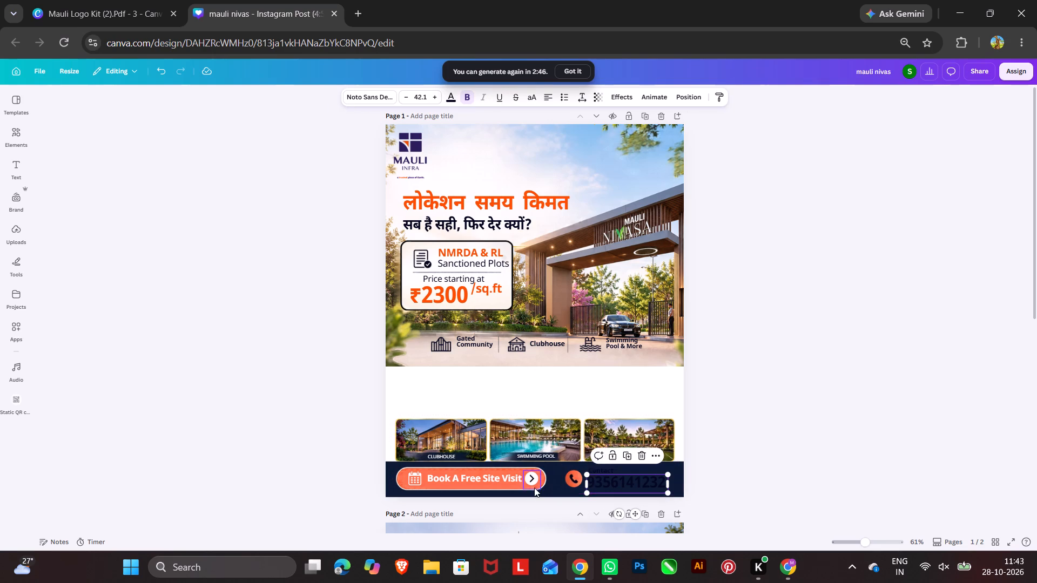
# Ungroup the orange site-visit banner shape from the amenity photo group.
pyautogui.click(534, 487)
pyautogui.click(513, 488)
pyautogui.click(513, 488)
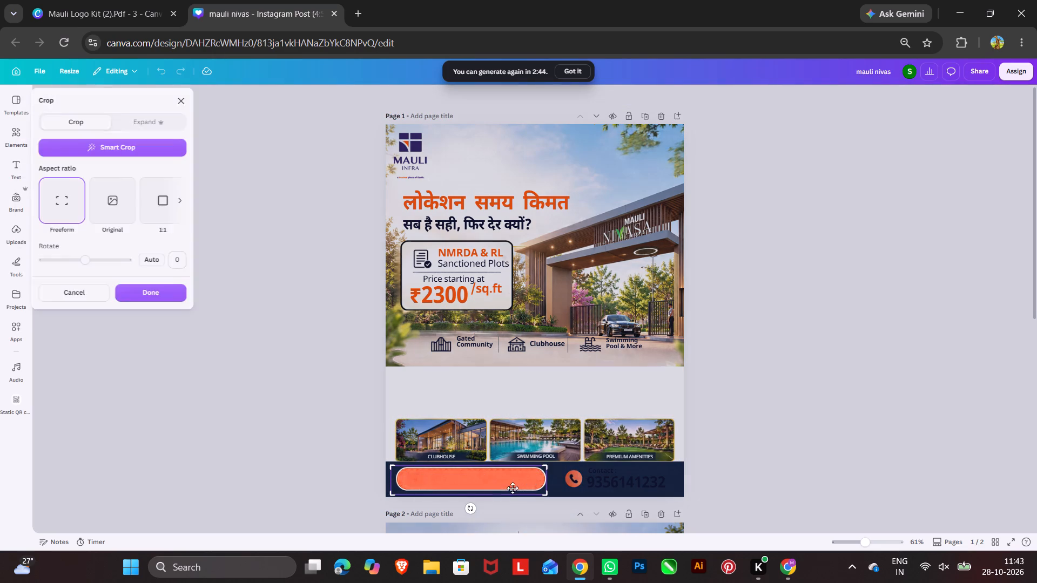
pyautogui.click(317, 483)
pyautogui.click(439, 450)
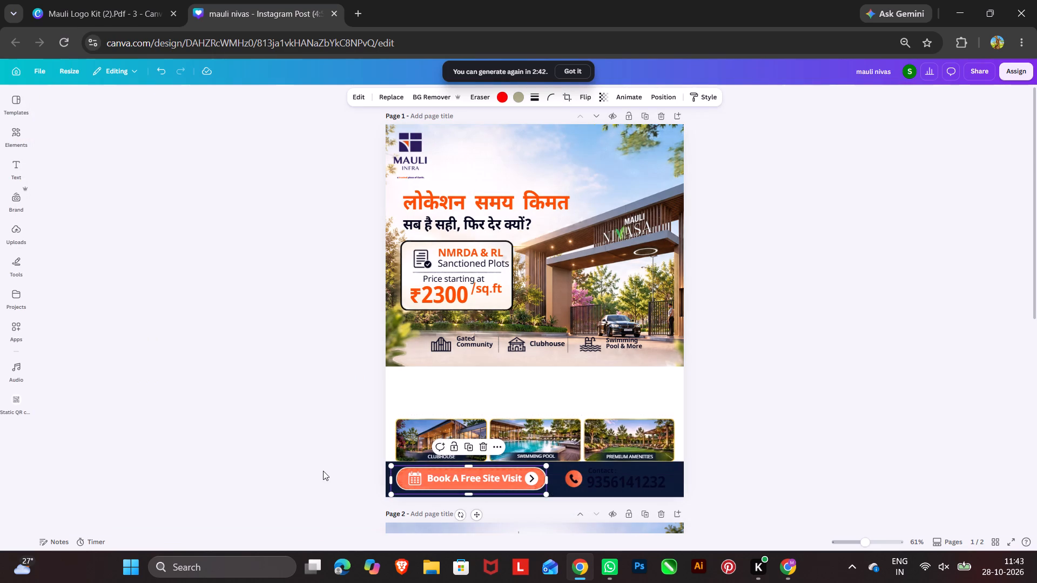
# Move the amenity photo group up slightly to leave a gap above the footer band.
pyautogui.click(323, 471)
pyautogui.click(409, 444)
pyautogui.moveTo(534, 444); pyautogui.dragTo(533, 435)
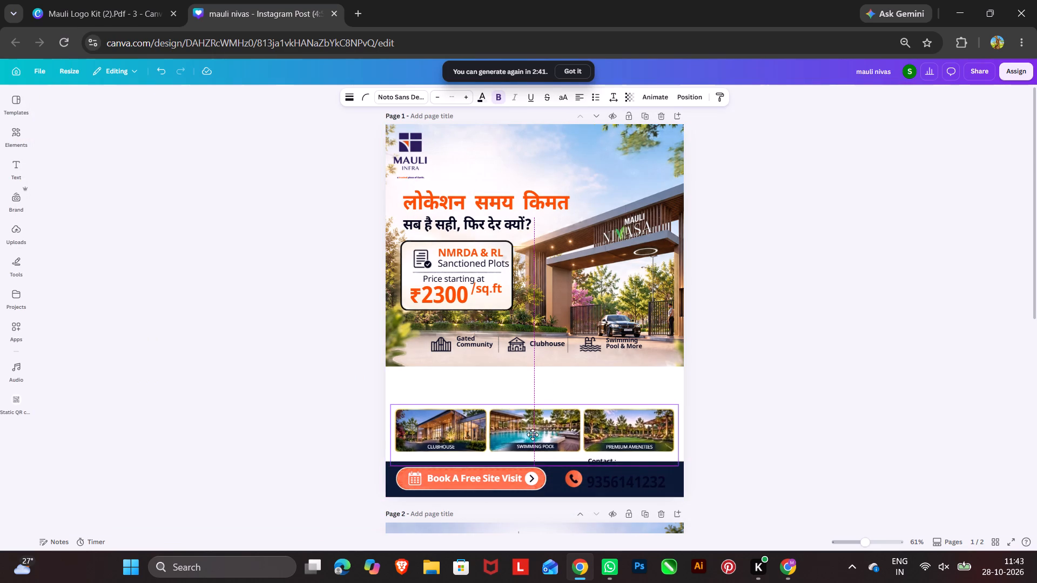
pyautogui.moveTo(533, 435); pyautogui.dragTo(533, 435)
pyautogui.doubleClick(786, 427)
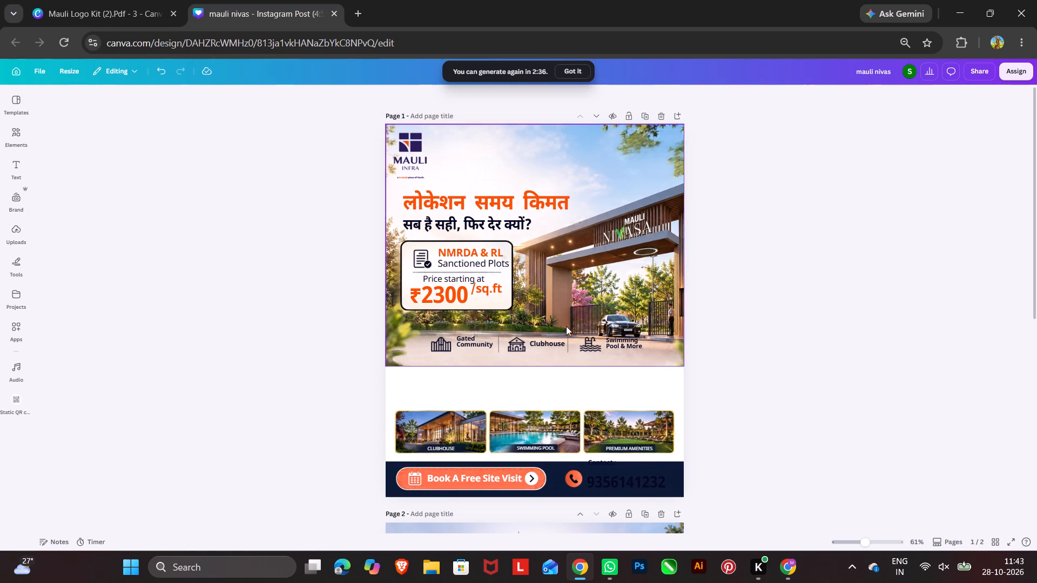
# Move the Gated Community, Clubhouse and Swimming Pool icon row into the white space between the hero image and the photos.
pyautogui.moveTo(567, 338); pyautogui.dragTo(537, 379)
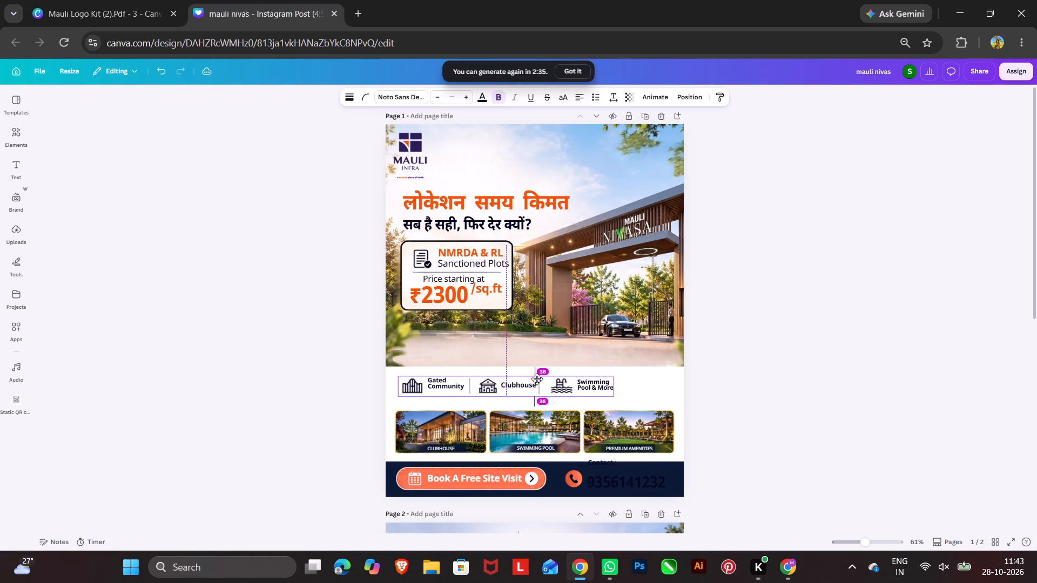
pyautogui.moveTo(537, 379); pyautogui.dragTo(535, 377)
# Enlarge the amenity icon row to about 1,025 px wide and 94 px high, nearly matching the photo row's width.
pyautogui.moveTo(611, 395); pyautogui.dragTo(663, 416)
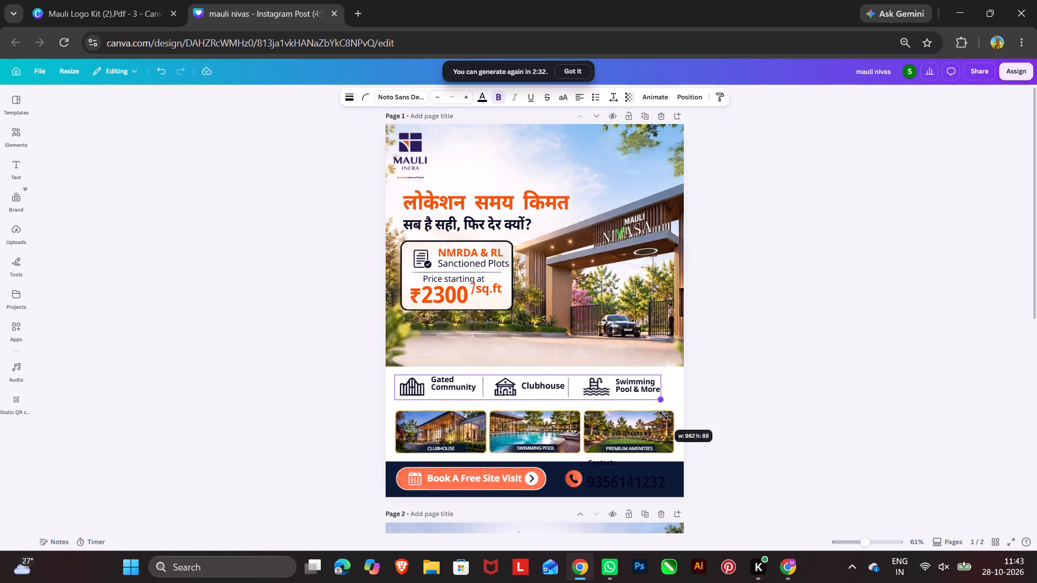
pyautogui.moveTo(663, 416); pyautogui.dragTo(674, 423)
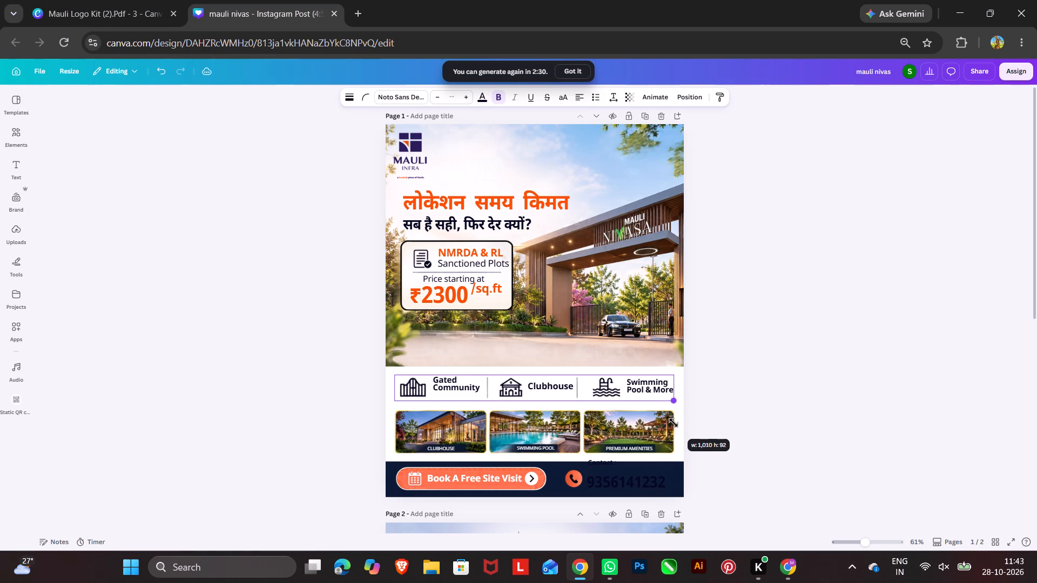
pyautogui.moveTo(674, 423); pyautogui.dragTo(673, 424)
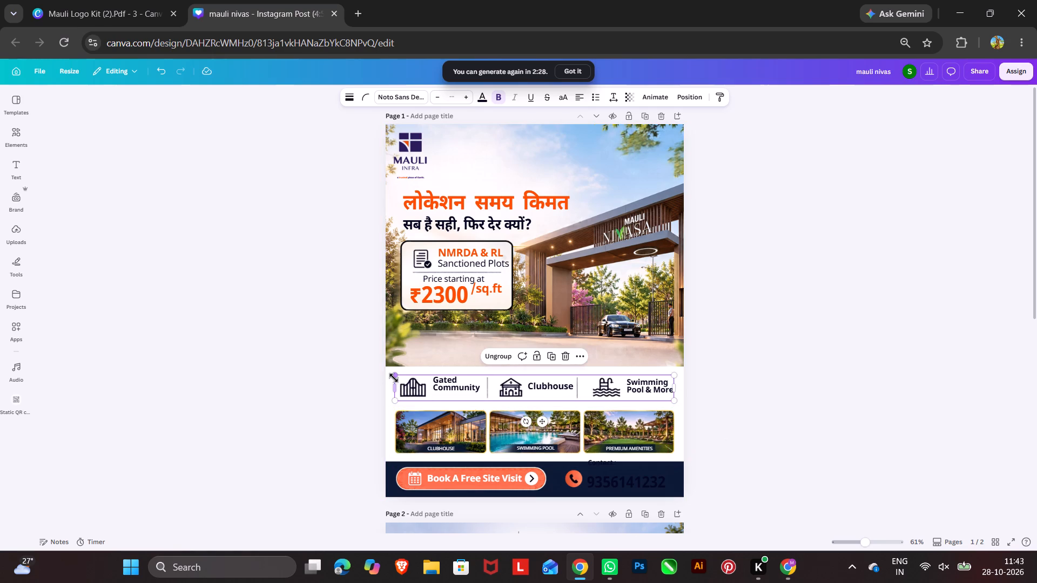
pyautogui.moveTo(394, 377); pyautogui.dragTo(389, 376)
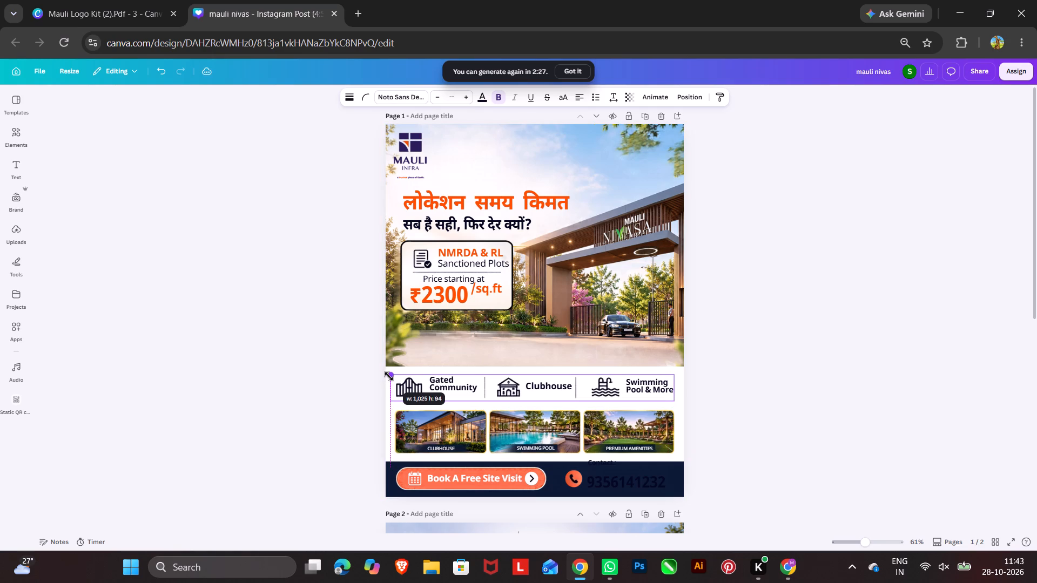
pyautogui.moveTo(389, 376); pyautogui.dragTo(389, 377)
# Align the amenity icon row to the page's horizontal centre.
pyautogui.rightClick(437, 390)
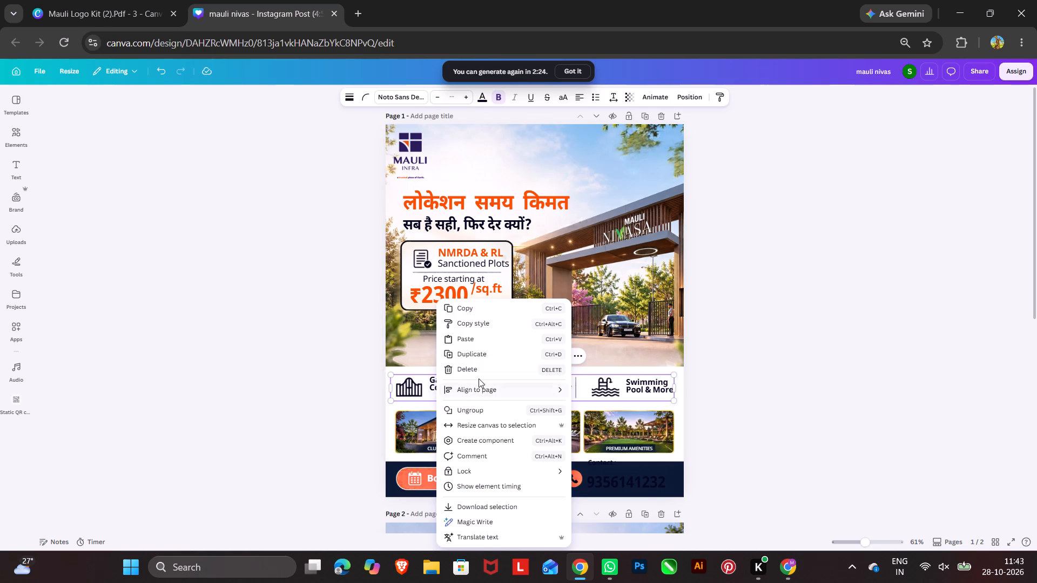
pyautogui.click(483, 394)
pyautogui.click(617, 405)
pyautogui.doubleClick(759, 402)
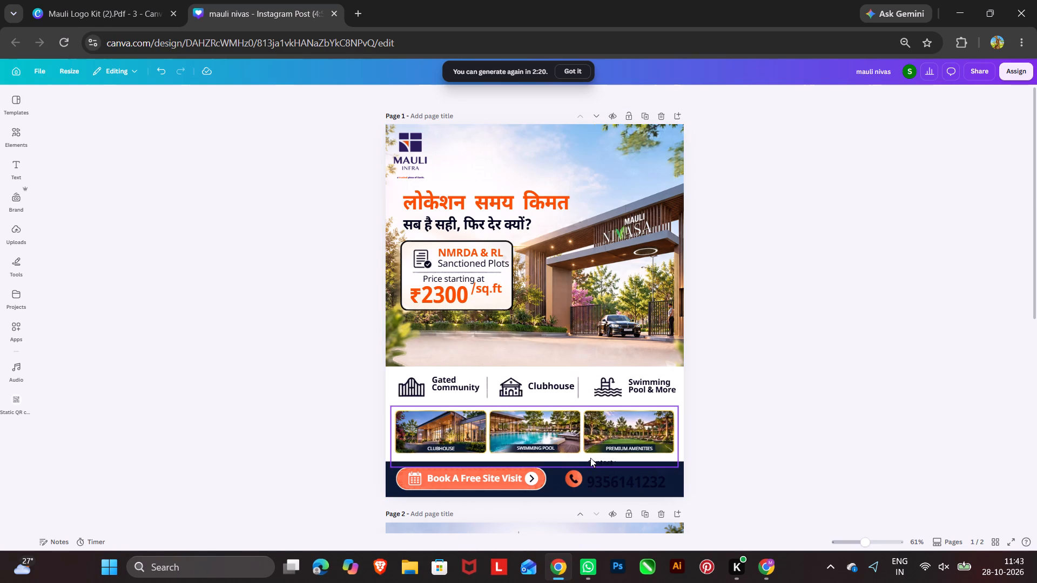
# Change the footer phone number's text colour to white.
pyautogui.doubleClick(624, 480)
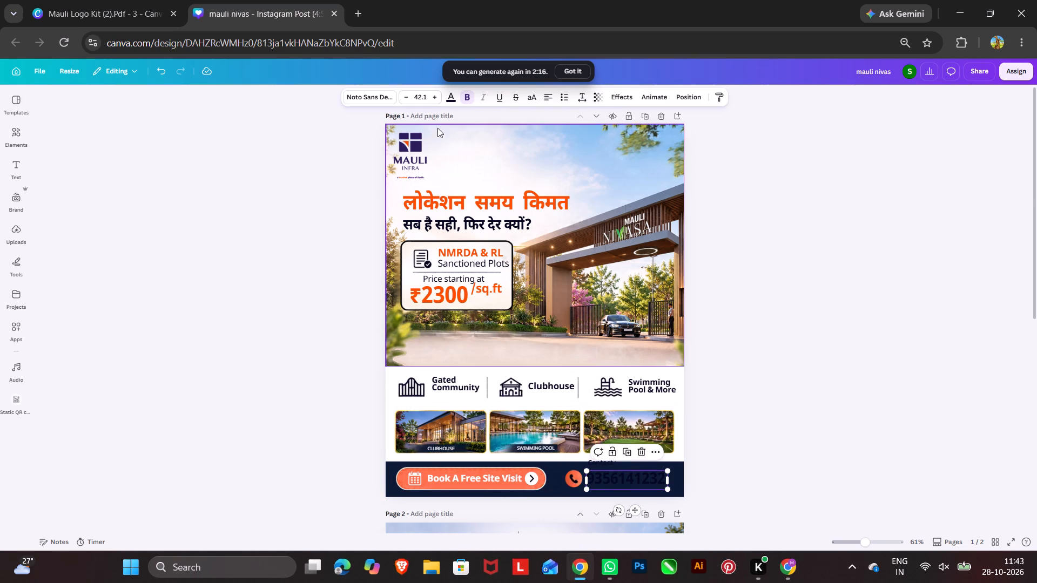
pyautogui.click(448, 100)
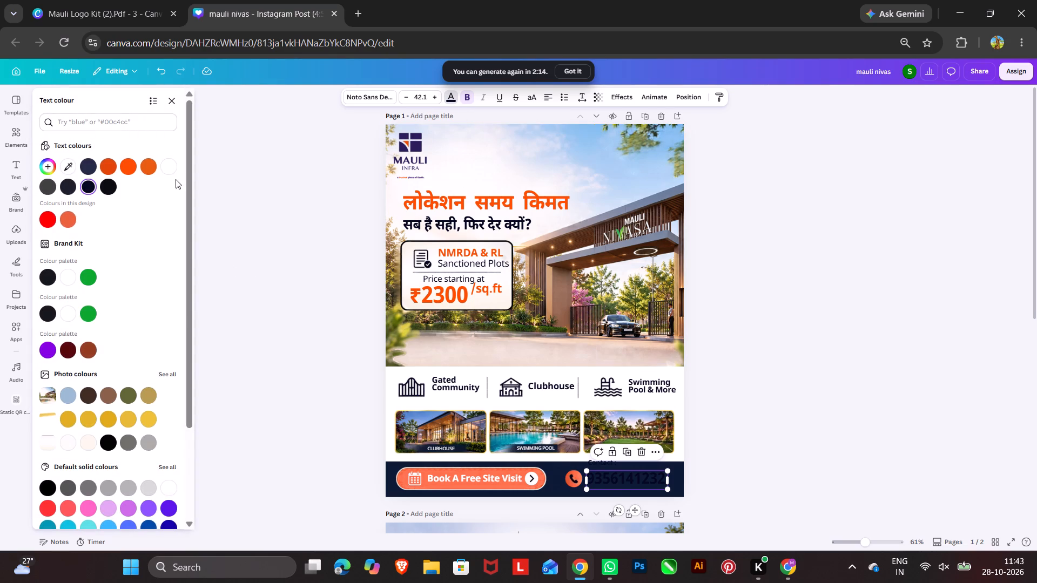
pyautogui.click(170, 165)
pyautogui.doubleClick(327, 378)
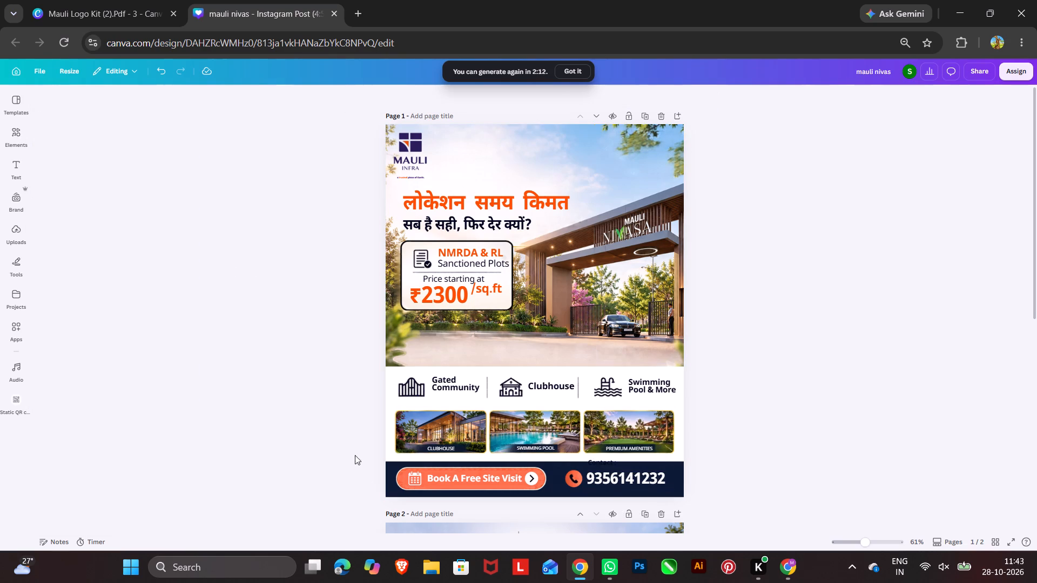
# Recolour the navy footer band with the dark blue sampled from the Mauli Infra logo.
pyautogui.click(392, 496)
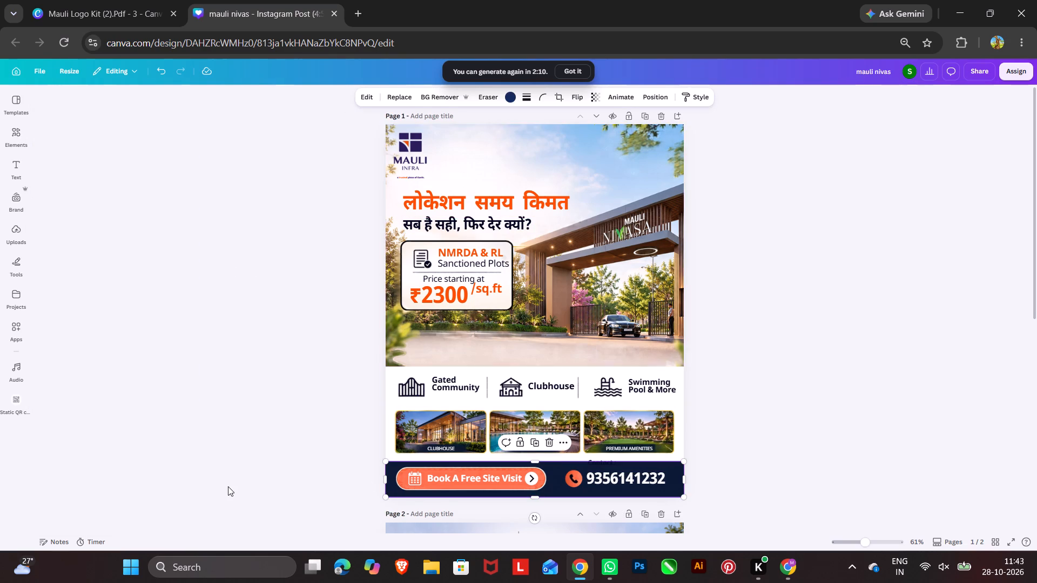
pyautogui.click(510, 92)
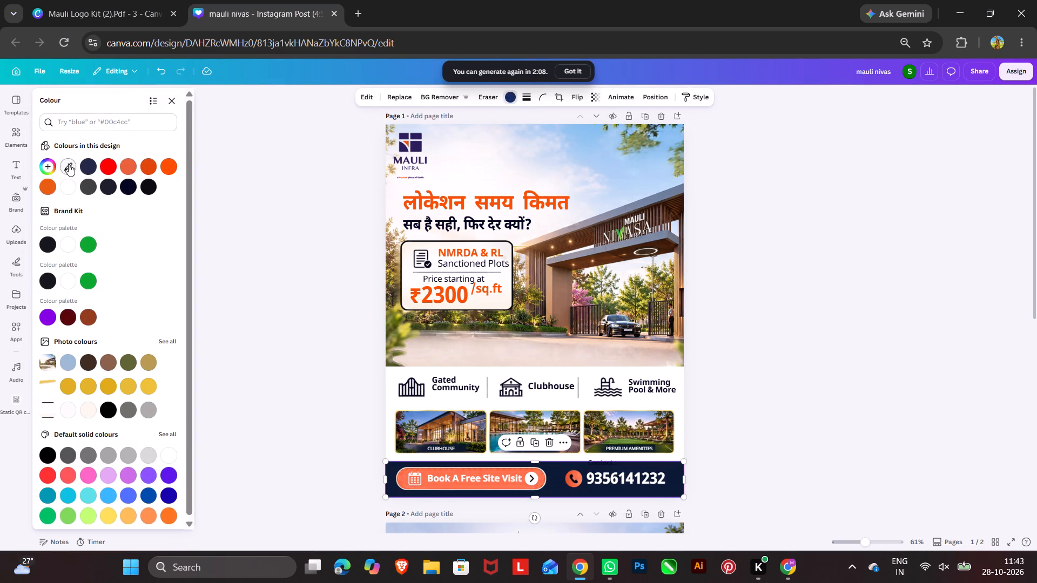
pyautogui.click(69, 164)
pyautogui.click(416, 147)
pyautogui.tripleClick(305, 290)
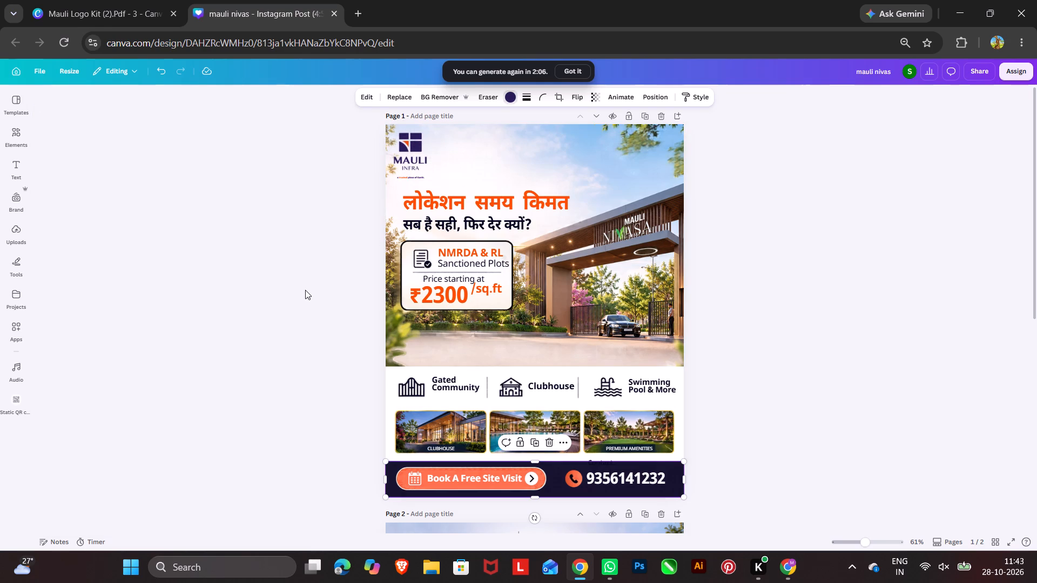
# Delete the navy footer band behind the site-visit banner and phone number.
pyautogui.click(392, 492)
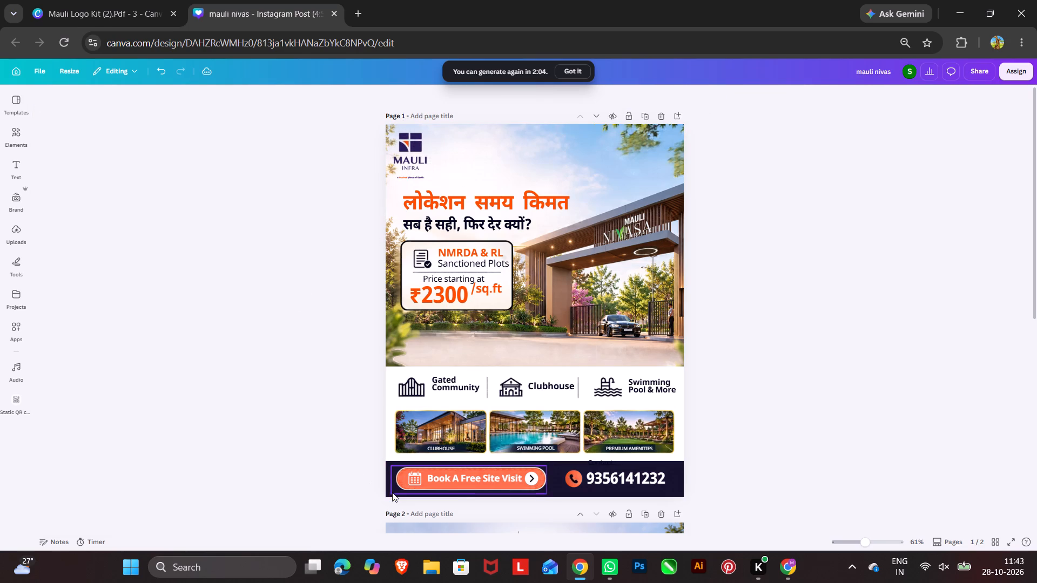
pyautogui.click(379, 498)
pyautogui.click(559, 496)
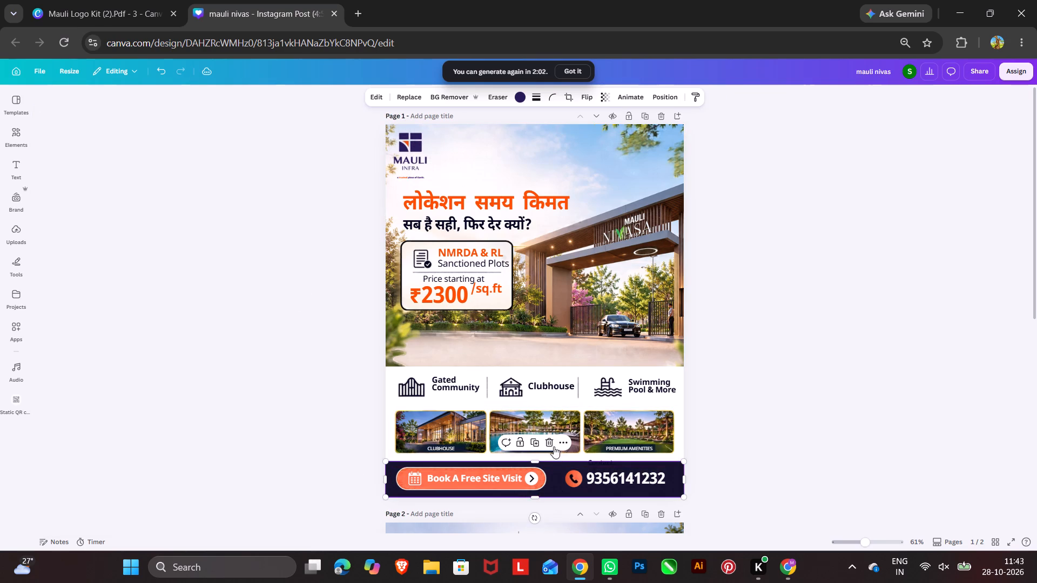
pyautogui.click(552, 444)
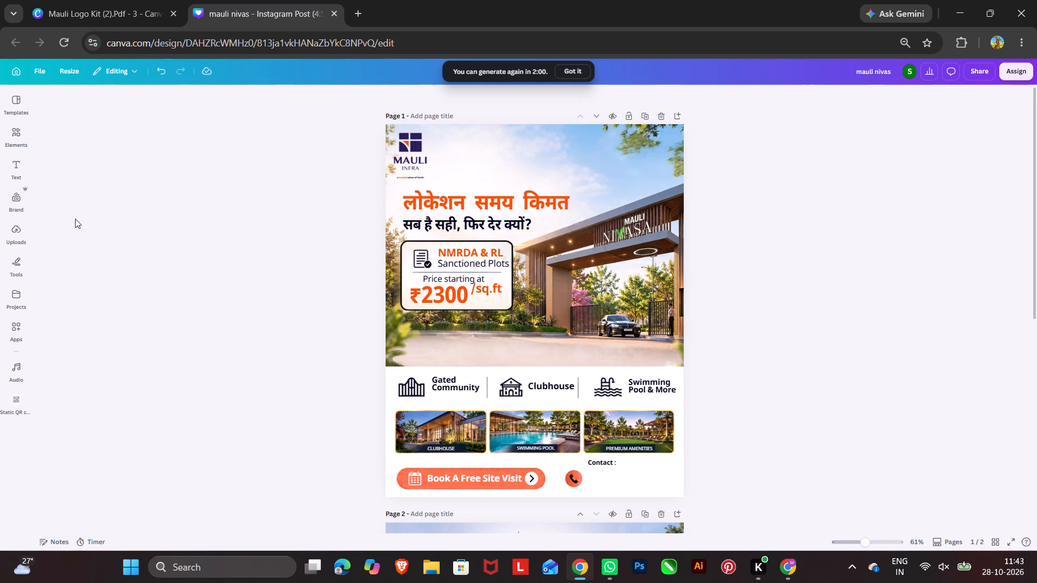
# Add a basic square shape to page 1 and fill it with dark grey blue #242948.
pyautogui.click(16, 139)
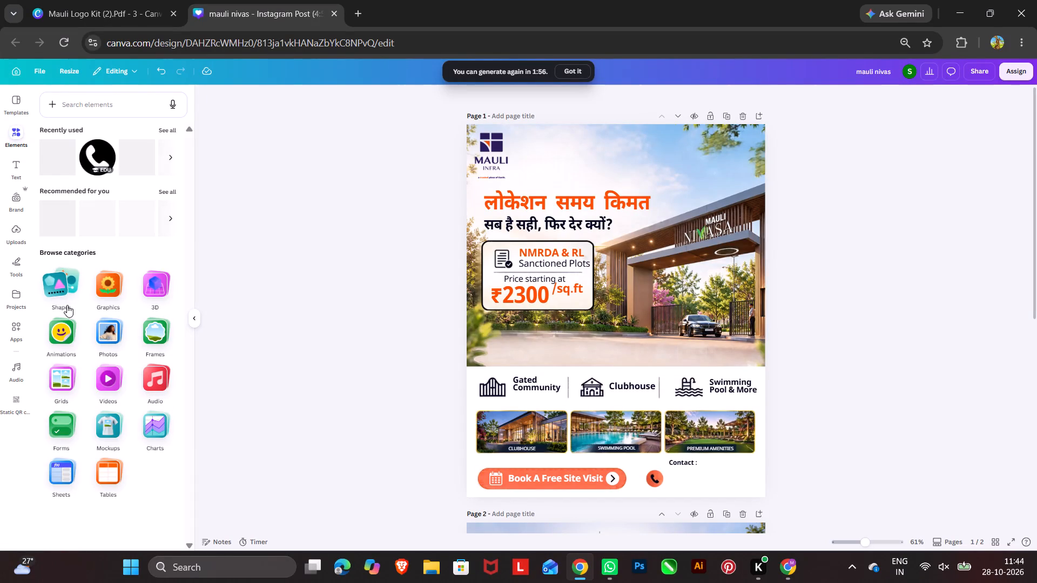
pyautogui.click(64, 279)
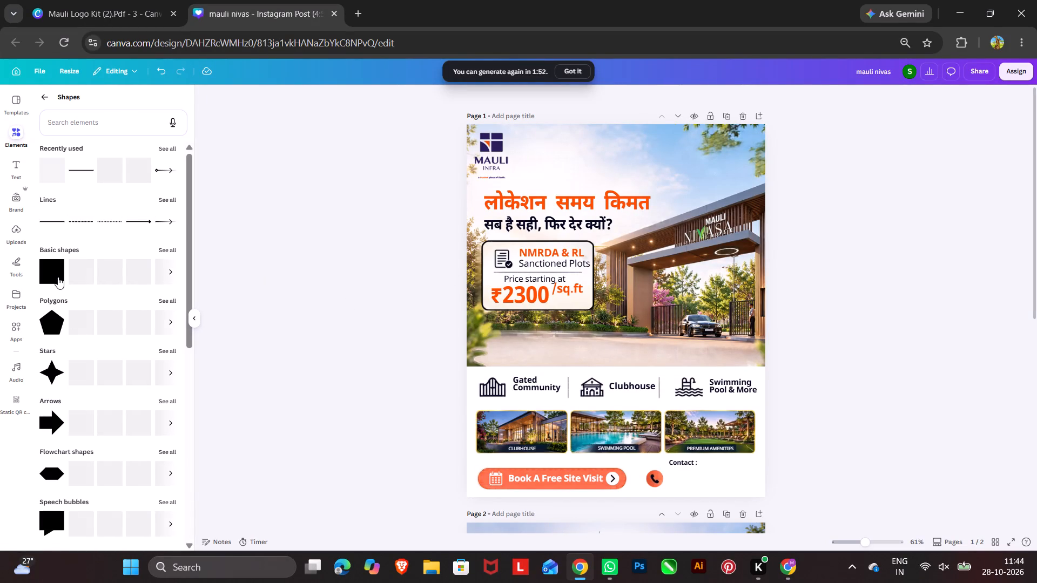
pyautogui.click(58, 275)
pyautogui.click(422, 98)
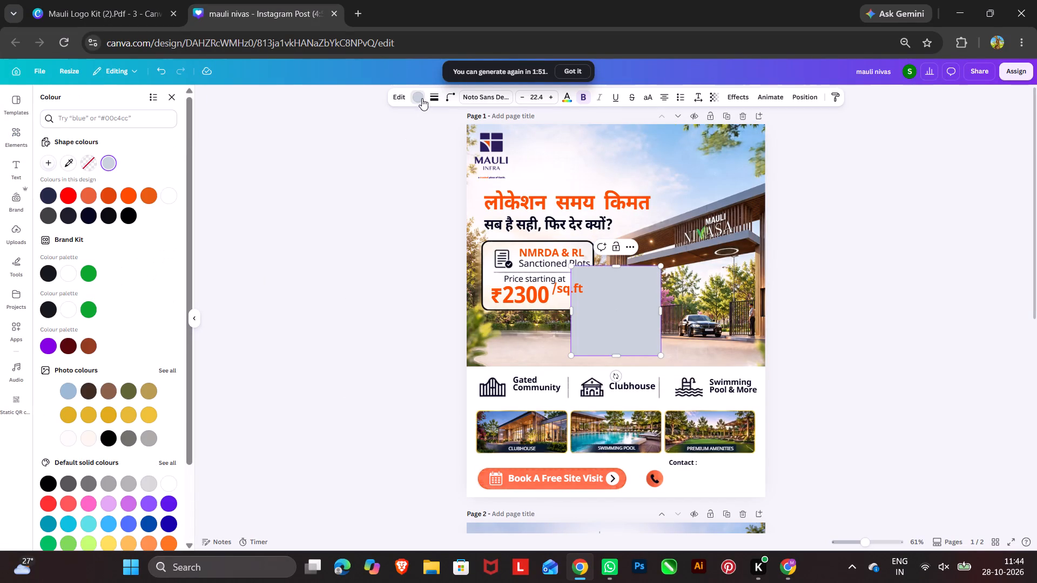
pyautogui.click(49, 196)
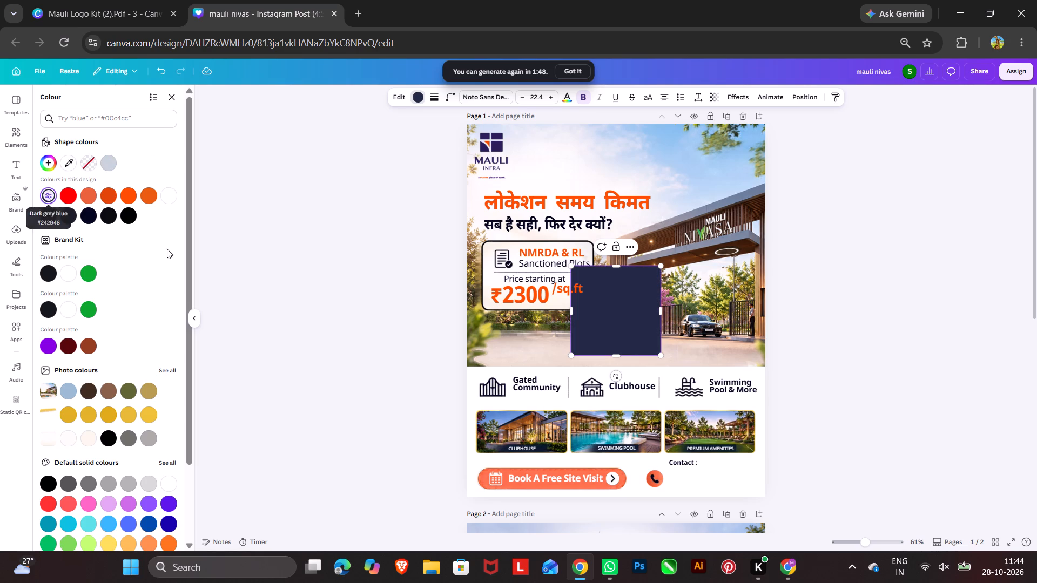
# Move the dark blue square down to page 1's bottom edge, over the site-visit banner.
pyautogui.moveTo(621, 313); pyautogui.dragTo(588, 472)
pyautogui.click(386, 362)
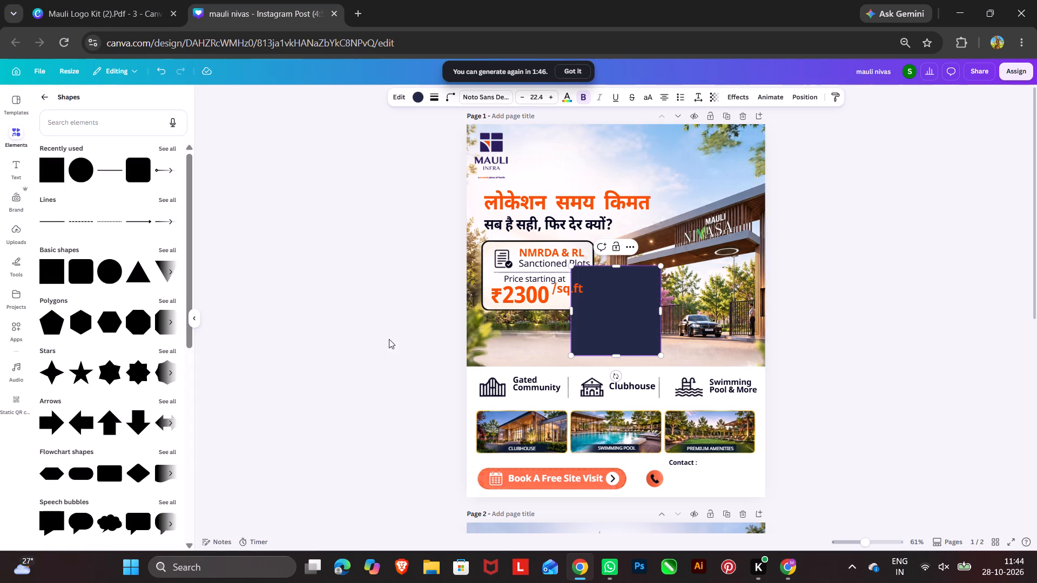
pyautogui.click(389, 339)
pyautogui.moveTo(611, 333); pyautogui.dragTo(564, 476)
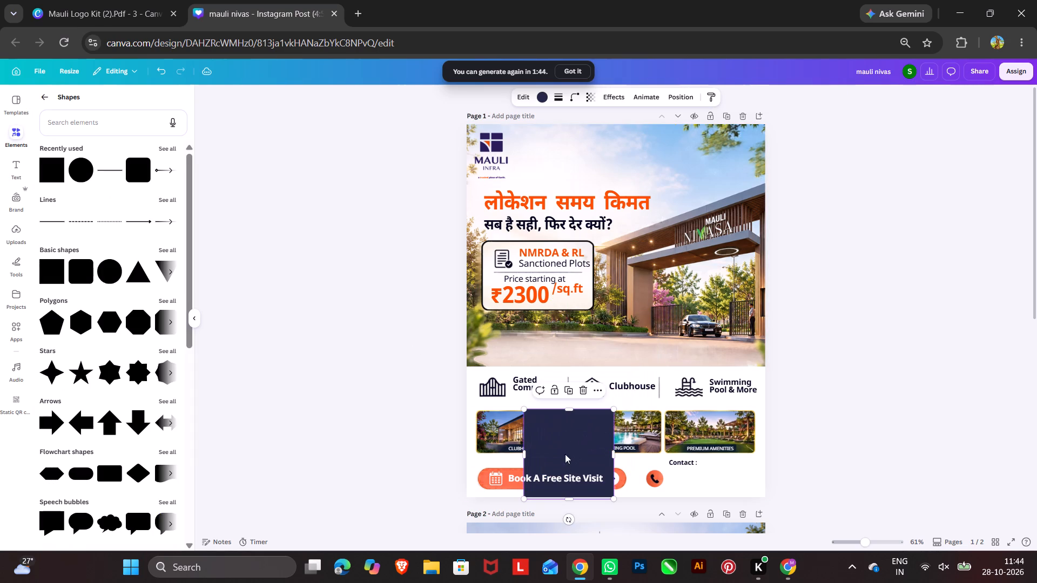
# Recolour the Hindi subheading "सब है सही, फिर देर क्यों?" with the dark blue sampled from the Mauli Infra logo.
pyautogui.click(571, 229)
pyautogui.click(538, 100)
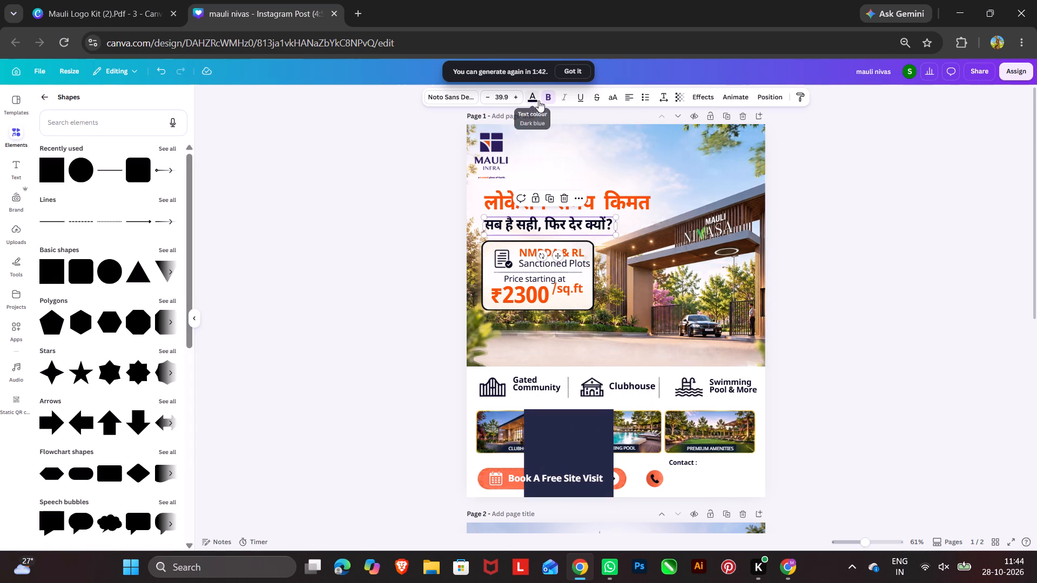
pyautogui.click(64, 160)
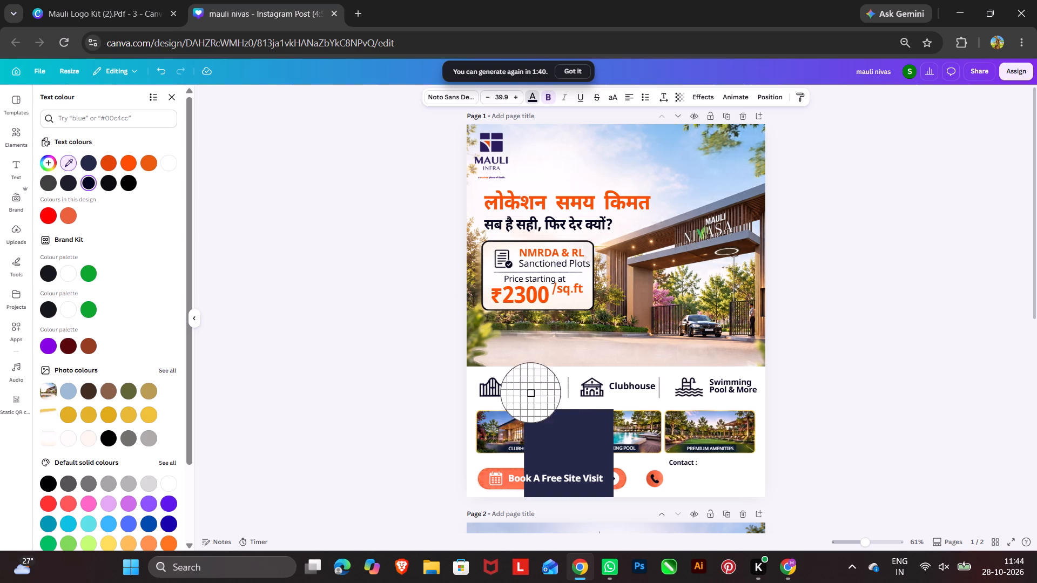
pyautogui.click(497, 143)
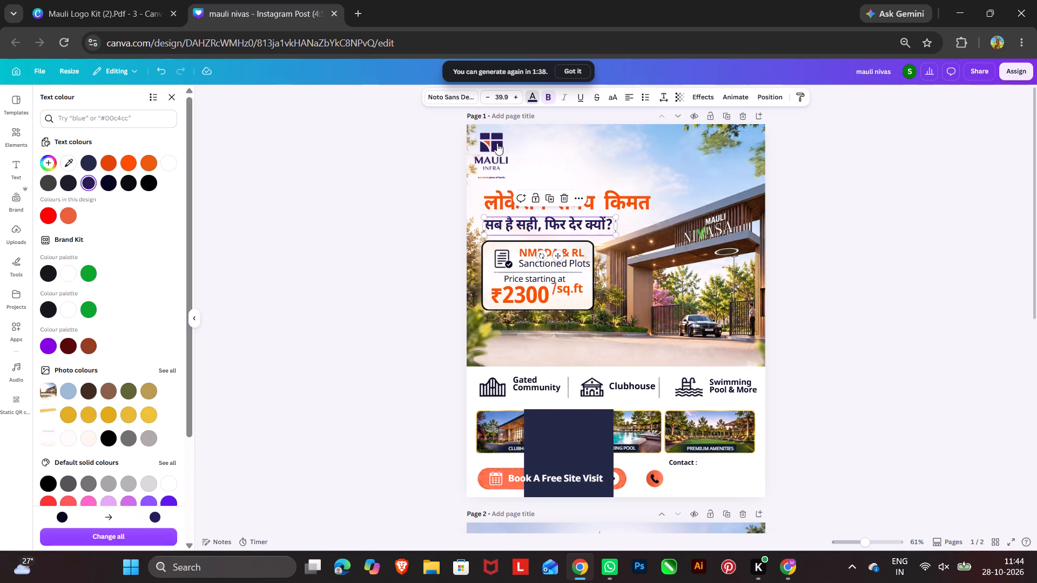
# Recolour the square at the bottom of page 1 with the dark blue sampled from the Mauli Infra logo.
pyautogui.click(573, 447)
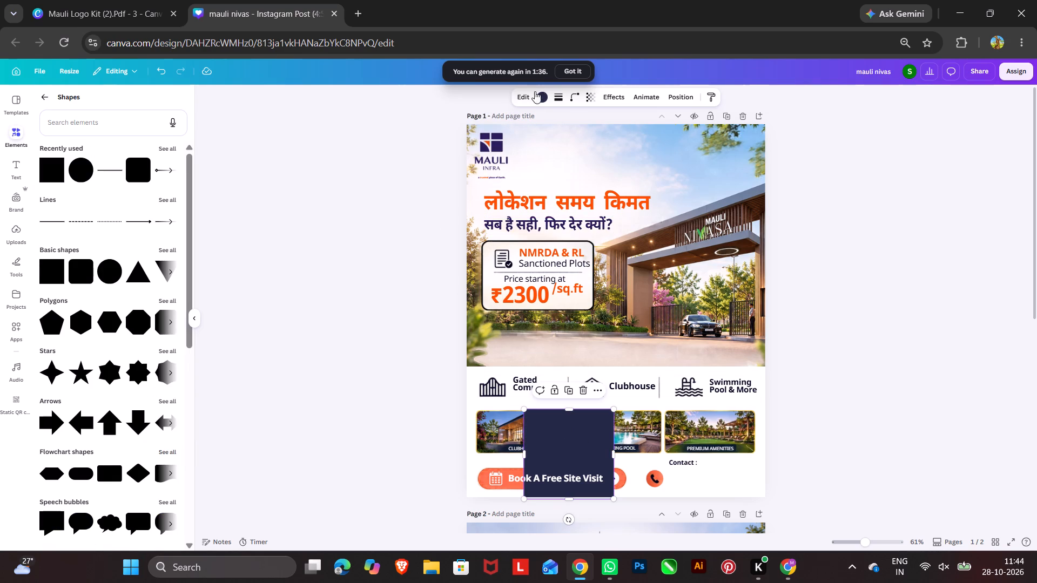
pyautogui.click(543, 96)
pyautogui.click(66, 167)
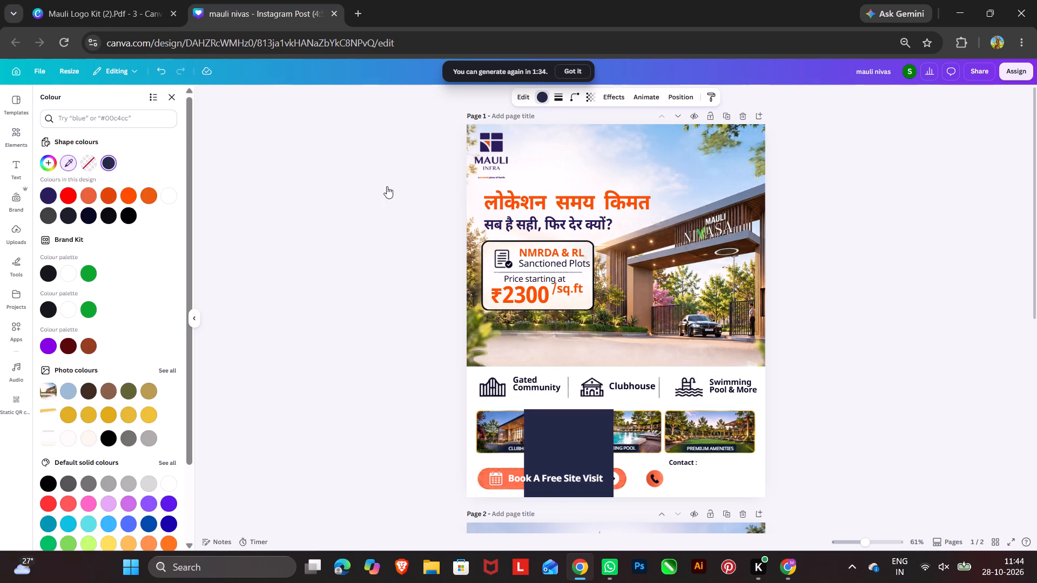
pyautogui.click(494, 146)
pyautogui.doubleClick(367, 318)
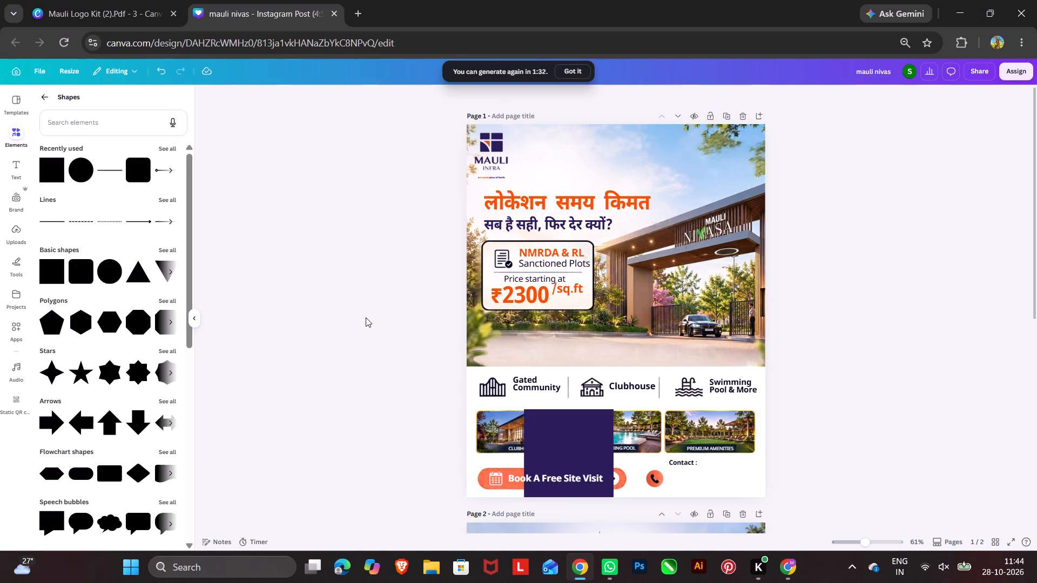
# Recolour the price card's "Price starting at" and "Sanctioned Plots" texts with the logo's dark blue.
pyautogui.click(556, 278)
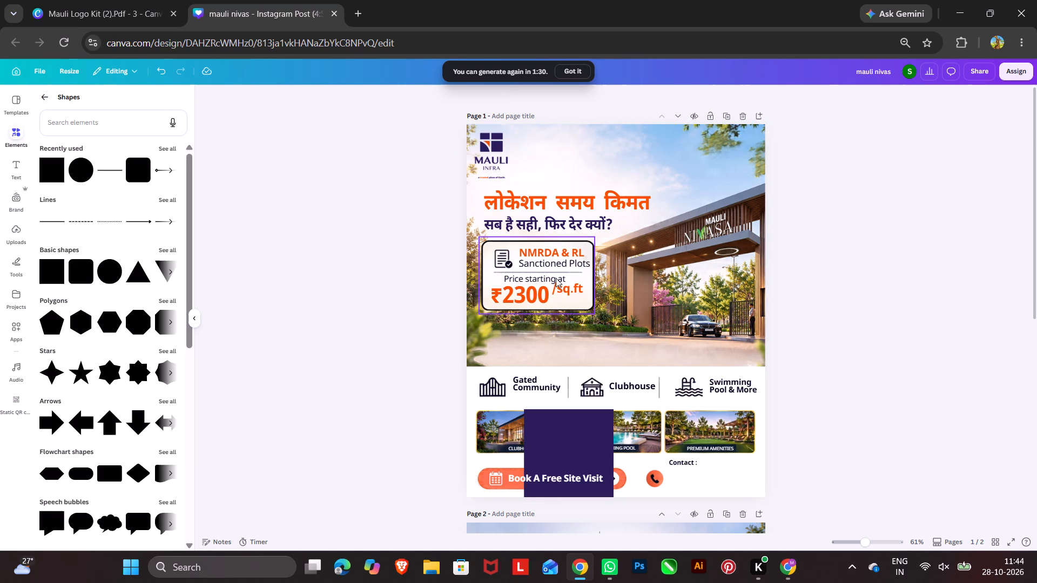
pyautogui.click(549, 281)
pyautogui.click(533, 100)
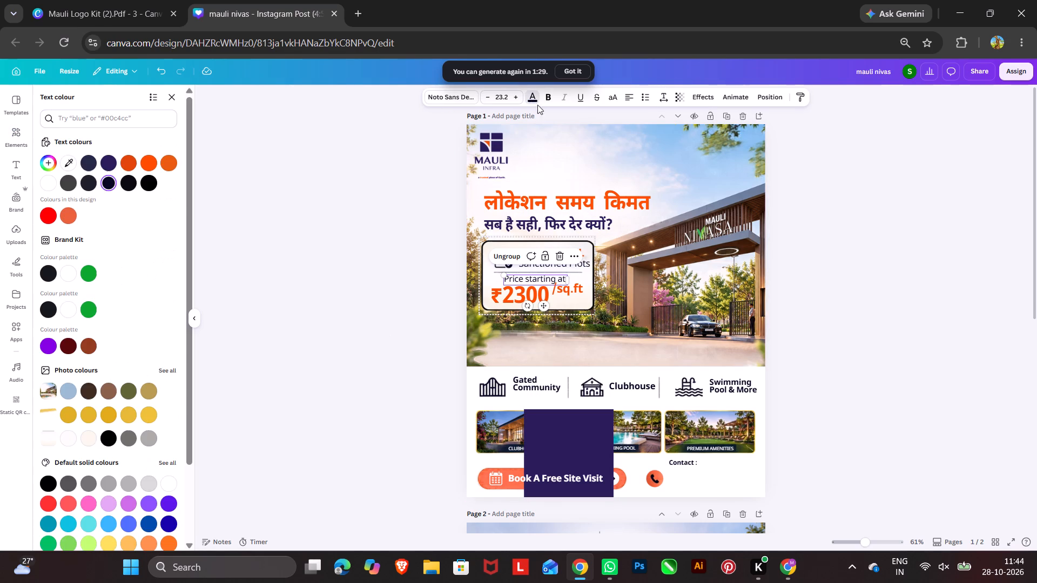
pyautogui.click(107, 163)
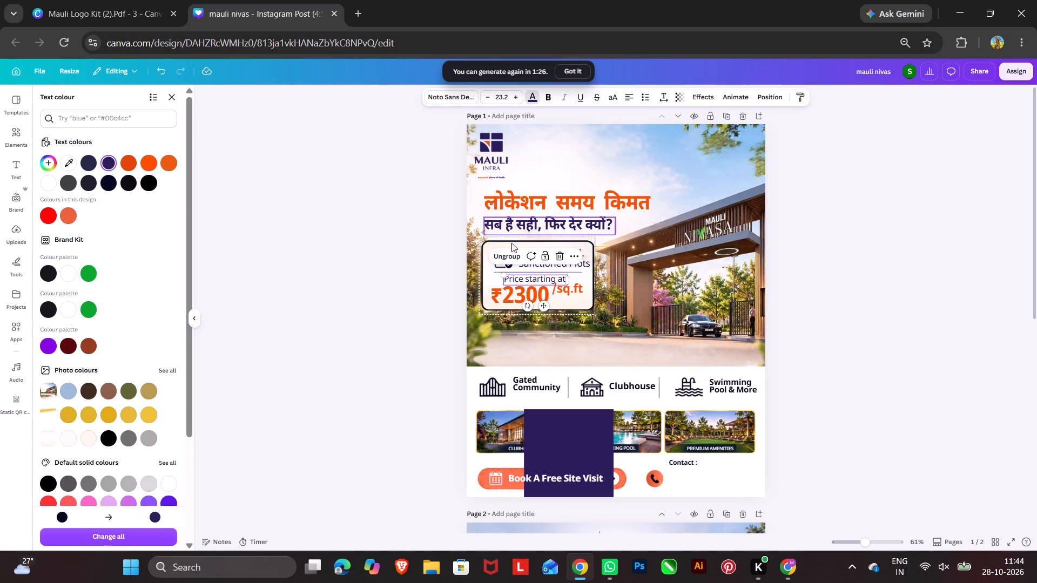
pyautogui.click(571, 274)
pyautogui.click(582, 267)
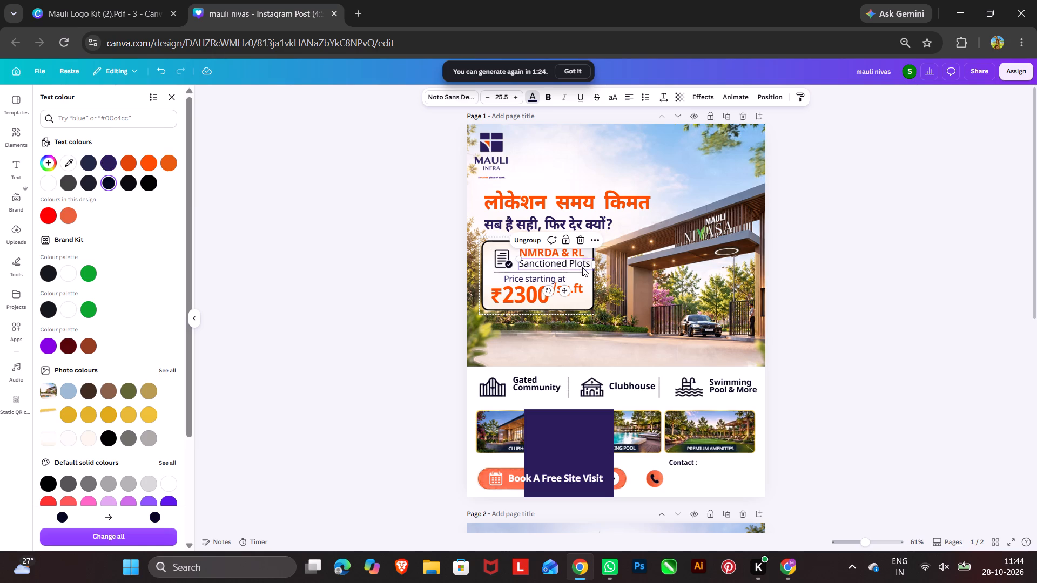
pyautogui.click(112, 161)
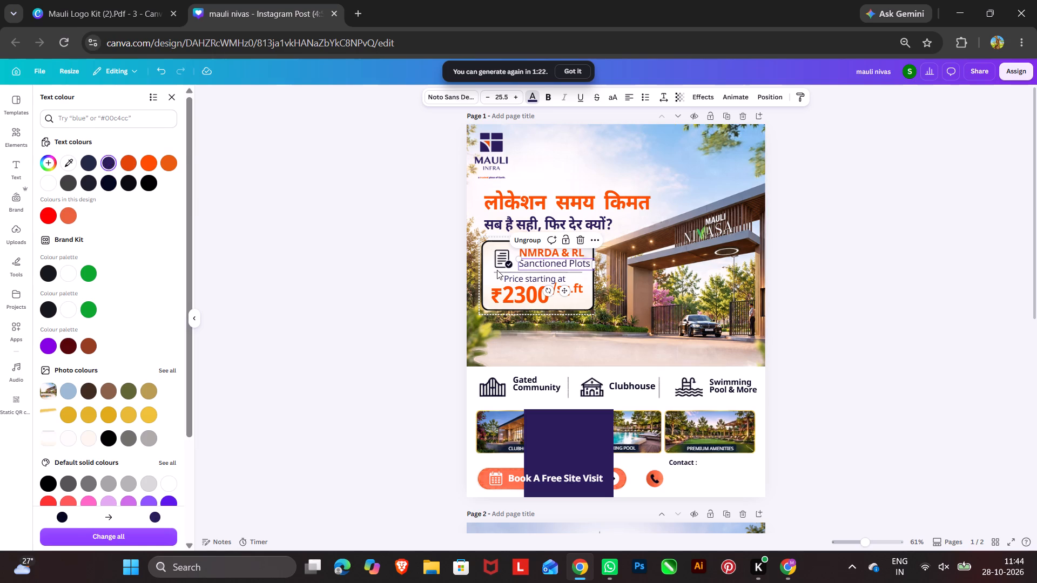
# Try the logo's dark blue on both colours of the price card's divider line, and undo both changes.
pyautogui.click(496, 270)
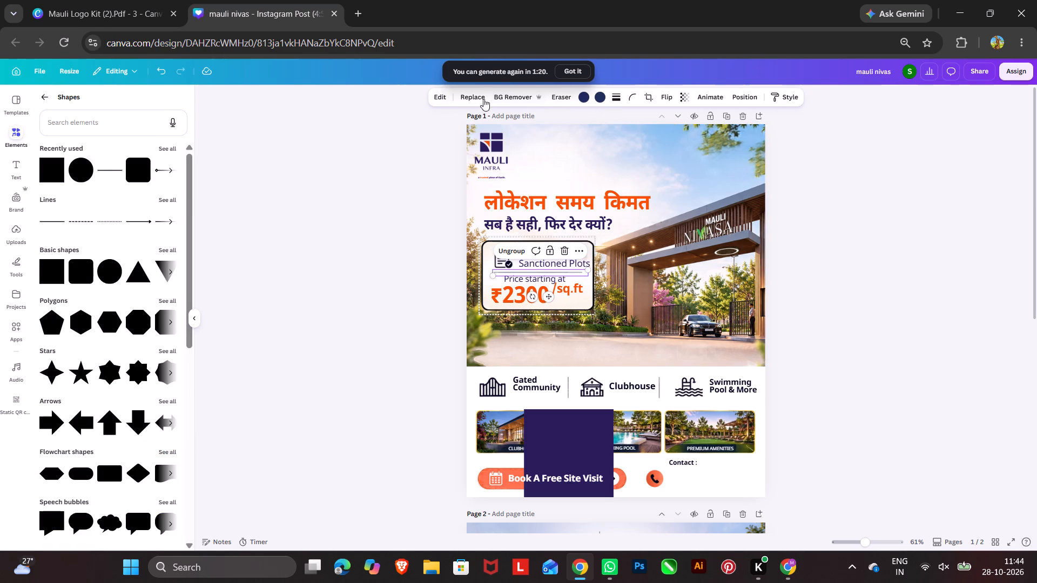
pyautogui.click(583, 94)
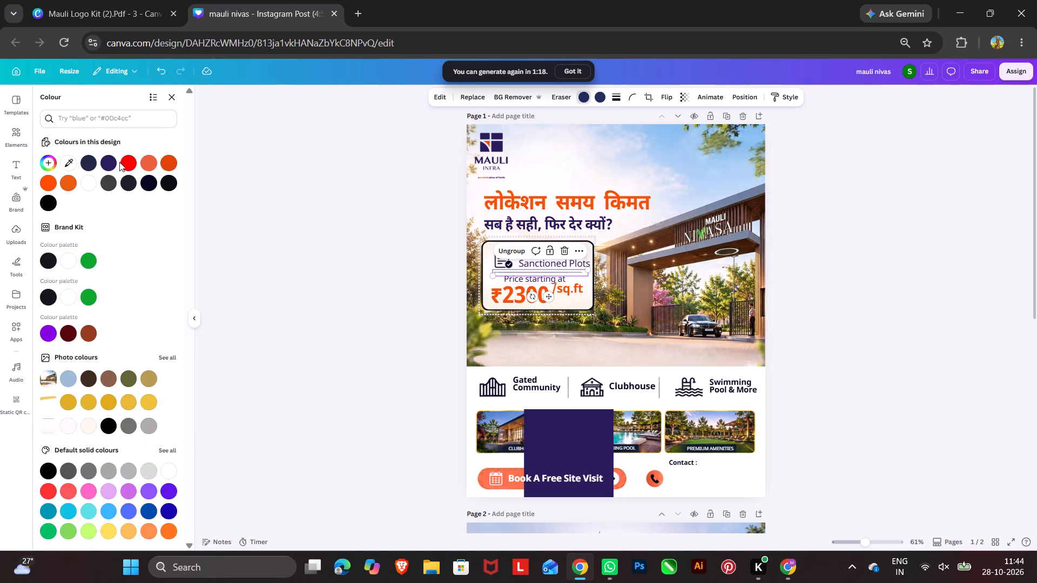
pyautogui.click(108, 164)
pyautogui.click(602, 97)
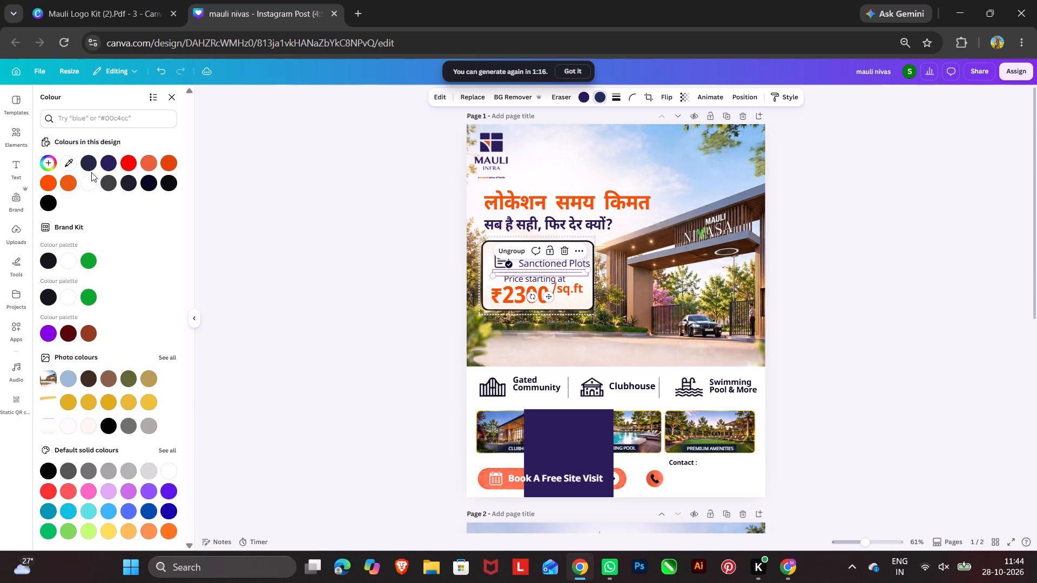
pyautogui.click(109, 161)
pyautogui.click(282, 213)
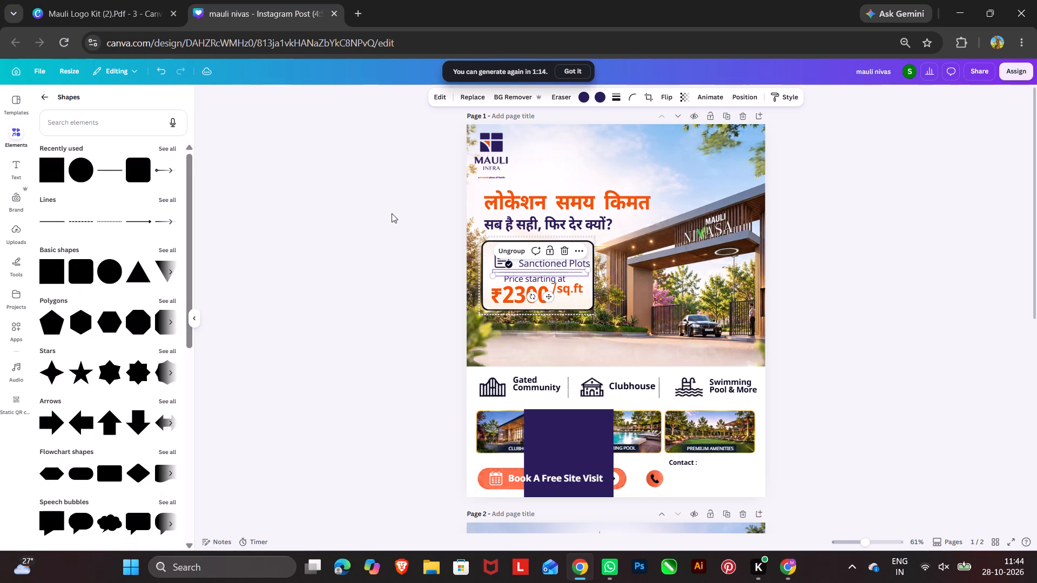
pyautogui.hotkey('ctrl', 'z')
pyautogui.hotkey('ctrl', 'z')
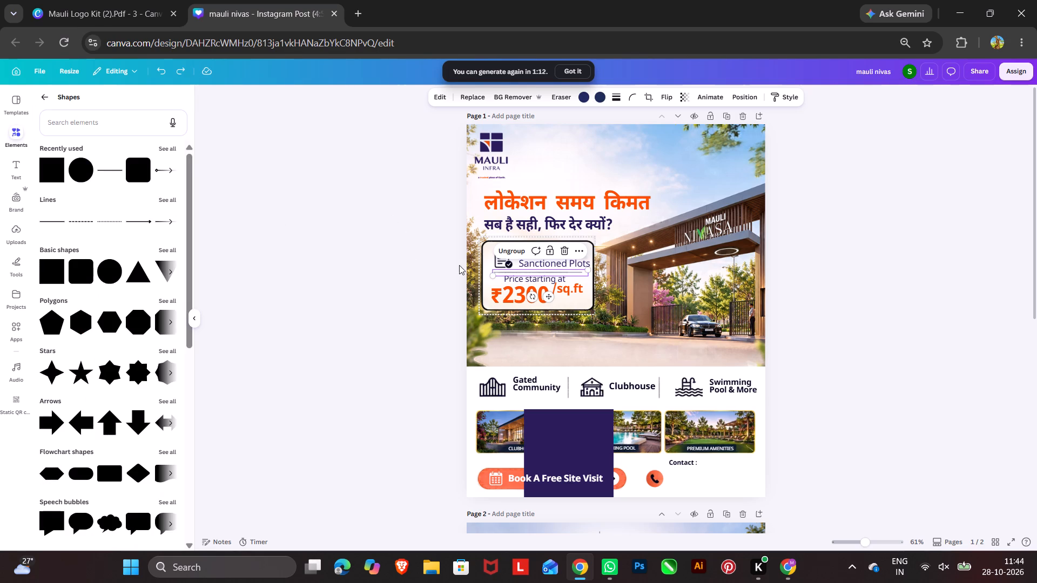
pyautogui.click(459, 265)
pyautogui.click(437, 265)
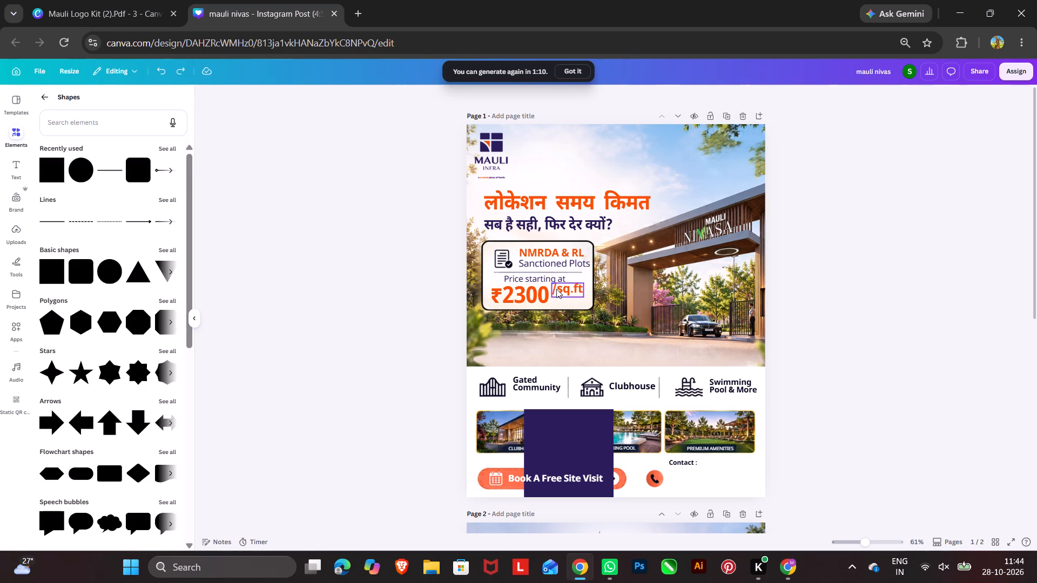
# Nudge the "/sq.ft" text down until it lines up with the ₹2300 price.
pyautogui.click(565, 287)
pyautogui.press('Down')
pyautogui.press('Down')
pyautogui.press('Down')
pyautogui.press('Down')
pyautogui.press('Down')
pyautogui.press('Down')
pyautogui.press('Down')
pyautogui.press('Down')
pyautogui.press('Down')
pyautogui.press('Down')
pyautogui.press('Down')
pyautogui.press('Down')
pyautogui.press('Down')
pyautogui.press('Down')
pyautogui.press('Down')
pyautogui.press('Down')
pyautogui.press('Down')
pyautogui.press('Down')
pyautogui.press('Down')
pyautogui.press('Down')
pyautogui.press('Down')
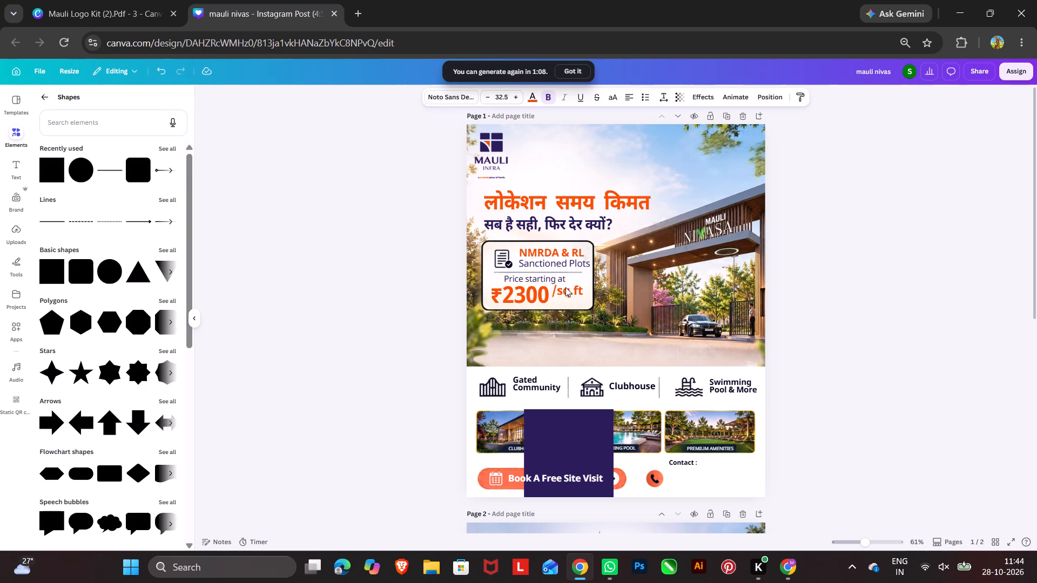
pyautogui.press('Up')
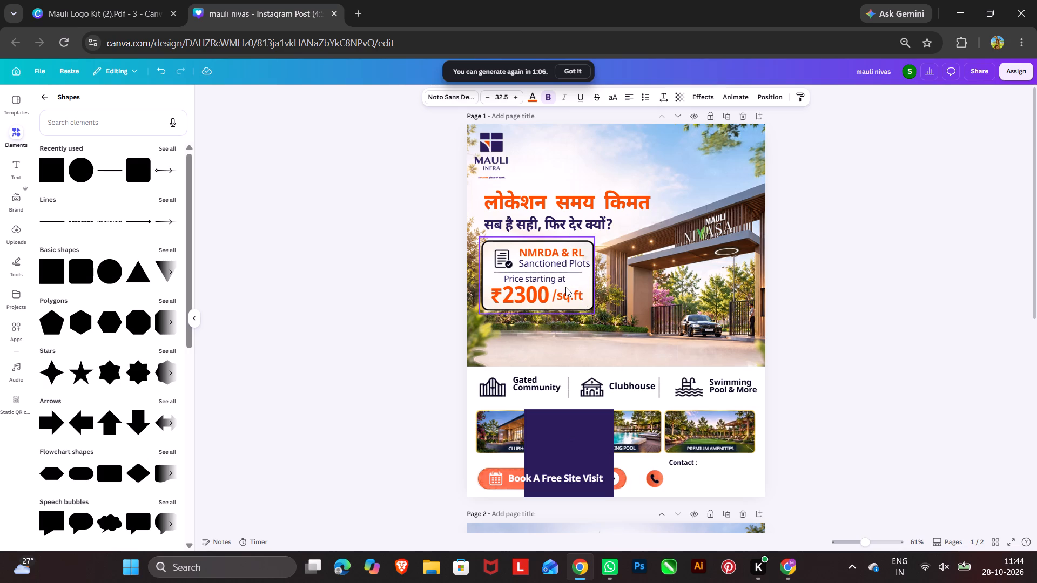
pyautogui.press('Up')
pyautogui.press('Up')
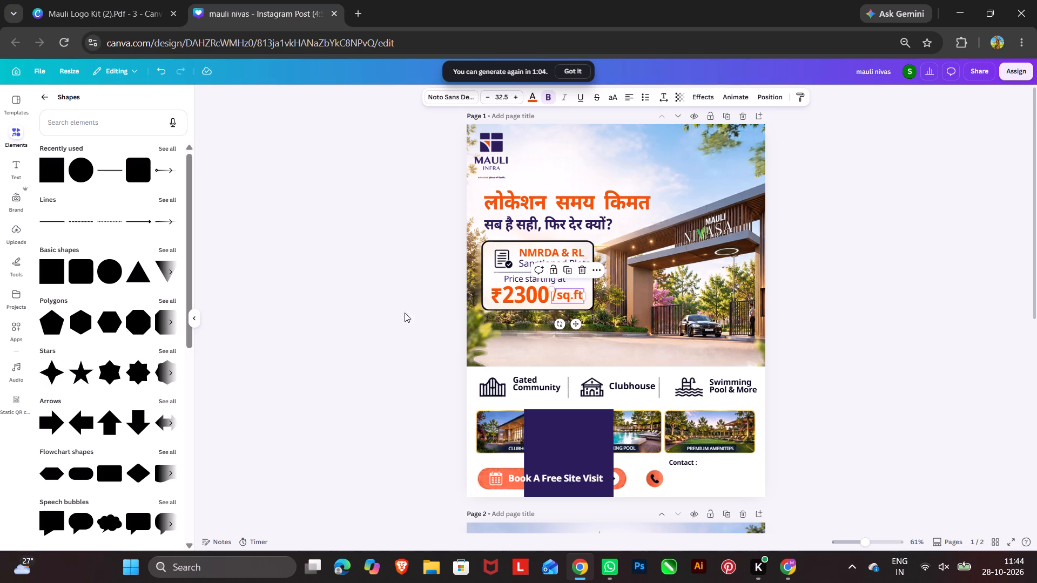
pyautogui.doubleClick(391, 300)
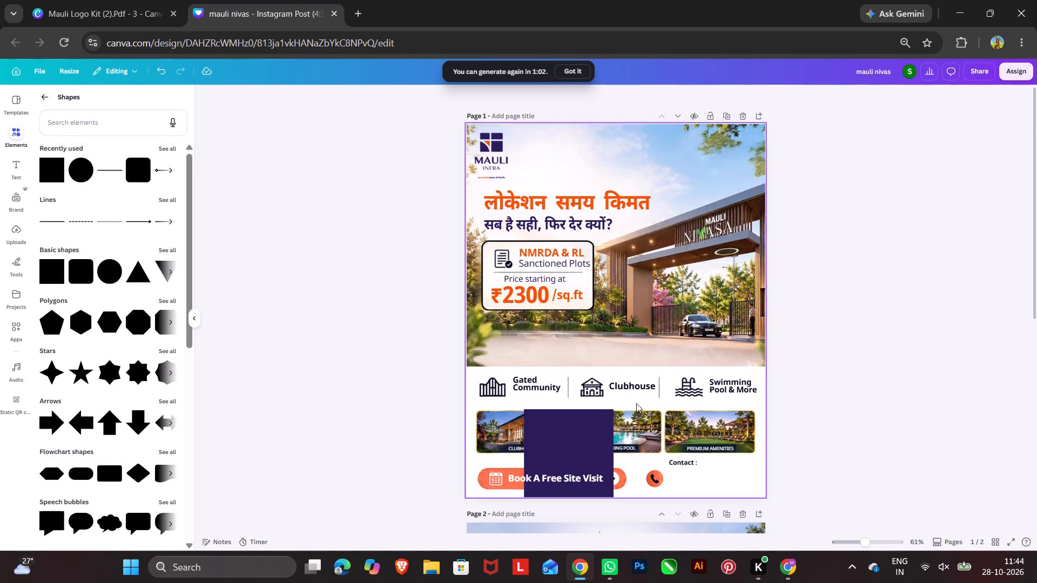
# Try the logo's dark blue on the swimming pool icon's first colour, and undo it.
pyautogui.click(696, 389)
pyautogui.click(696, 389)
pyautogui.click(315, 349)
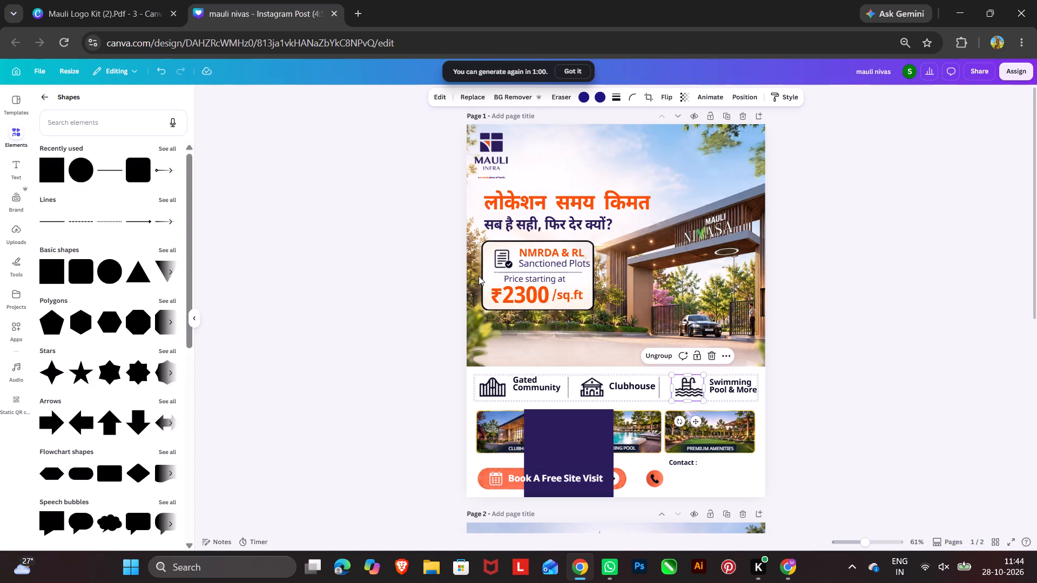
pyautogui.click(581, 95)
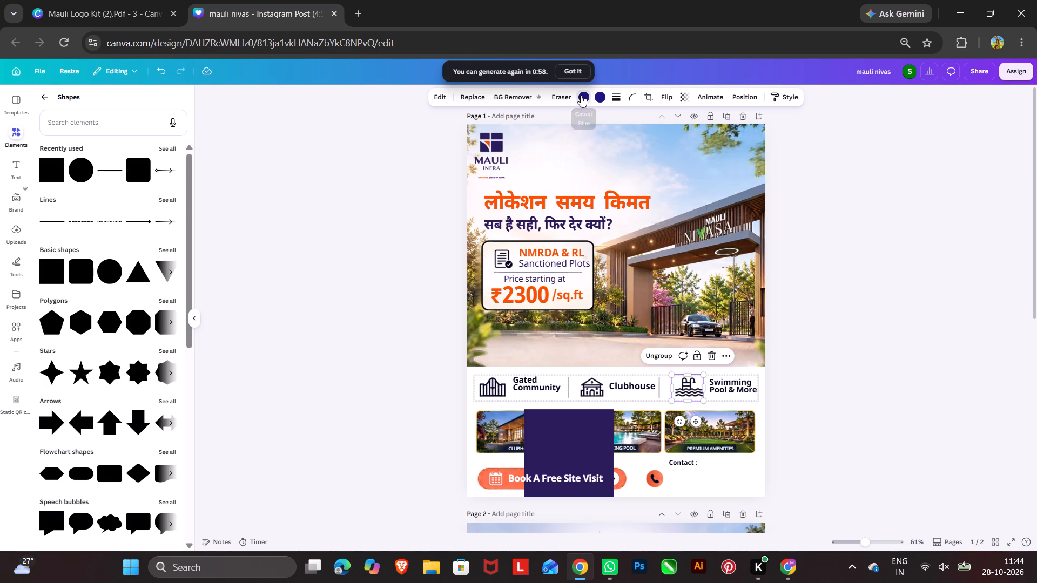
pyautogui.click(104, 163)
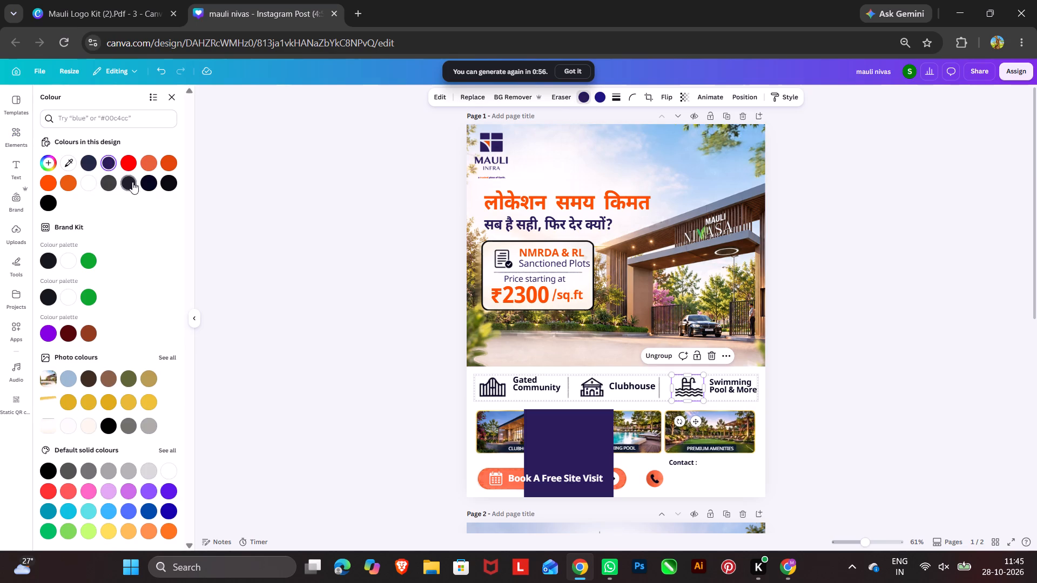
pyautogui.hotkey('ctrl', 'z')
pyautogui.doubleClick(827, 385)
# Recolour the "Gated Community", "Clubhouse" and "Swimming Pool & More" labels with the logo's dark blue.
pyautogui.click(523, 386)
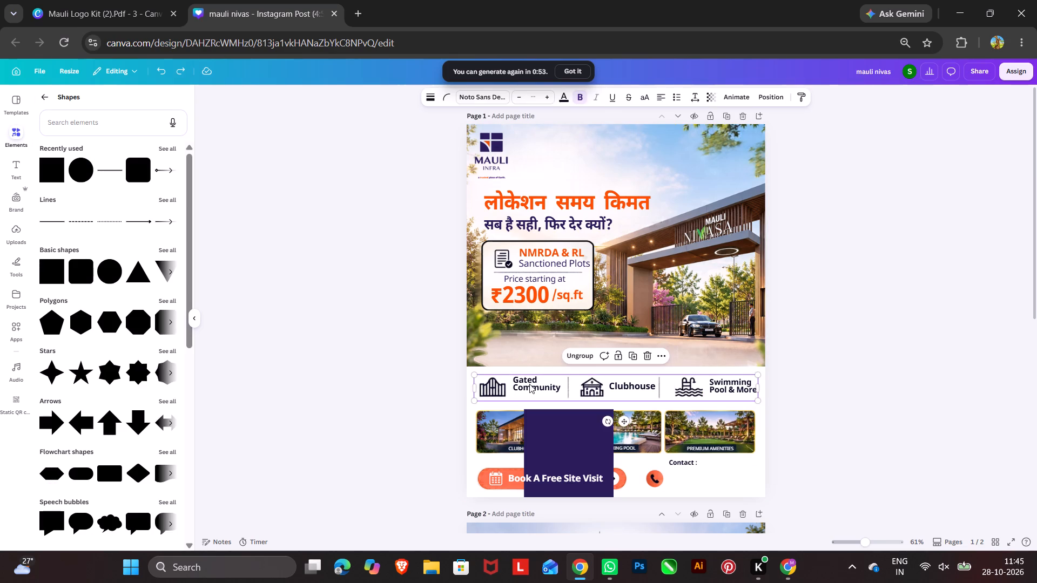
pyautogui.click(530, 384)
pyautogui.click(528, 105)
pyautogui.click(532, 98)
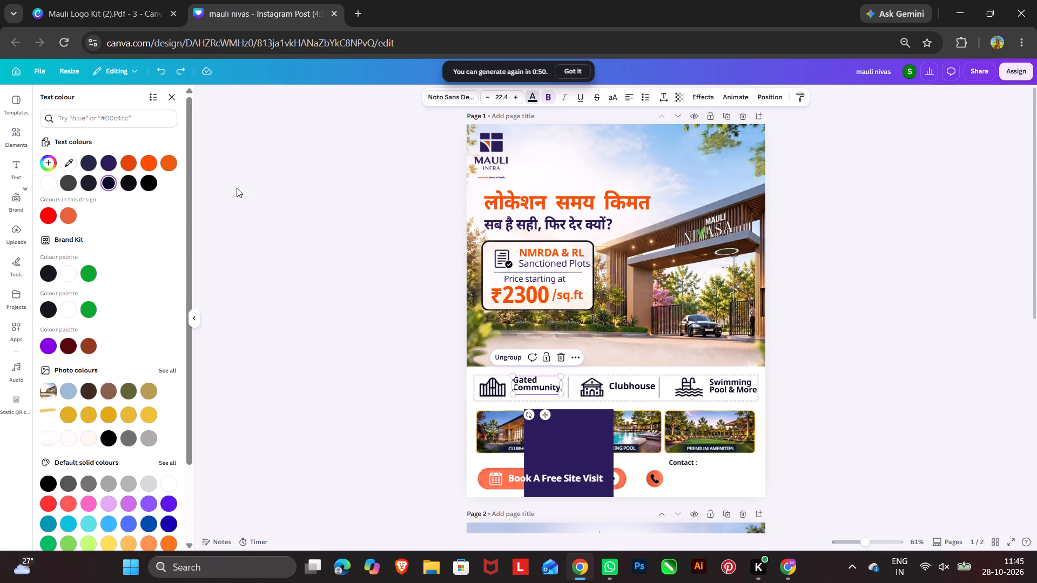
pyautogui.click(110, 161)
pyautogui.click(647, 388)
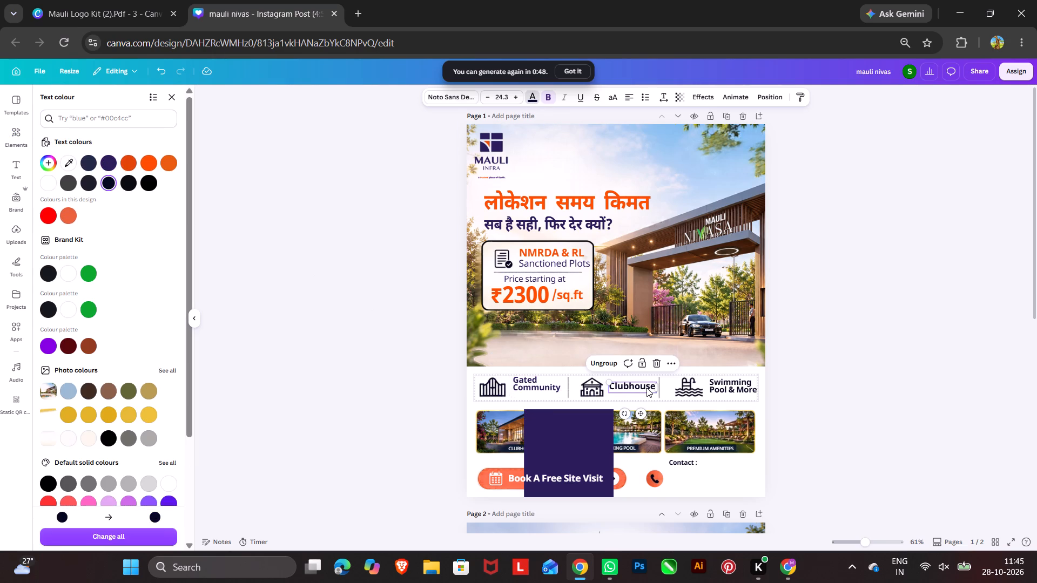
pyautogui.click(110, 159)
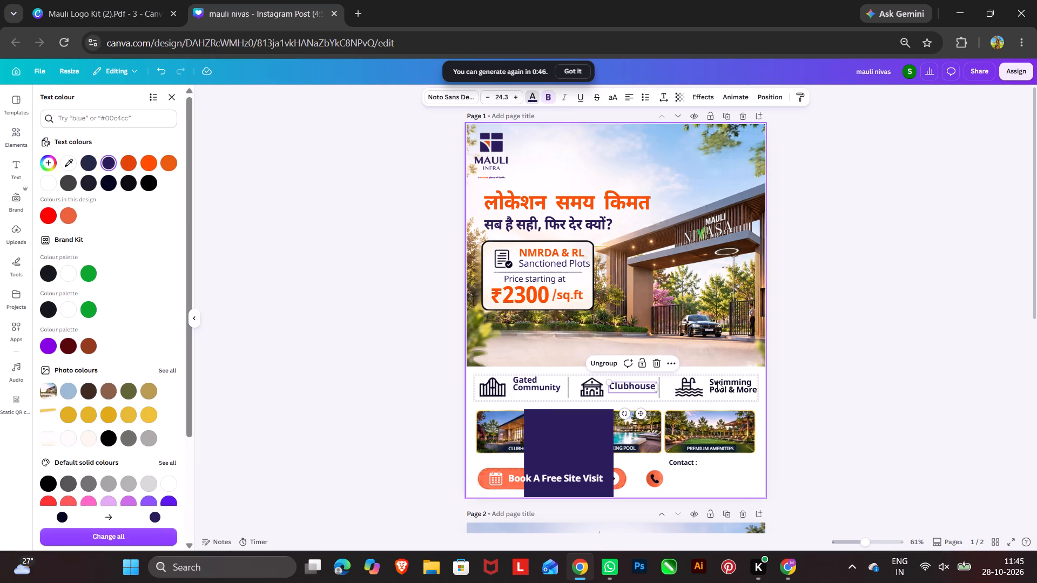
pyautogui.click(745, 390)
pyautogui.click(107, 161)
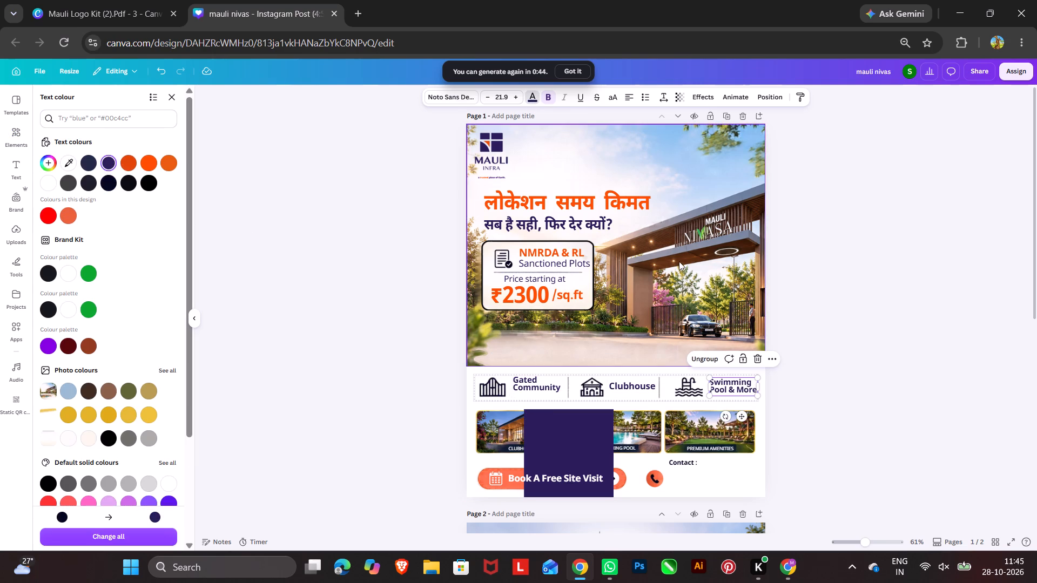
# Set the swimming pool icon's second colour to the logo's dark blue.
pyautogui.click(686, 374)
pyautogui.click(685, 388)
pyautogui.click(685, 388)
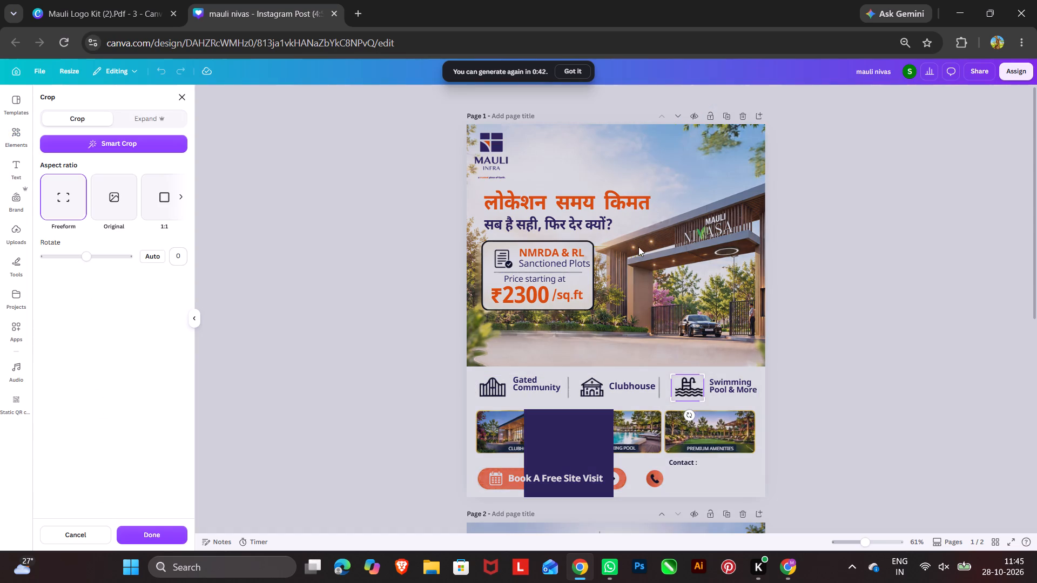
pyautogui.click(311, 178)
pyautogui.click(596, 95)
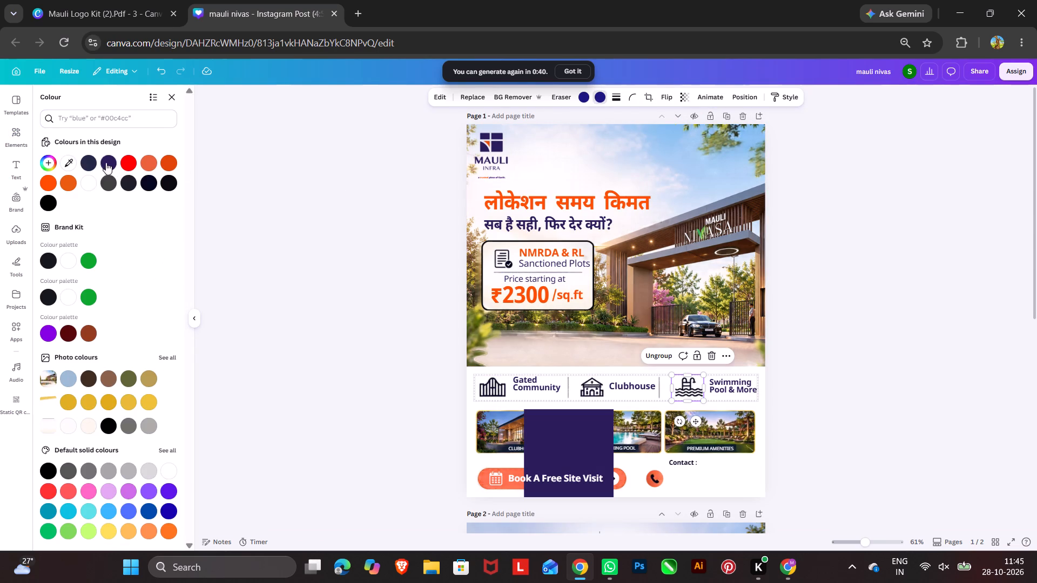
pyautogui.click(100, 162)
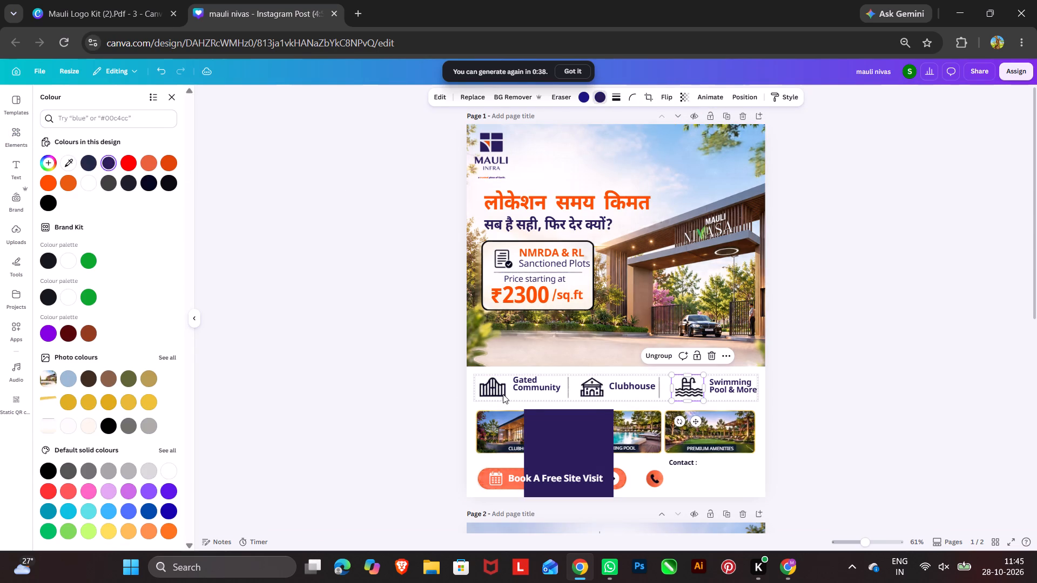
# Recolour the Gated Community and Clubhouse icons with the logo's dark blue.
pyautogui.click(491, 390)
pyautogui.click(109, 157)
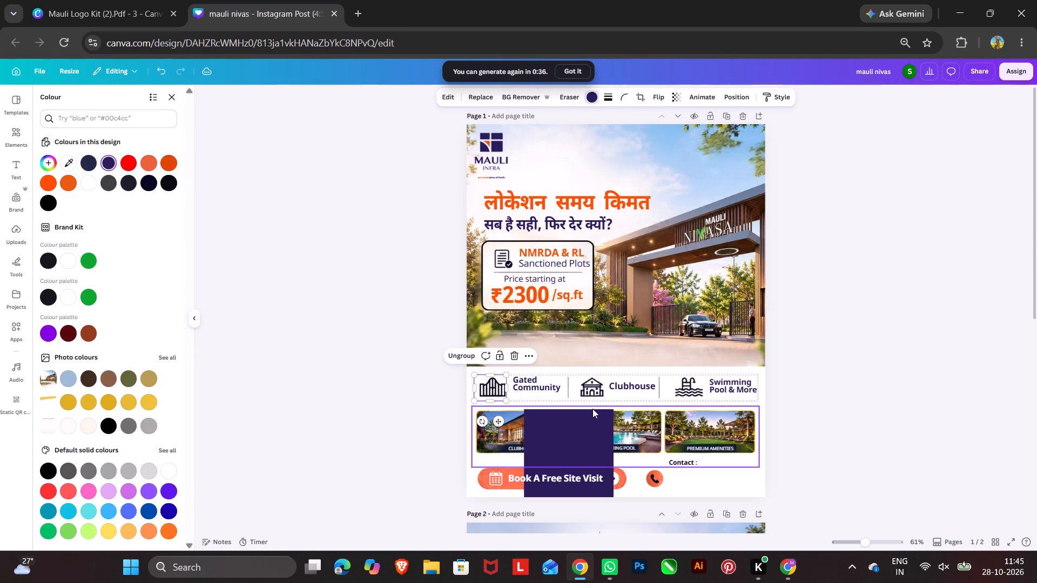
pyautogui.click(600, 391)
pyautogui.click(111, 158)
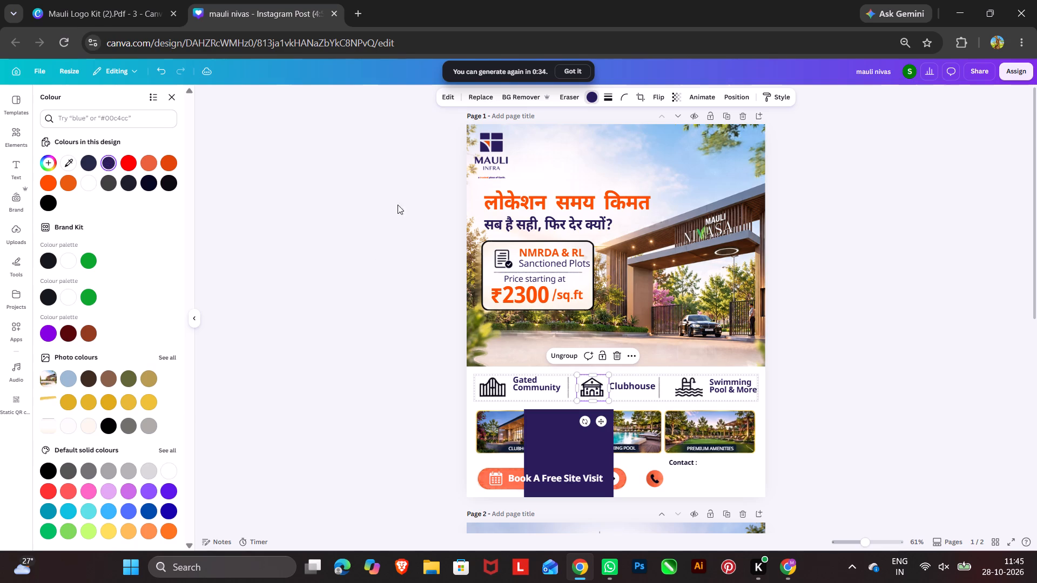
pyautogui.click(494, 391)
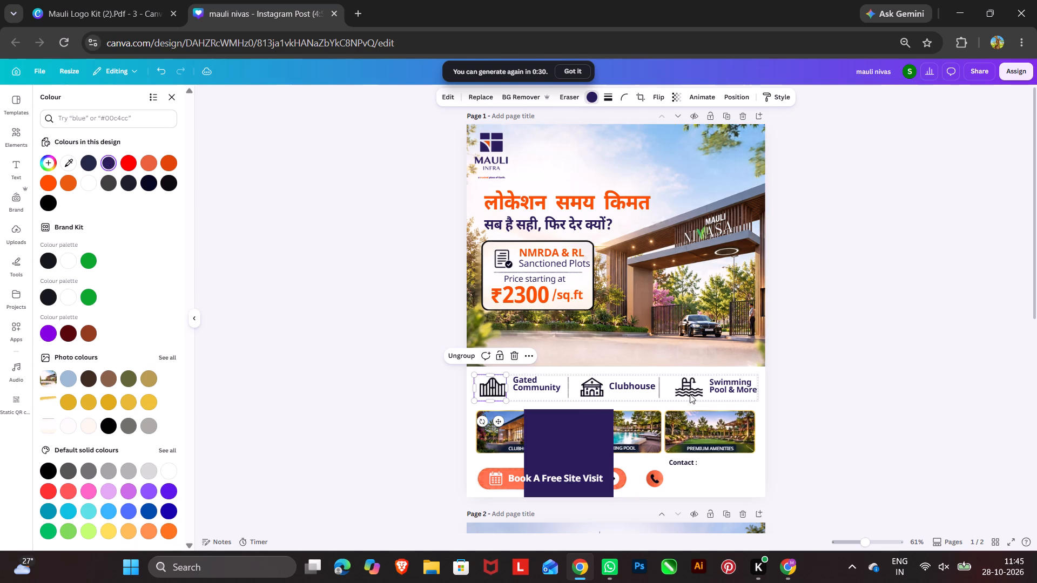
pyautogui.click(690, 394)
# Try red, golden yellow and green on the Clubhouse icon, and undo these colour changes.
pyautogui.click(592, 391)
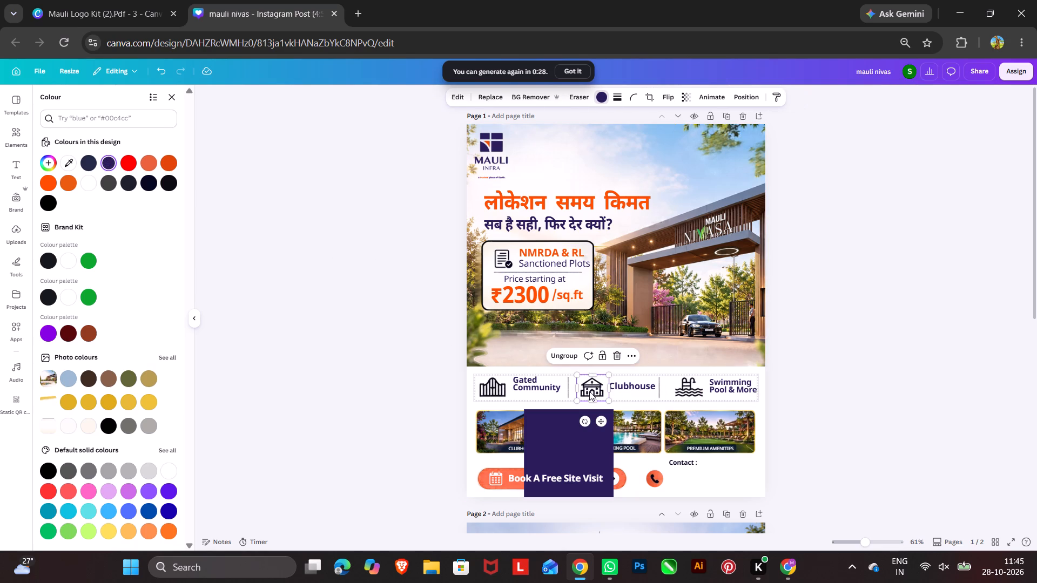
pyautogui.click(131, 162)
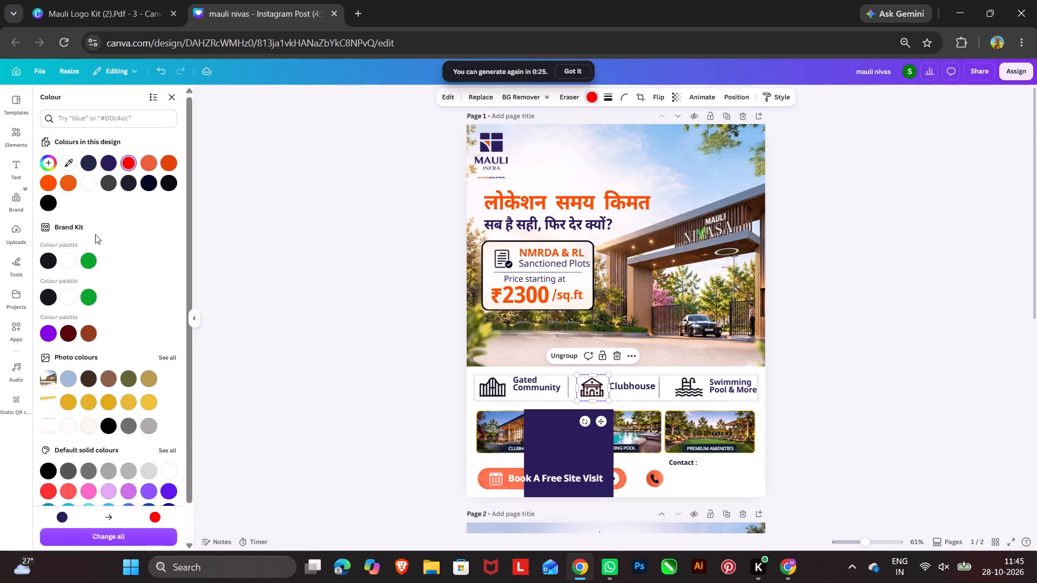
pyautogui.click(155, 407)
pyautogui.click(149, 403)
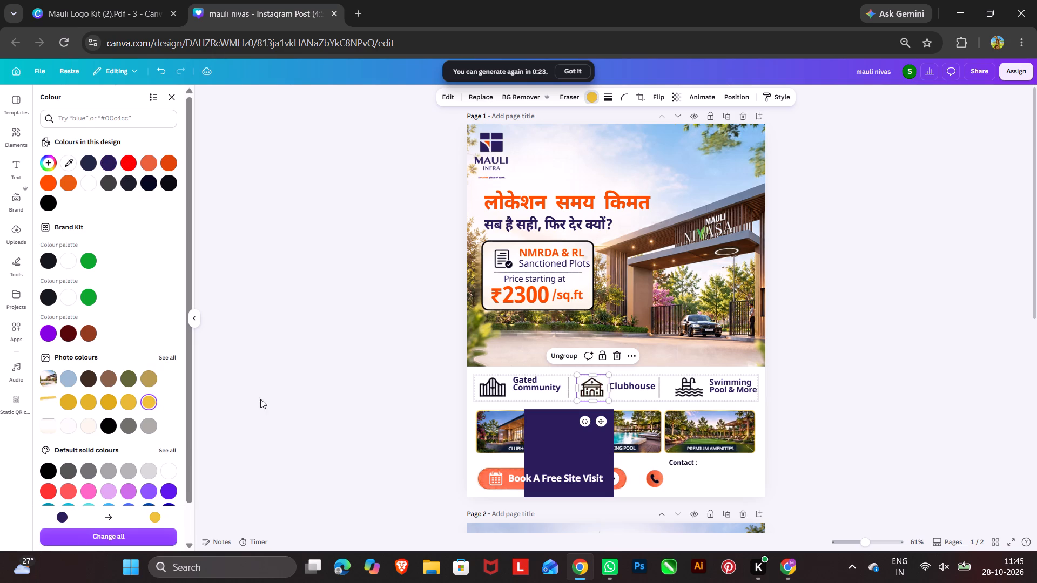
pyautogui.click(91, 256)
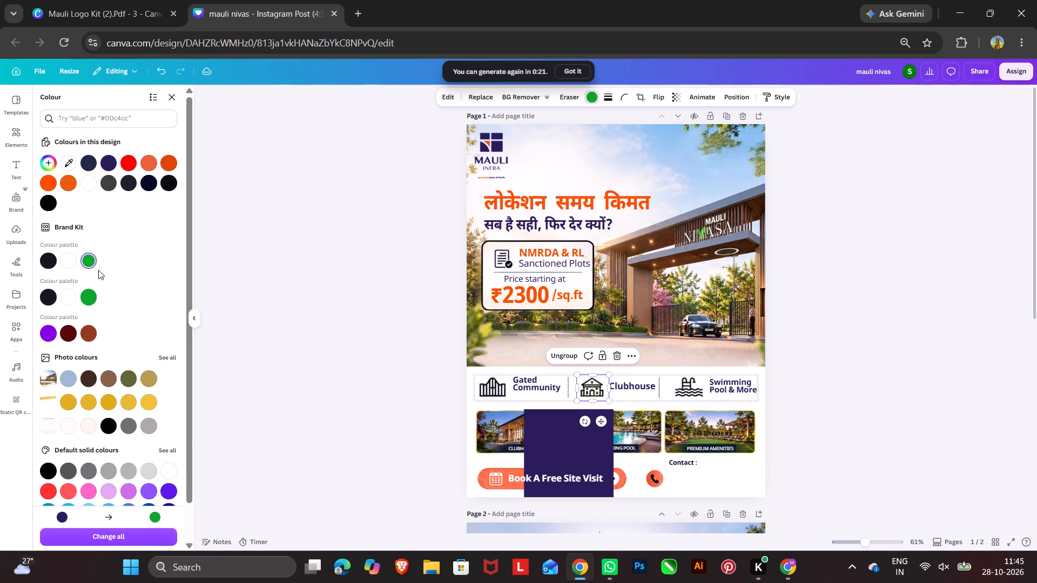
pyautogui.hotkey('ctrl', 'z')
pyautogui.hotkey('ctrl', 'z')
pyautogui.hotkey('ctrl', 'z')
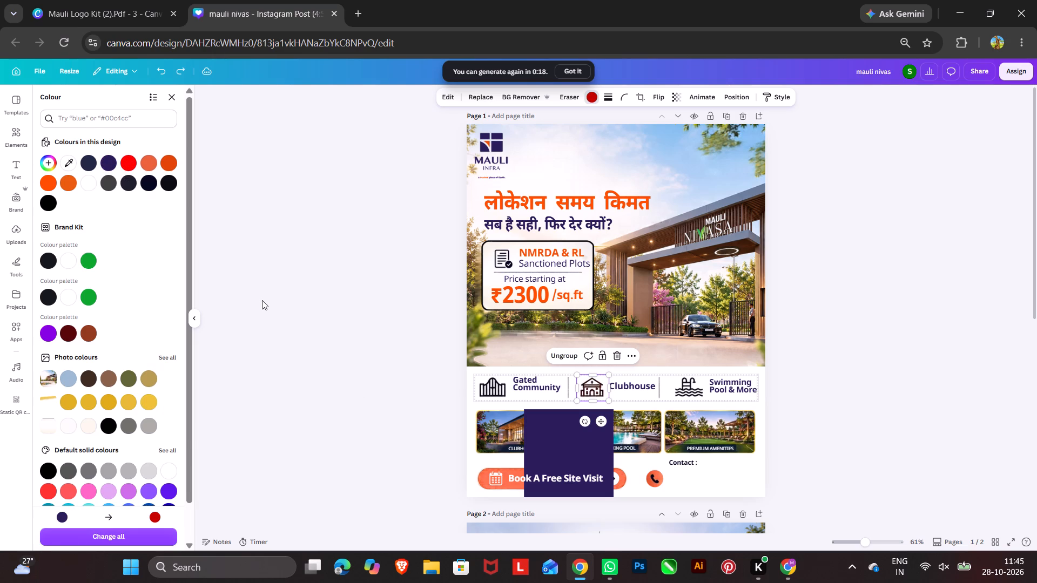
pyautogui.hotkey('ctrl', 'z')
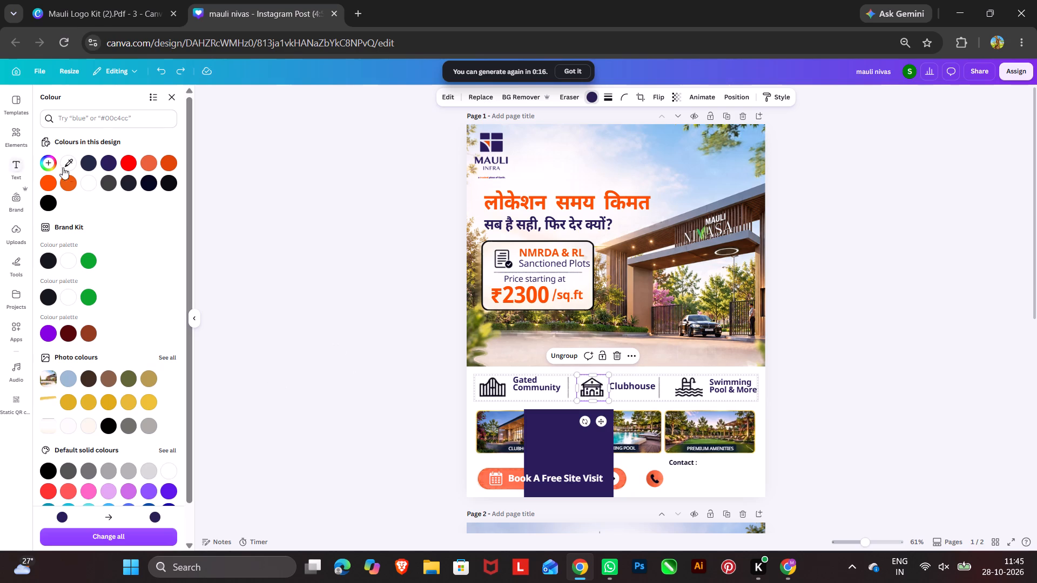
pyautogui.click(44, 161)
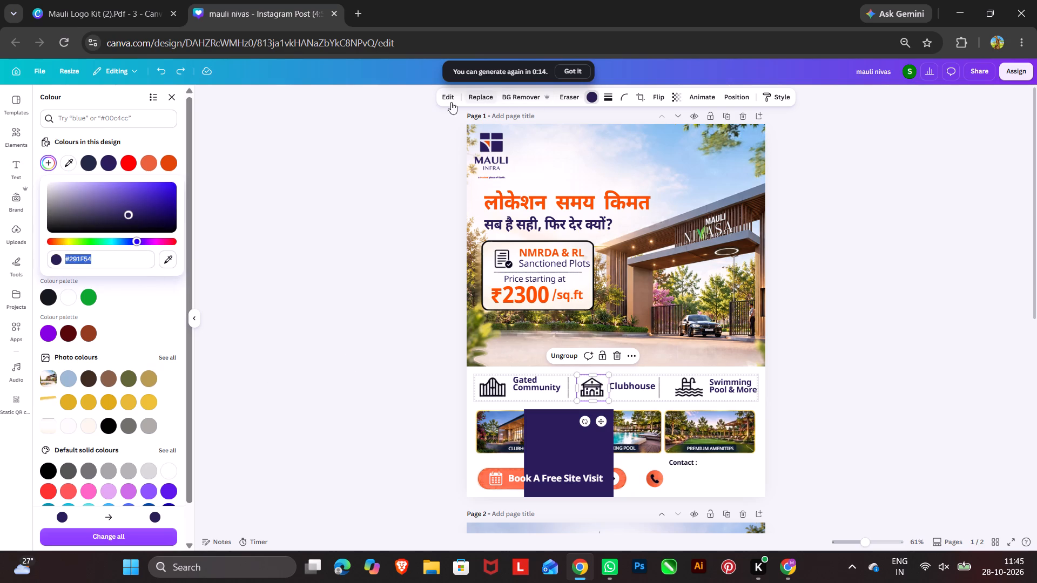
# Adjust the Clubhouse icon's image settings to brightness 100 and tint 100.
pyautogui.click(437, 95)
pyautogui.click(447, 98)
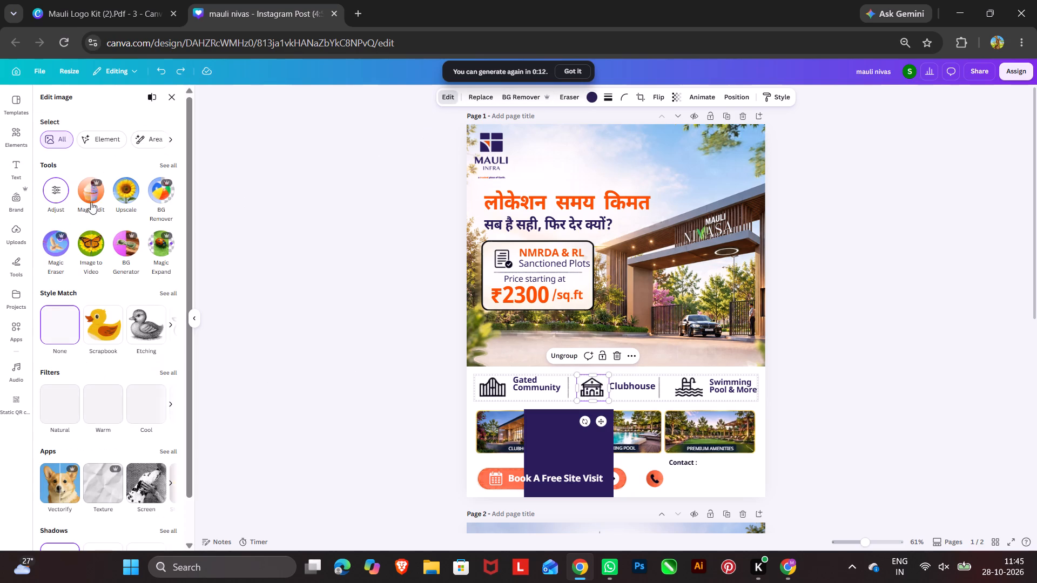
pyautogui.click(46, 194)
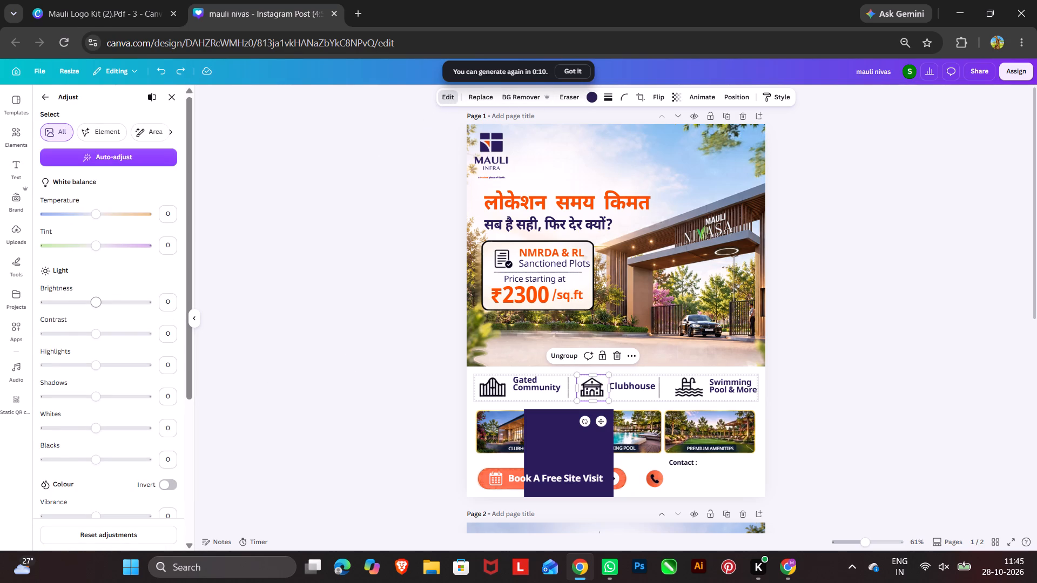
pyautogui.moveTo(97, 304); pyautogui.dragTo(248, 330)
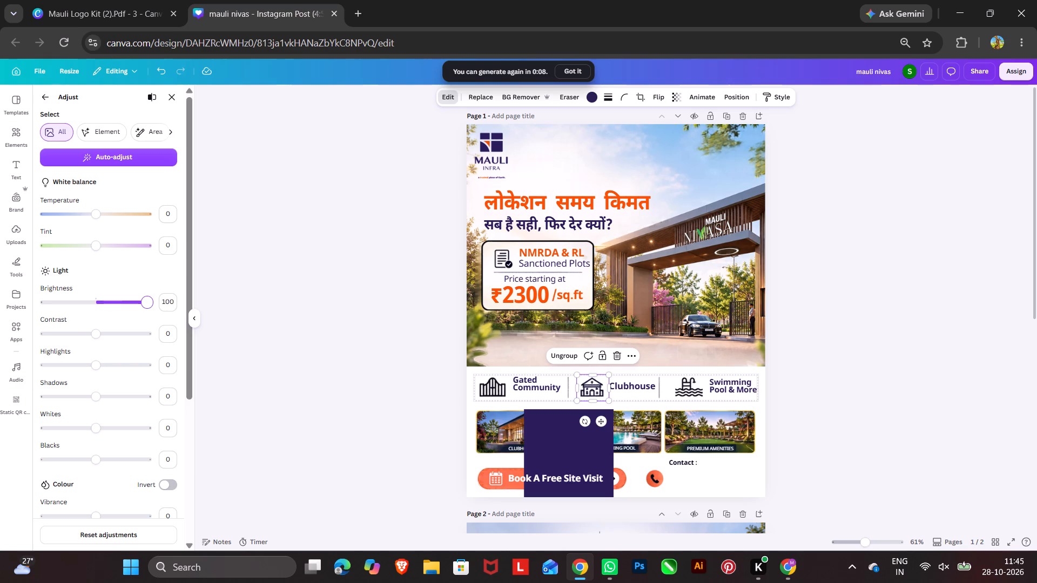
pyautogui.moveTo(248, 330); pyautogui.dragTo(262, 330)
pyautogui.moveTo(99, 247); pyautogui.dragTo(208, 249)
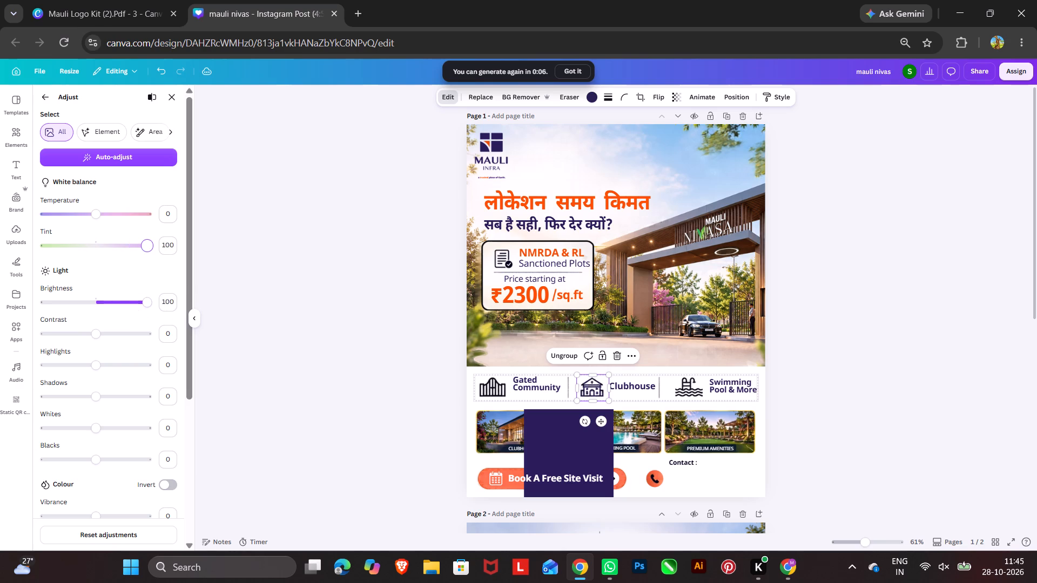
pyautogui.moveTo(208, 249); pyautogui.dragTo(240, 249)
# Raise the Gated Community icon's tint to 100 and its brightness to the maximum.
pyautogui.click(488, 389)
pyautogui.moveTo(99, 247); pyautogui.dragTo(299, 247)
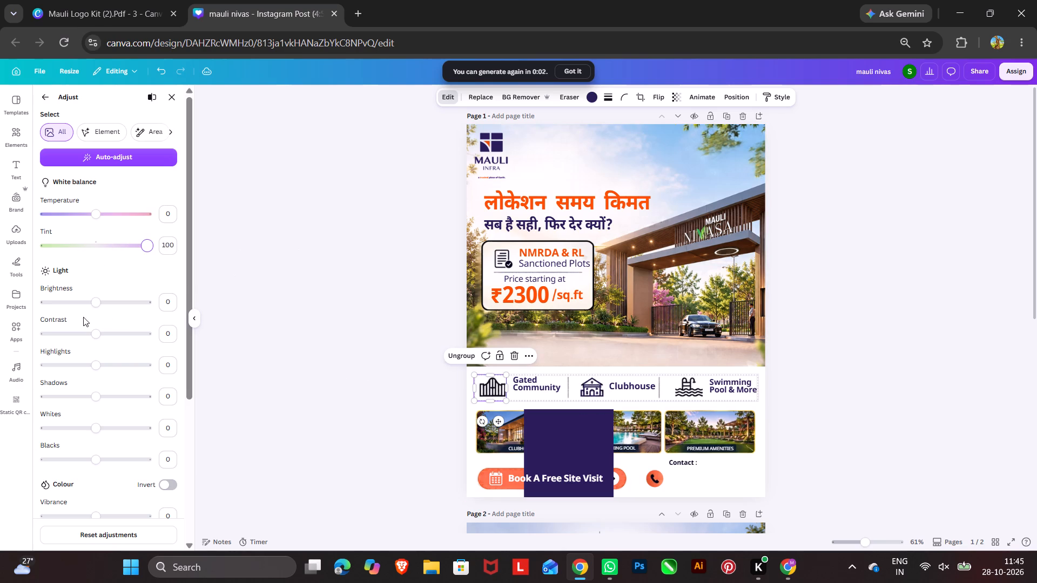
pyautogui.moveTo(98, 304); pyautogui.dragTo(385, 304)
# Adjust the swimming pool icon to brightness 100 and tint 100.
pyautogui.click(690, 390)
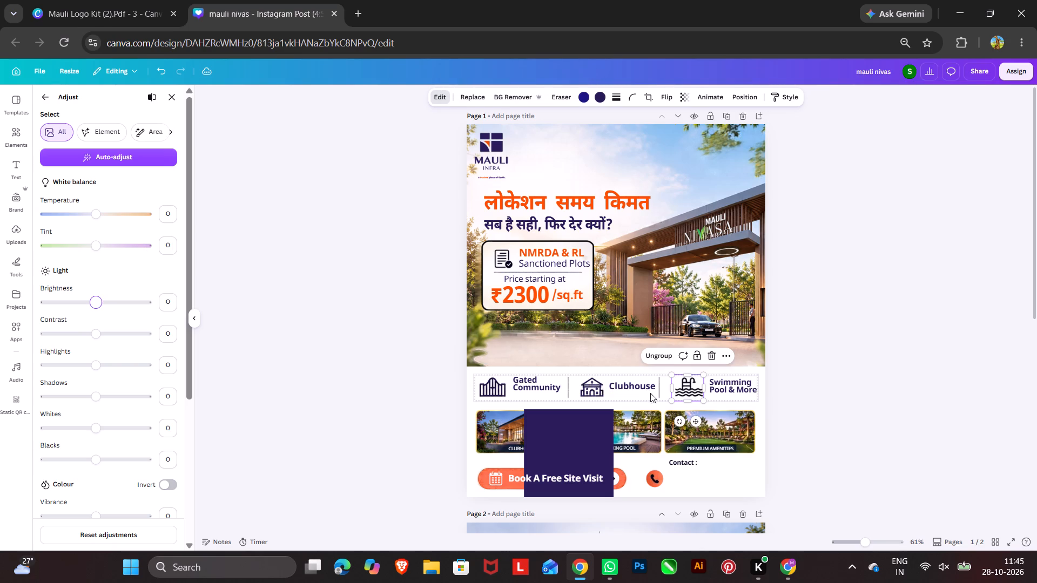
pyautogui.moveTo(102, 304); pyautogui.dragTo(304, 302)
pyautogui.moveTo(102, 247); pyautogui.dragTo(203, 246)
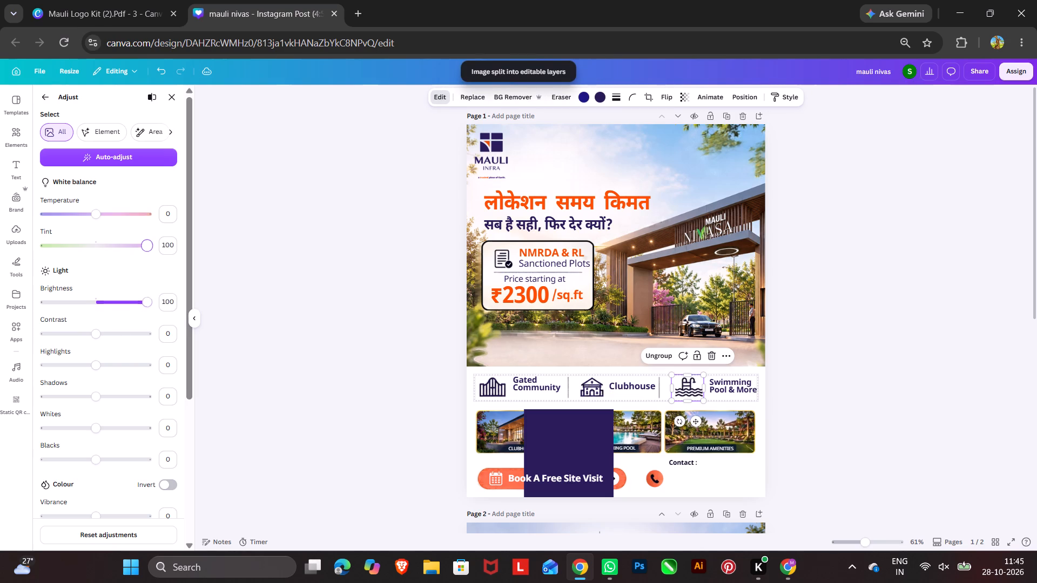
pyautogui.moveTo(203, 246); pyautogui.dragTo(337, 247)
pyautogui.tripleClick(309, 264)
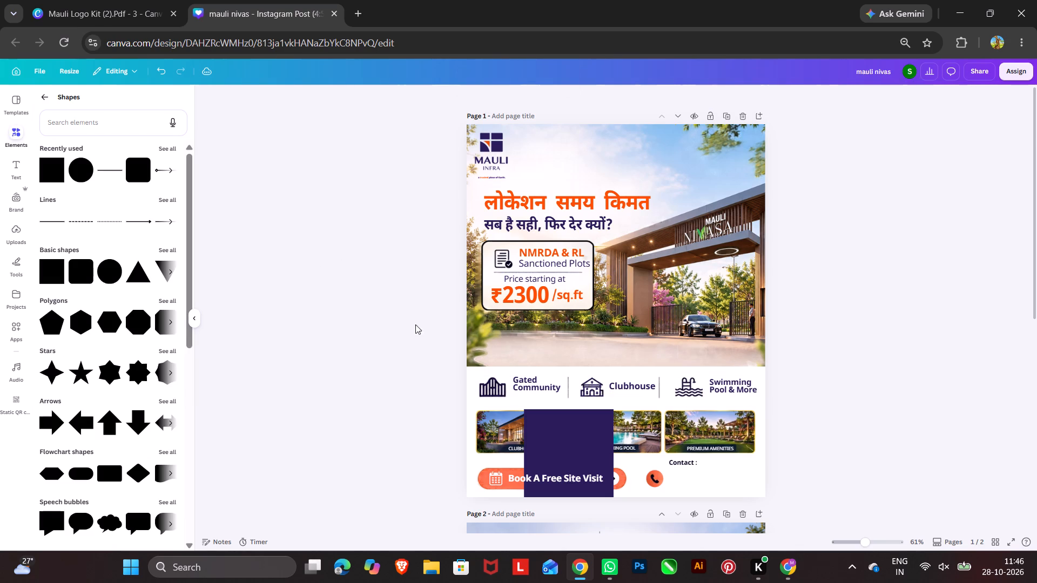
# Nudge the "Gated Community" label down until it is vertically centred beside its icon.
pyautogui.click(546, 377)
pyautogui.click(539, 385)
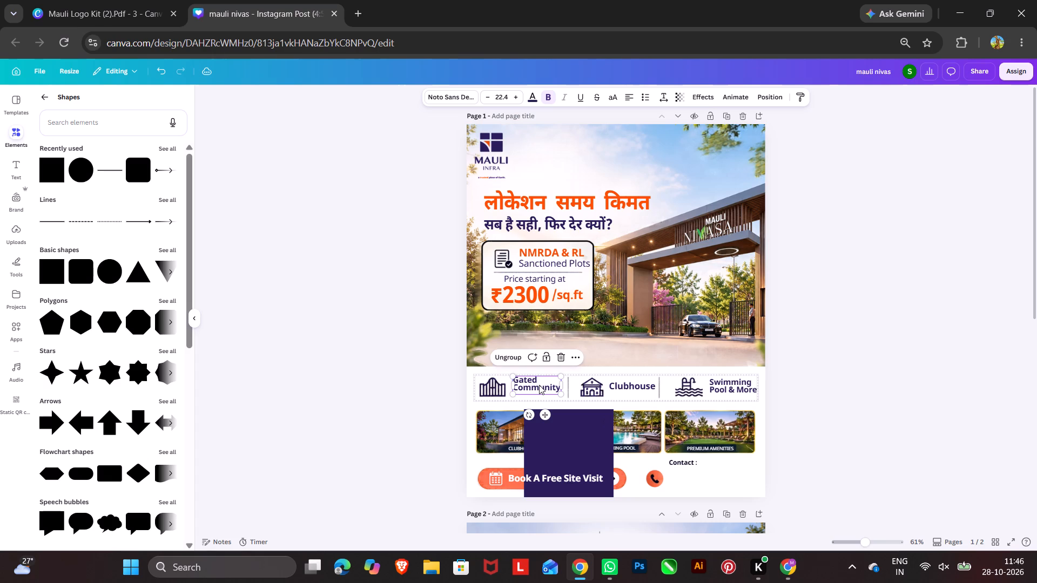
pyautogui.press('Down')
pyautogui.press('Down')
pyautogui.press('Down')
pyautogui.press('Down')
pyautogui.press('Down')
pyautogui.press('Down')
pyautogui.press('Down')
pyautogui.press('Down')
pyautogui.press('Down')
pyautogui.press('Down')
pyautogui.press('Down')
pyautogui.press('Down')
pyautogui.press('Down')
pyautogui.press('Down')
pyautogui.press('Down')
pyautogui.press('Down')
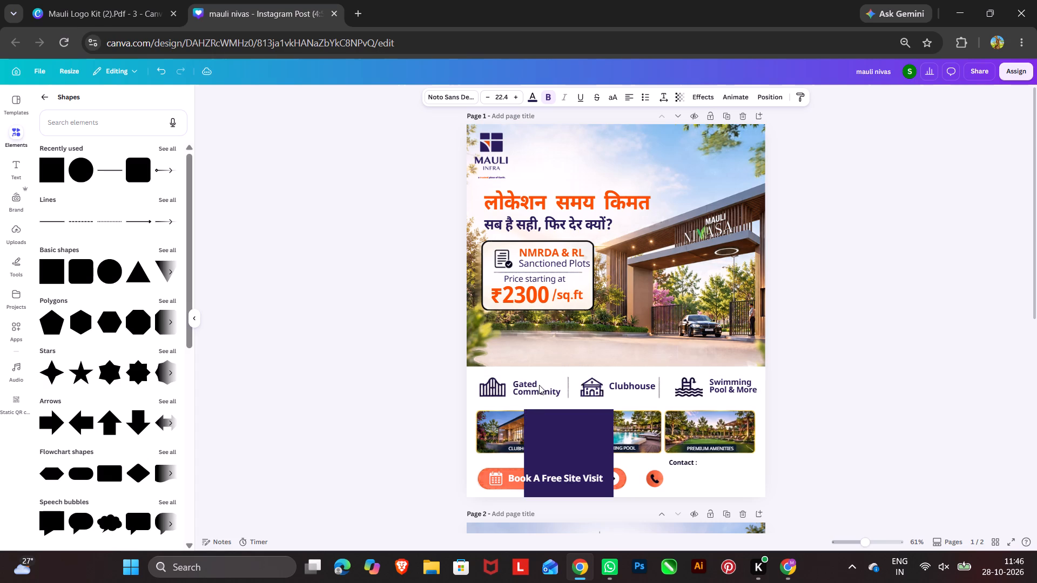
pyautogui.press('Down')
pyautogui.press('Down')
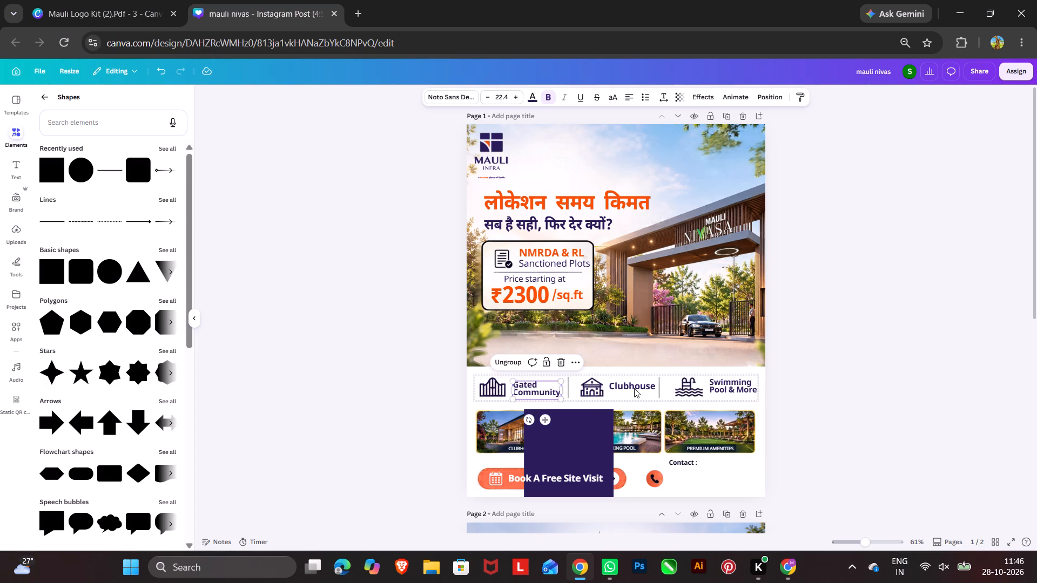
# Nudge the "Clubhouse" label slightly down to centre it vertically beside its icon.
pyautogui.click(634, 388)
pyautogui.press('Down')
pyautogui.press('Down')
pyautogui.press('Down')
pyautogui.press('Down')
pyautogui.press('Down')
pyautogui.press('Down')
pyautogui.press('Down')
pyautogui.press('Down')
pyautogui.press('Down')
pyautogui.press('Down')
pyautogui.press('Down')
pyautogui.press('Down')
pyautogui.press('Down')
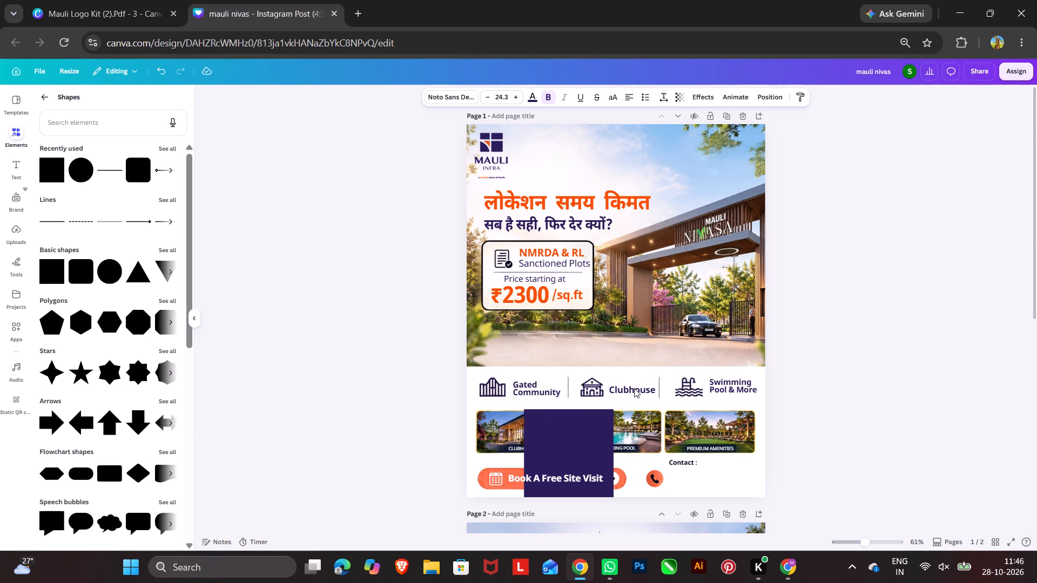
pyautogui.press('Down')
pyautogui.press('Up')
pyautogui.press('Up')
pyautogui.press('Up')
pyautogui.press('Up')
# Nudge the "Swimming Pool & More" label down to line up with the "Gated Community" label.
pyautogui.click(745, 390)
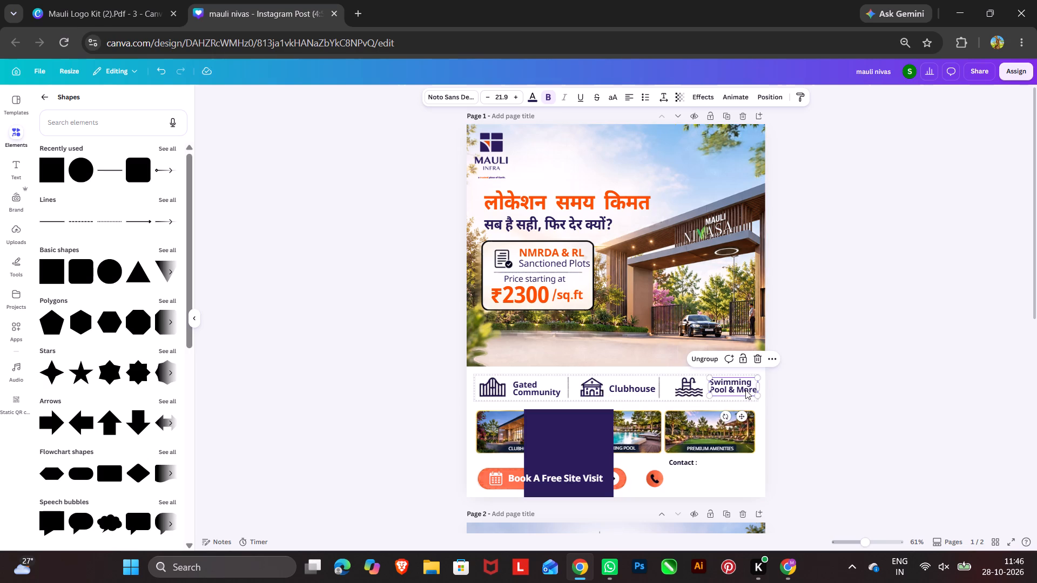
pyautogui.press('Down')
pyautogui.press('Down')
pyautogui.press('Down')
pyautogui.press('Down')
pyautogui.press('Down')
pyautogui.press('Down')
pyautogui.press('Down')
pyautogui.press('Down')
pyautogui.press('Down')
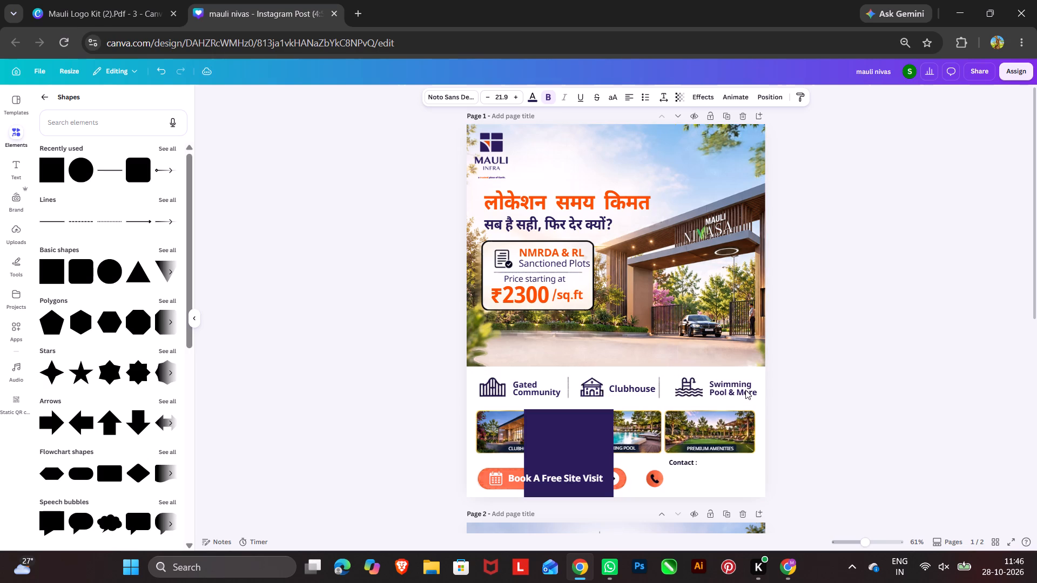
pyautogui.press('Down')
# Nudge the Clubhouse icon left, closer to the divider after "Gated Community".
pyautogui.click(583, 385)
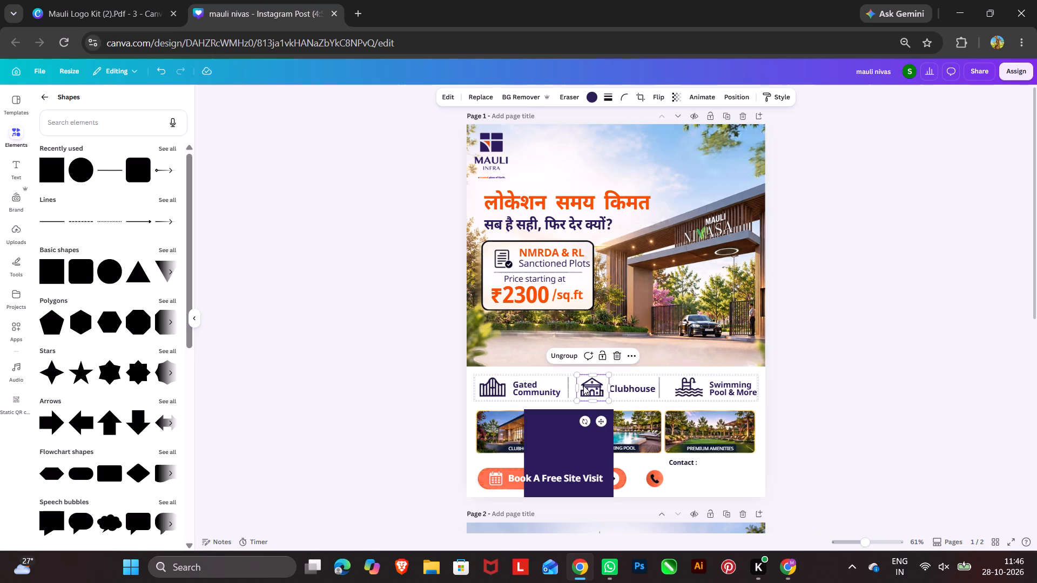
pyautogui.press('Left')
pyautogui.press('Left')
pyautogui.press('Left')
pyautogui.press('Left')
pyautogui.press('Left')
pyautogui.press('Left')
pyautogui.press('Left')
pyautogui.press('Left')
pyautogui.press('Left')
pyautogui.press('Left')
pyautogui.press('Left')
pyautogui.press('Left')
pyautogui.press('Left')
pyautogui.press('Left')
pyautogui.press('Left')
pyautogui.press('Left')
pyautogui.press('Left')
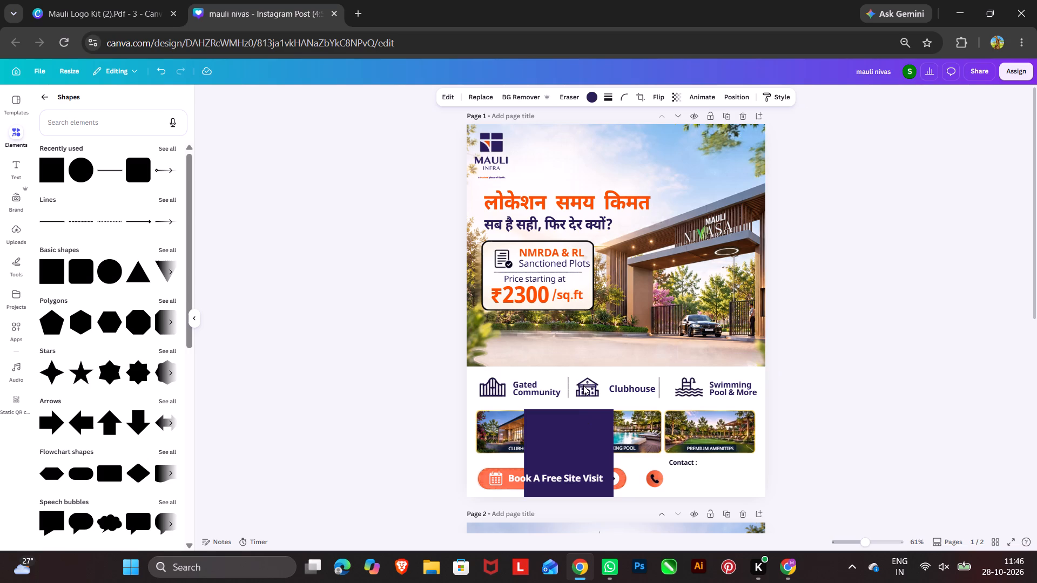
# Nudge the "Clubhouse" label left towards its icon, leaving more space before the second divider.
pyautogui.click(647, 391)
pyautogui.press('Down')
pyautogui.press('Left')
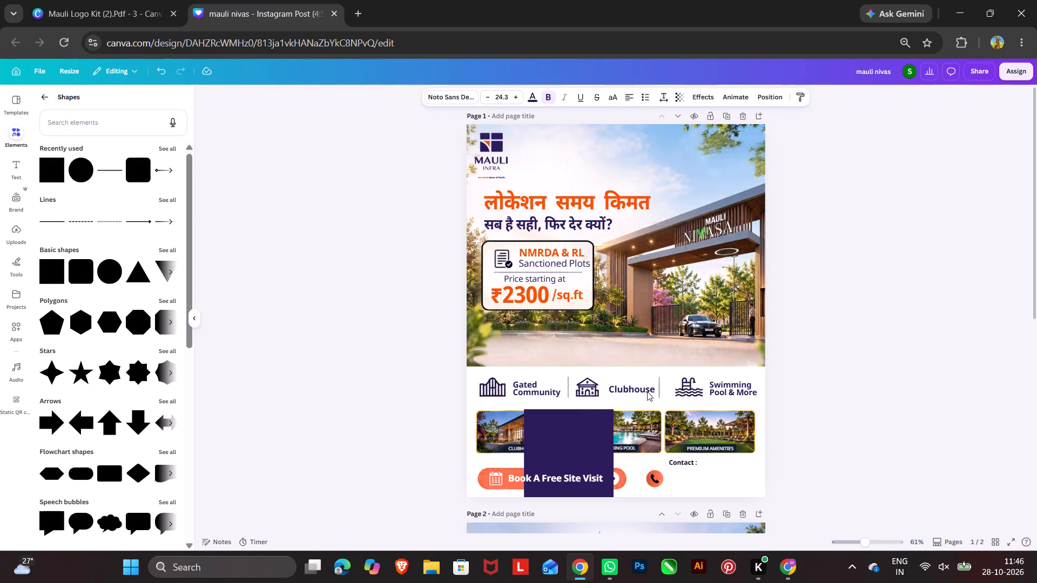
pyautogui.press('Left')
pyautogui.press('Left')
pyautogui.press('Left')
pyautogui.press('Left')
pyautogui.press('Left')
pyautogui.press('Left')
pyautogui.press('Left')
pyautogui.press('Left')
pyautogui.press('Left')
pyautogui.press('Left')
pyautogui.press('Left')
pyautogui.press('Left')
pyautogui.press('Left')
pyautogui.press('Left')
pyautogui.press('Left')
pyautogui.press('Left')
pyautogui.press('Left')
pyautogui.press('Right')
pyautogui.press('Right')
pyautogui.click(798, 403)
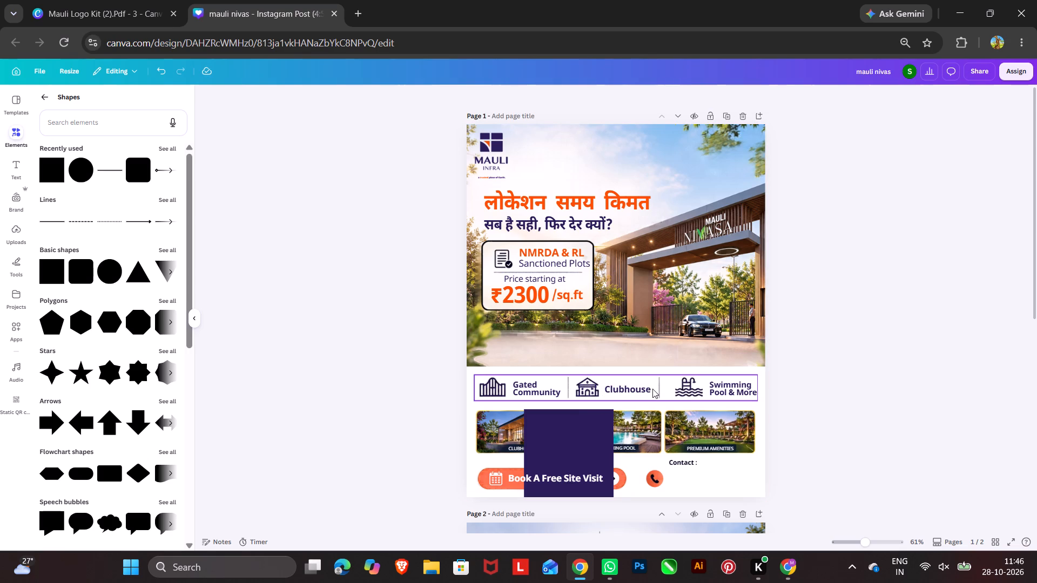
# Nudge the swimming pool icon left until it sits close to the second divider.
pyautogui.click(663, 385)
pyautogui.click(659, 385)
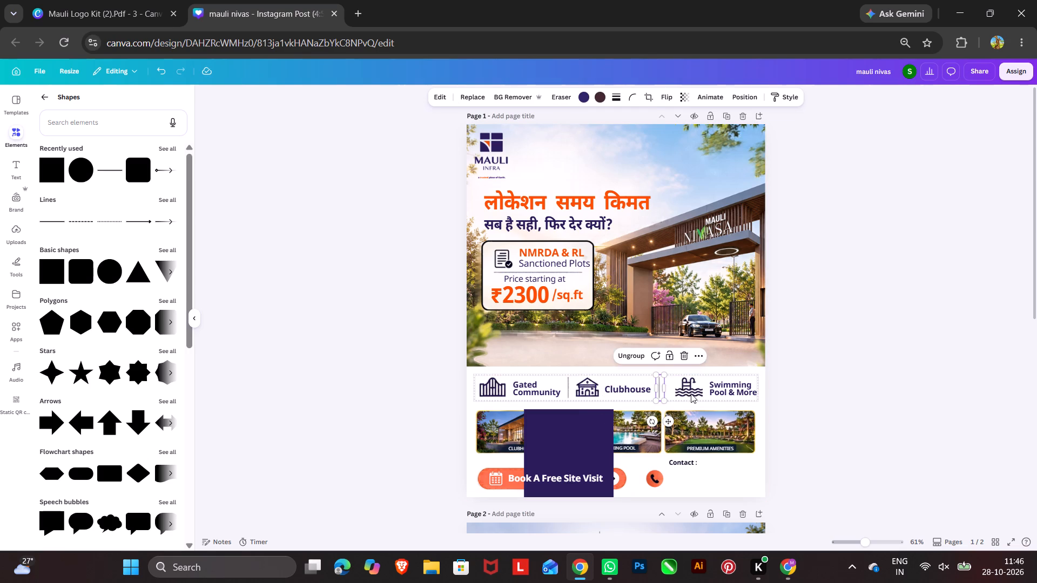
pyautogui.click(698, 393)
pyautogui.press('Left')
pyautogui.press('Left')
pyautogui.press('Left')
pyautogui.press('Left')
pyautogui.press('Left')
pyautogui.press('Left')
pyautogui.press('Left')
pyautogui.press('Left')
pyautogui.press('Left')
pyautogui.press('Left')
pyautogui.press('Left')
pyautogui.press('Left')
pyautogui.press('Left')
pyautogui.press('Left')
pyautogui.press('Left')
pyautogui.press('Left')
pyautogui.press('Left')
pyautogui.press('Left')
pyautogui.press('Left')
pyautogui.press('Left')
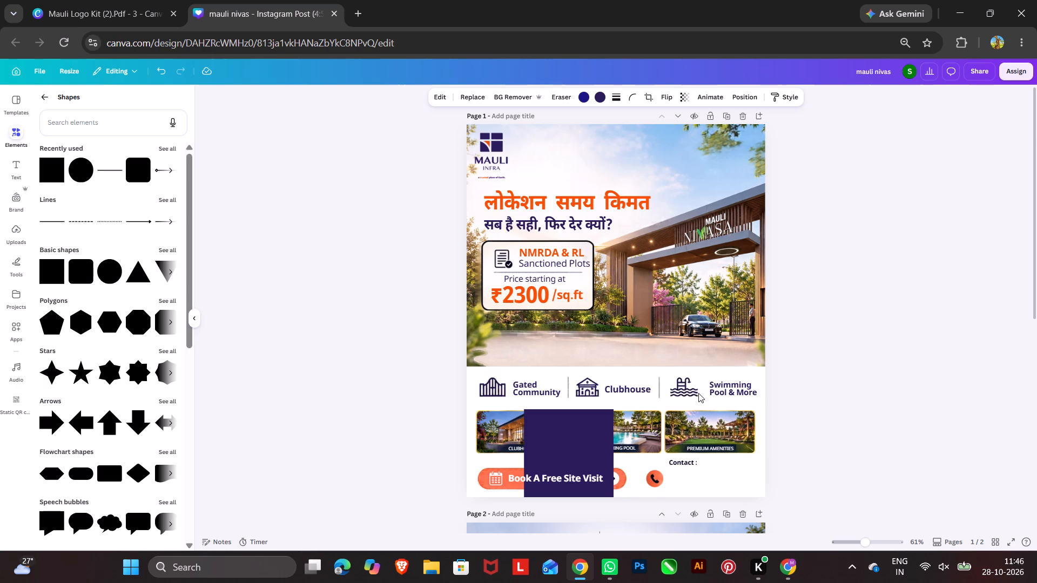
pyautogui.press('Left')
pyautogui.press('Left')
pyautogui.press('Left')
pyautogui.press('Left')
pyautogui.press('Left')
pyautogui.press('Left')
pyautogui.press('Left')
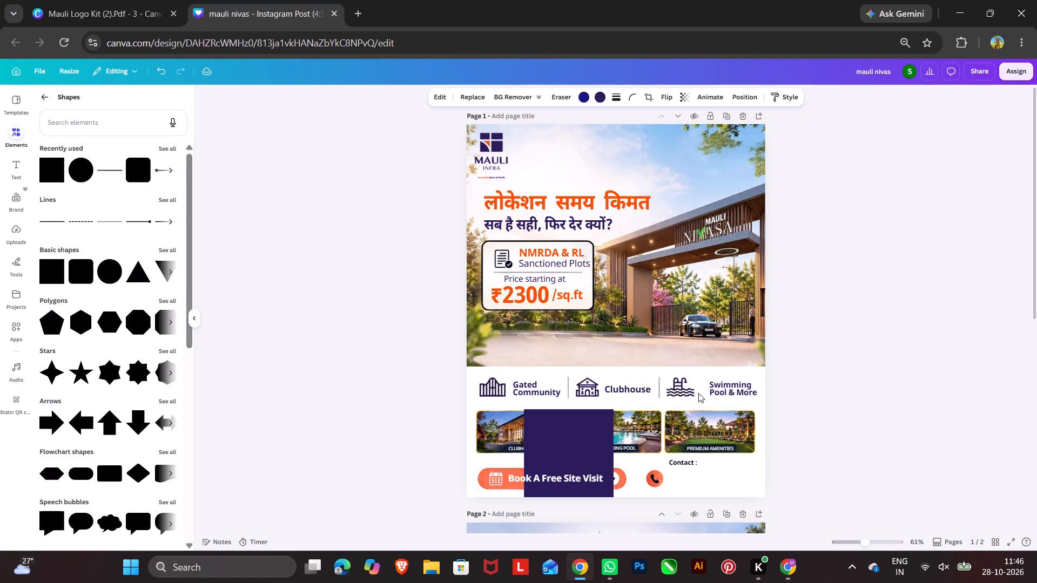
# Nudge the "Swimming Pool & More" label left, closer to the swimming pool icon.
pyautogui.click(713, 387)
pyautogui.press('Left')
pyautogui.press('Left')
pyautogui.press('Left')
pyautogui.press('Left')
pyautogui.press('Left')
pyautogui.press('Left')
pyautogui.press('Left')
pyautogui.press('Left')
pyautogui.press('Left')
pyautogui.press('Left')
pyautogui.press('Left')
pyautogui.press('Left')
pyautogui.press('Left')
pyautogui.press('Left')
pyautogui.press('Left')
pyautogui.press('Left')
pyautogui.press('Left')
pyautogui.press('Left')
pyautogui.press('Left')
pyautogui.press('Left')
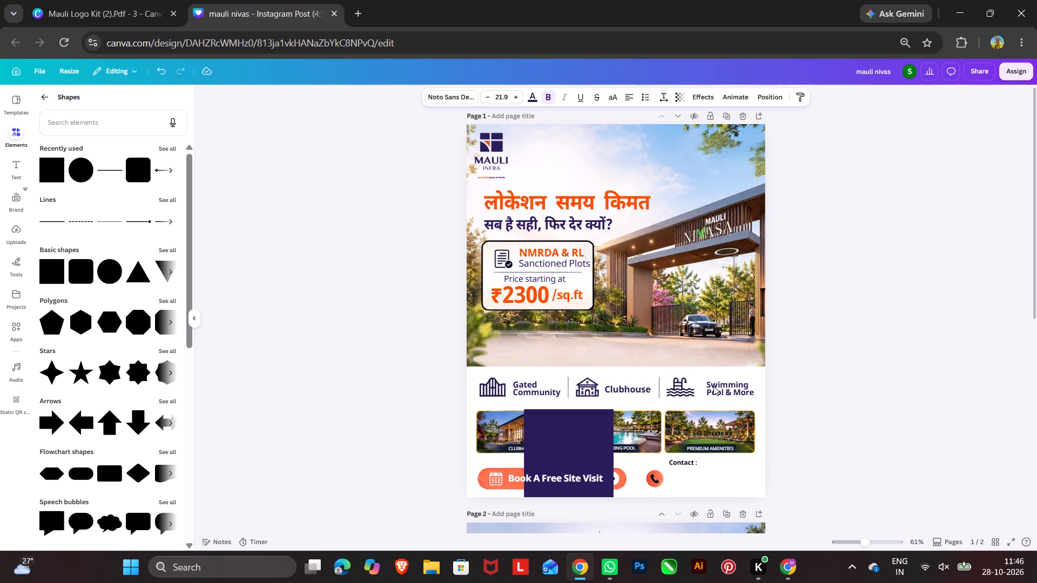
pyautogui.press('Right')
pyautogui.press('Right')
pyautogui.press('Right')
pyautogui.press('Right')
pyautogui.press('Right')
pyautogui.click(844, 384)
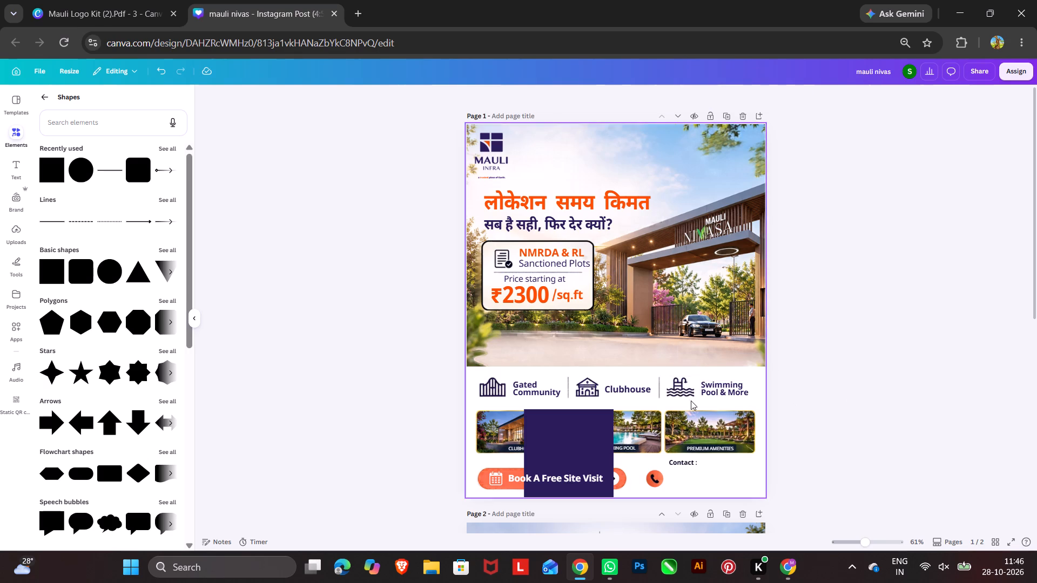
# Enlarge the grouped amenities row of icons, labels and dividers to about 1,018 px wide, reaching the edge of the photo row below.
pyautogui.click(690, 399)
pyautogui.moveTo(749, 401); pyautogui.dragTo(756, 406)
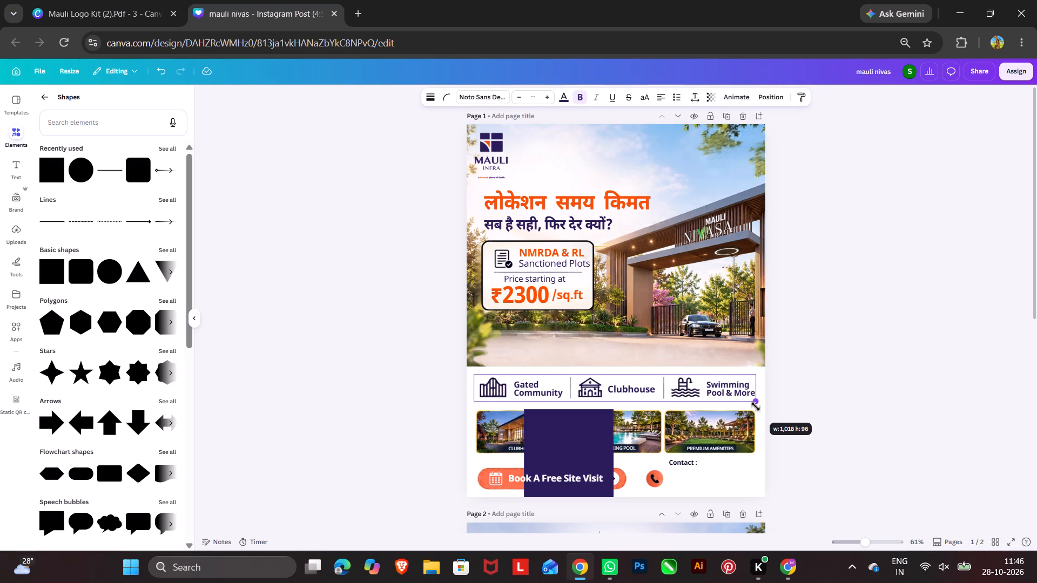
pyautogui.moveTo(756, 406); pyautogui.dragTo(755, 406)
pyautogui.doubleClick(856, 405)
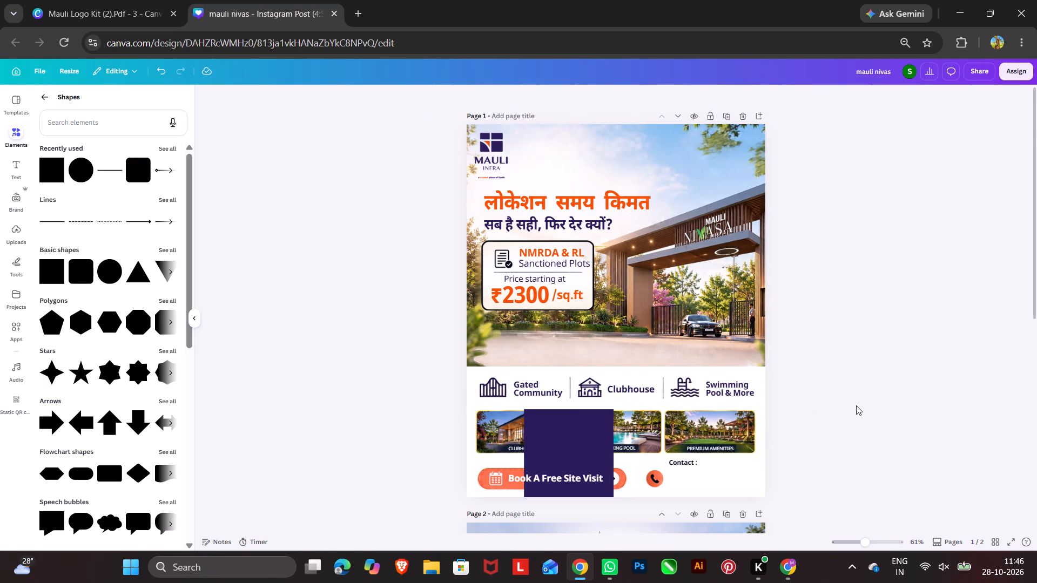
# Resize the dark navy rectangle into a full-width band at the page bottom, 1,080 px wide and about 241 px high.
pyautogui.click(567, 450)
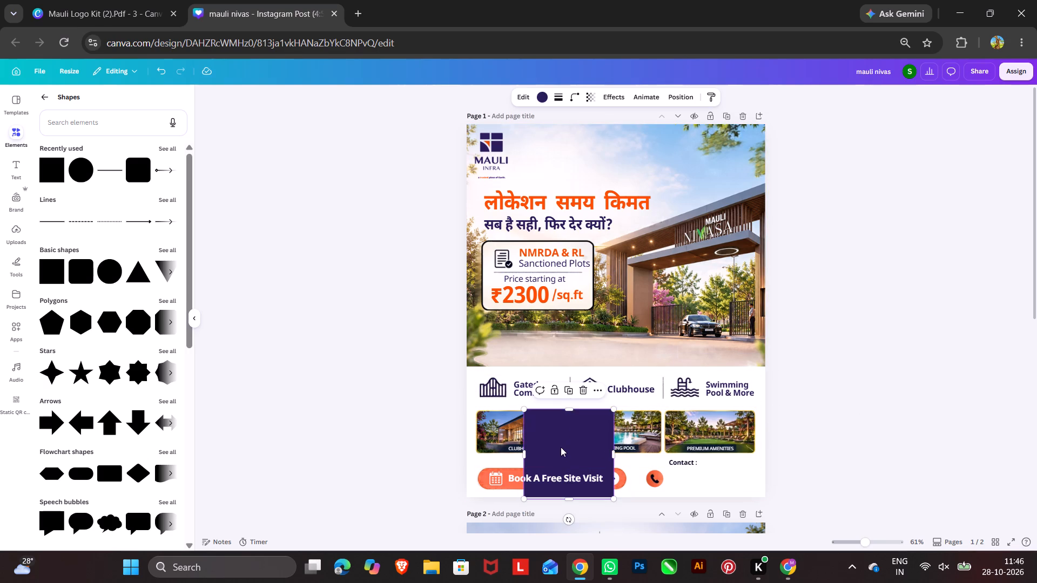
pyautogui.moveTo(570, 412); pyautogui.dragTo(560, 464)
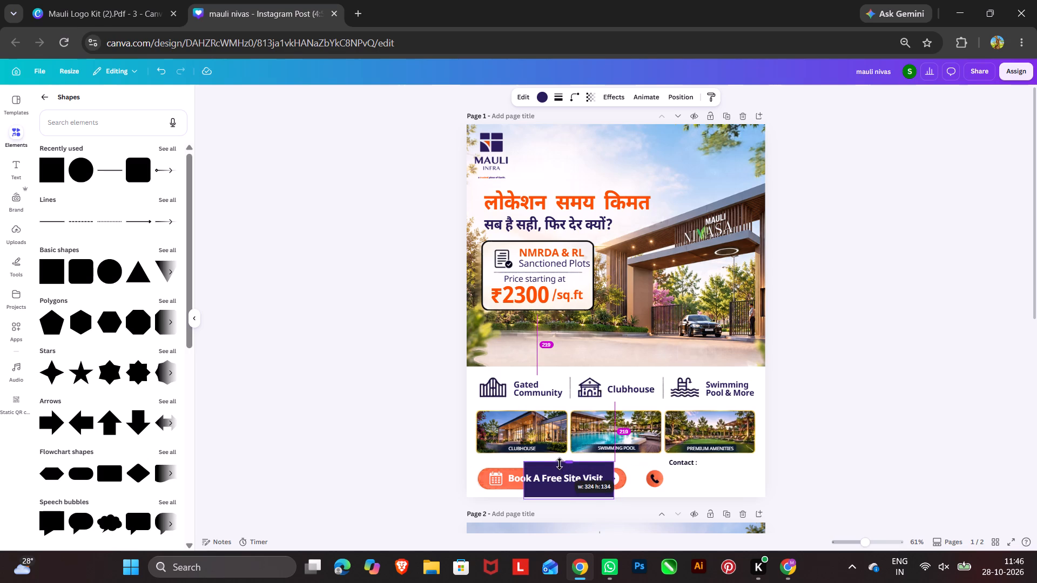
pyautogui.moveTo(560, 464); pyautogui.dragTo(561, 462)
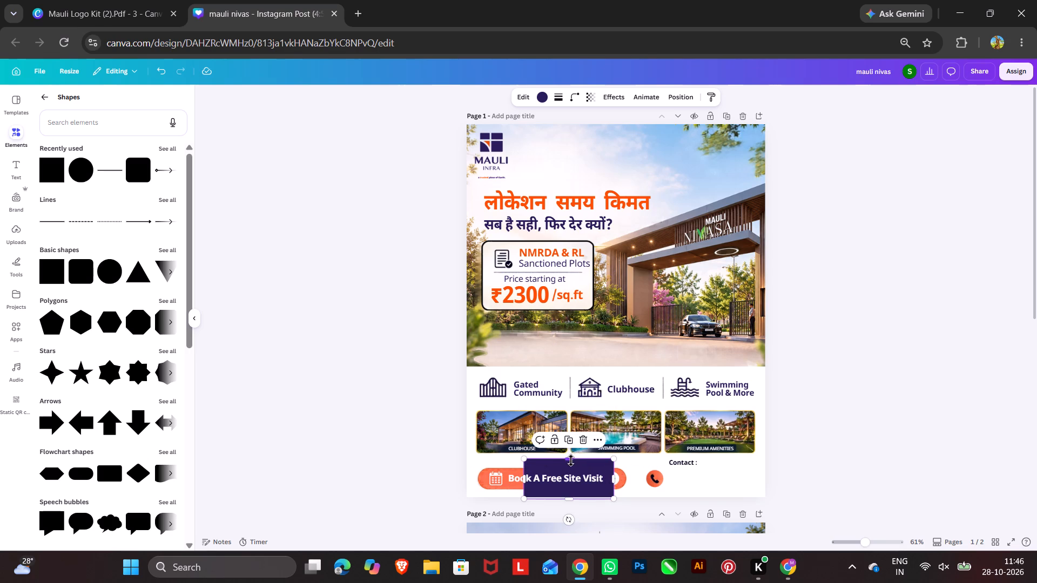
pyautogui.moveTo(571, 460); pyautogui.dragTo(577, 434)
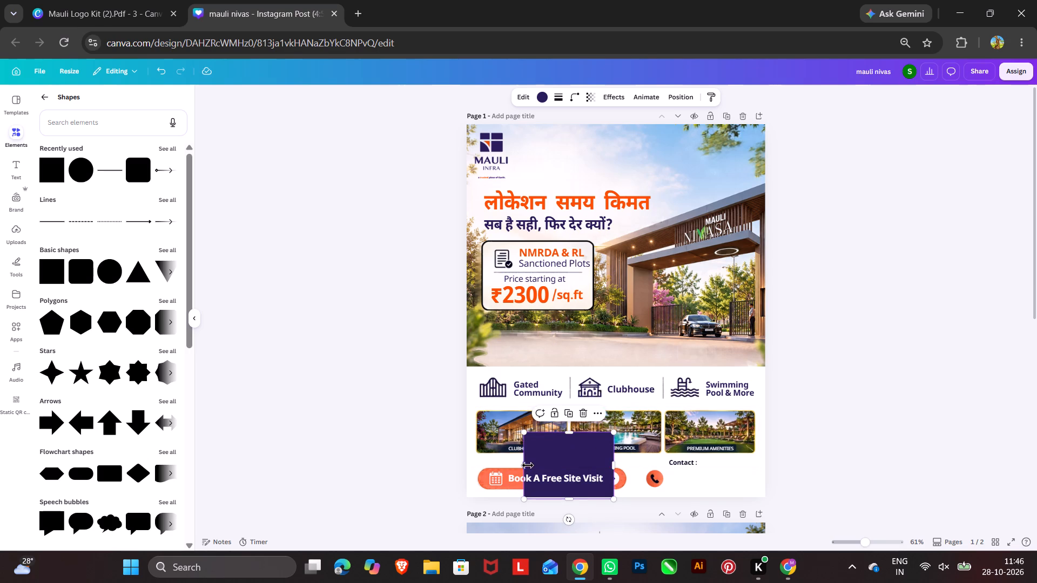
pyautogui.moveTo(528, 465); pyautogui.dragTo(469, 469)
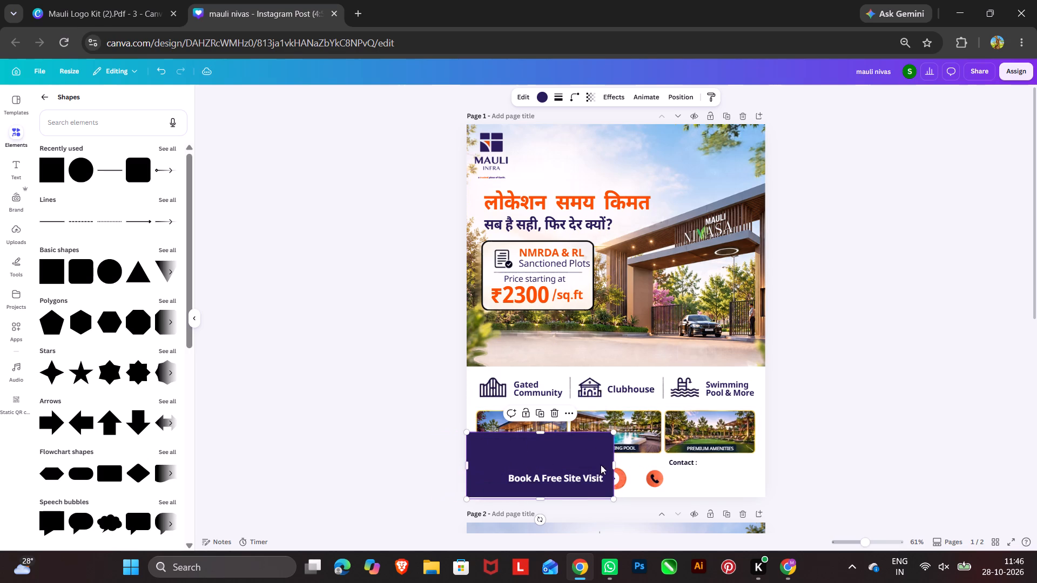
pyautogui.moveTo(615, 464); pyautogui.dragTo(767, 473)
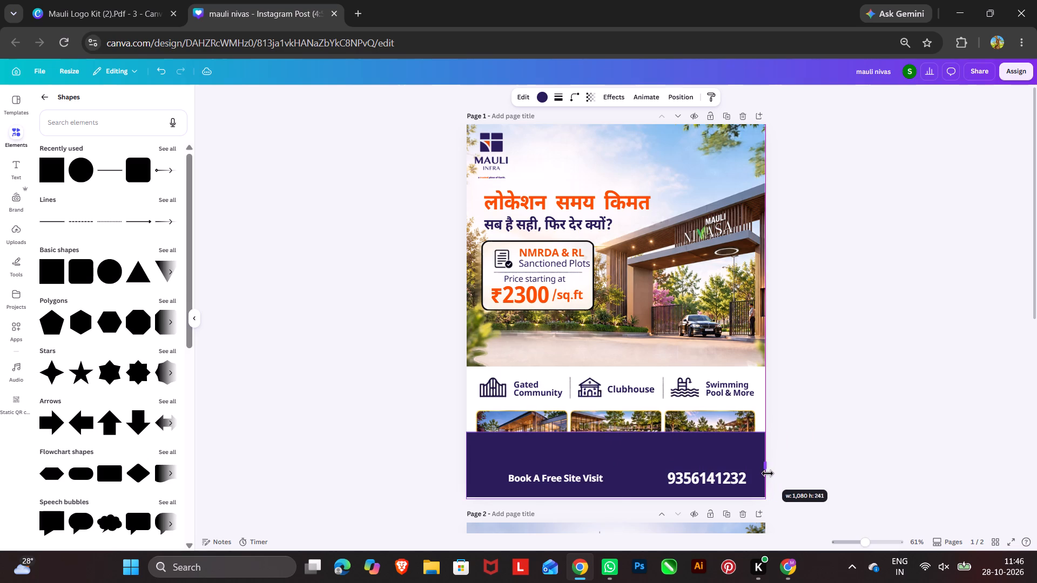
pyautogui.moveTo(767, 473); pyautogui.dragTo(765, 473)
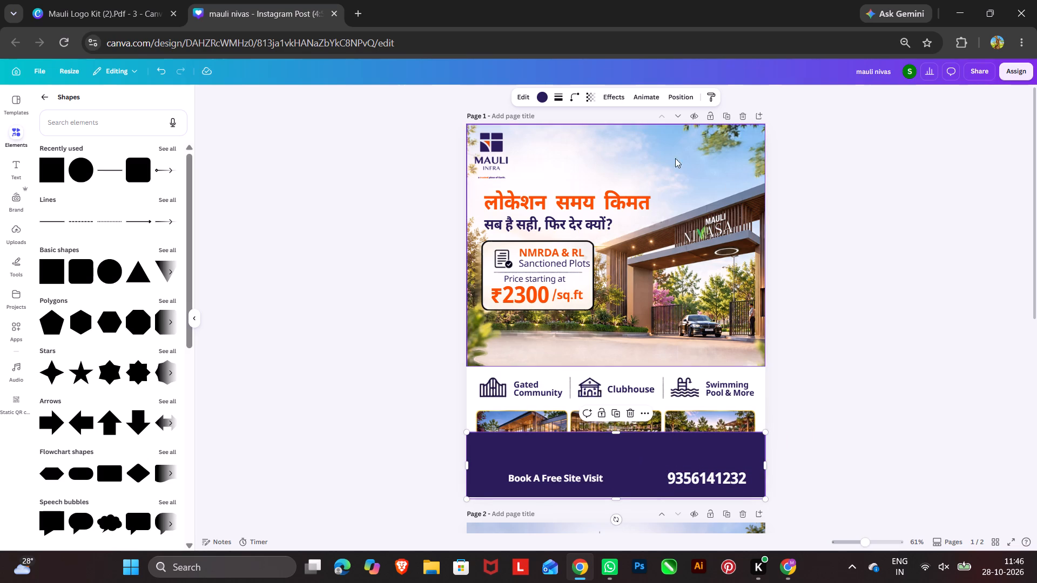
# Send the navy band backward, behind the calendar and arrow icons of "Book A Free Site Visit".
pyautogui.click(679, 96)
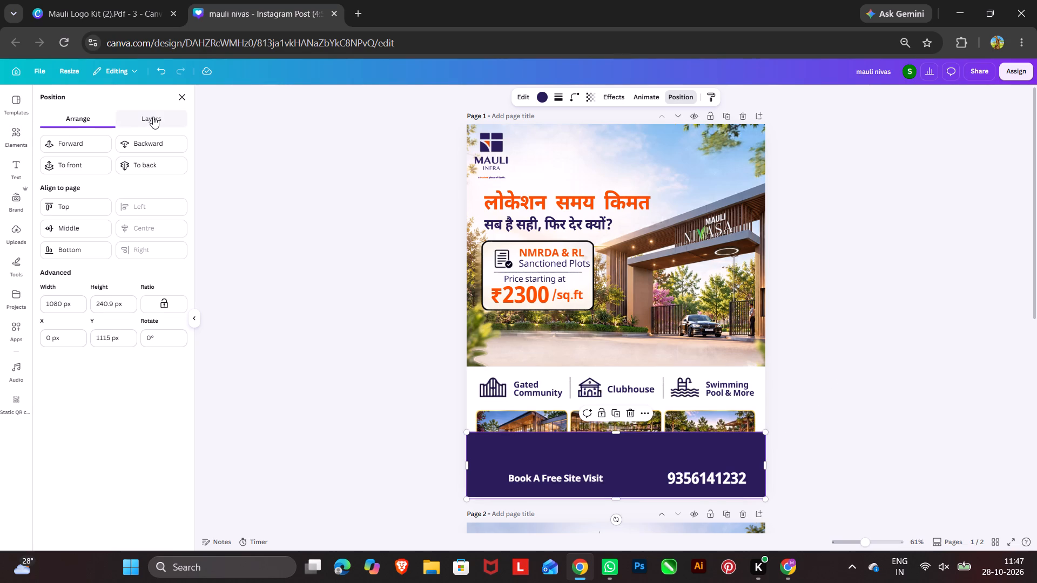
pyautogui.click(157, 142)
pyautogui.click(157, 142)
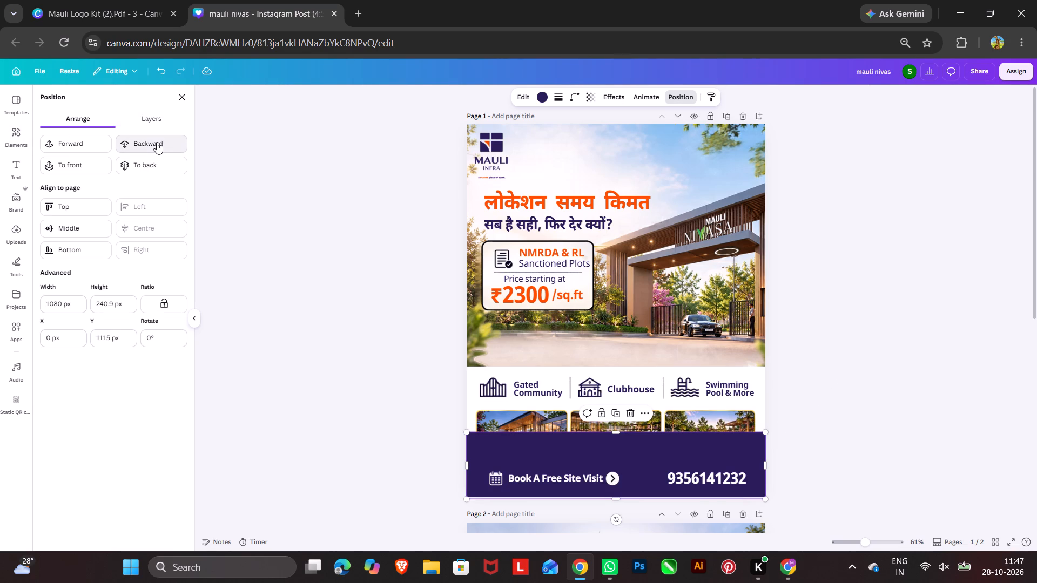
# Send the dark blue footer rectangle backward, behind the amenity photos, booking button and contact details.
pyautogui.tripleClick(157, 142)
pyautogui.click(157, 142)
pyautogui.tripleClick(157, 142)
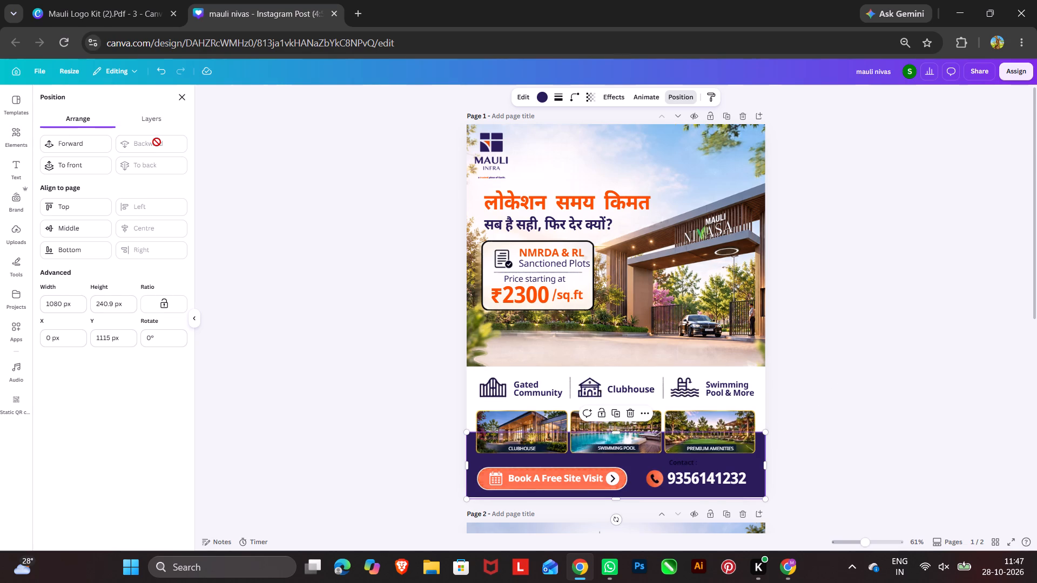
pyautogui.tripleClick(345, 246)
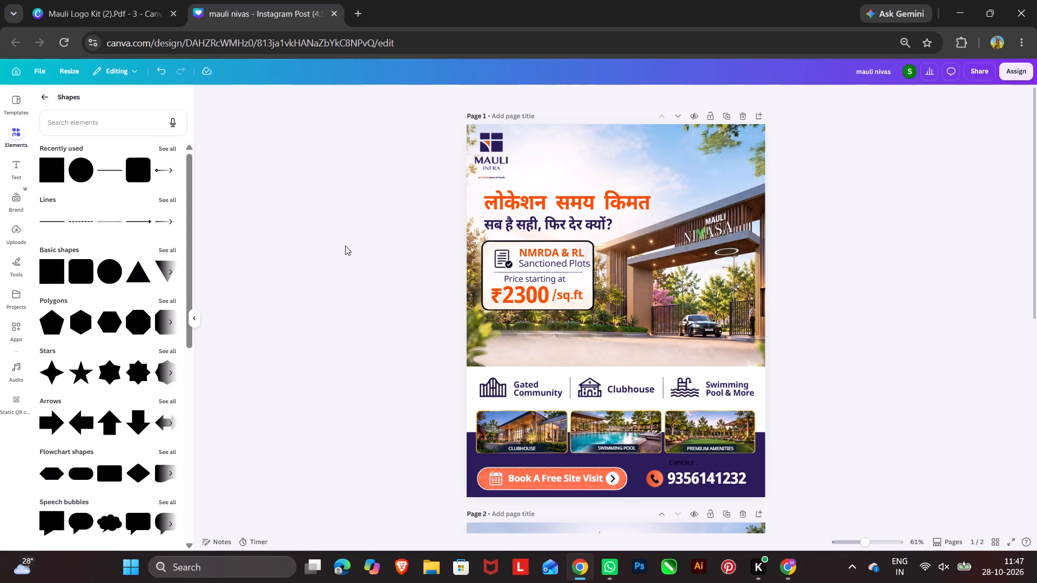
# Shorten the entrance gate photo from its bottom edge, leaving more white space above the amenities row.
pyautogui.doubleClick(657, 336)
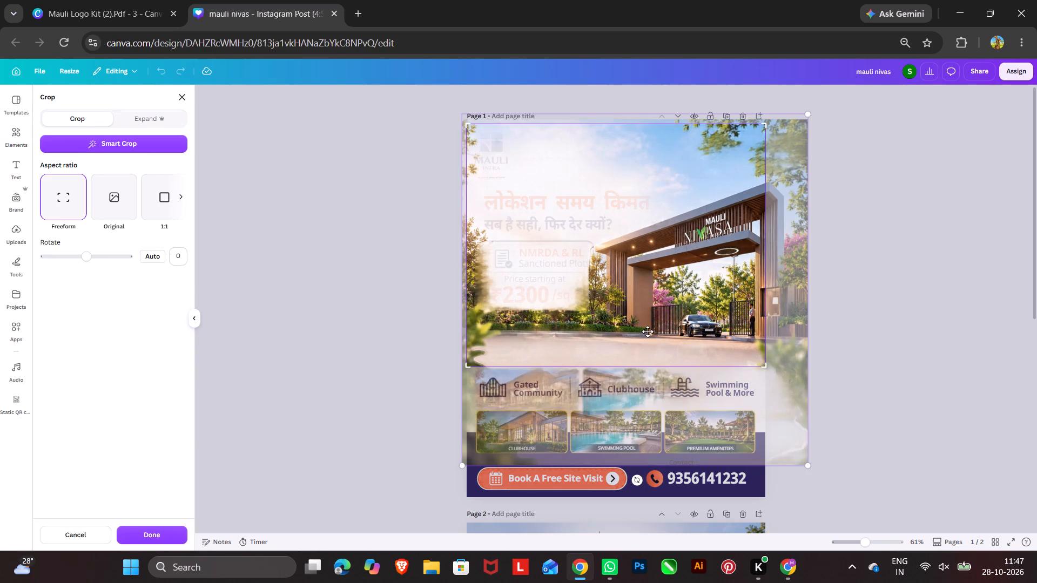
pyautogui.click(927, 346)
pyautogui.click(639, 349)
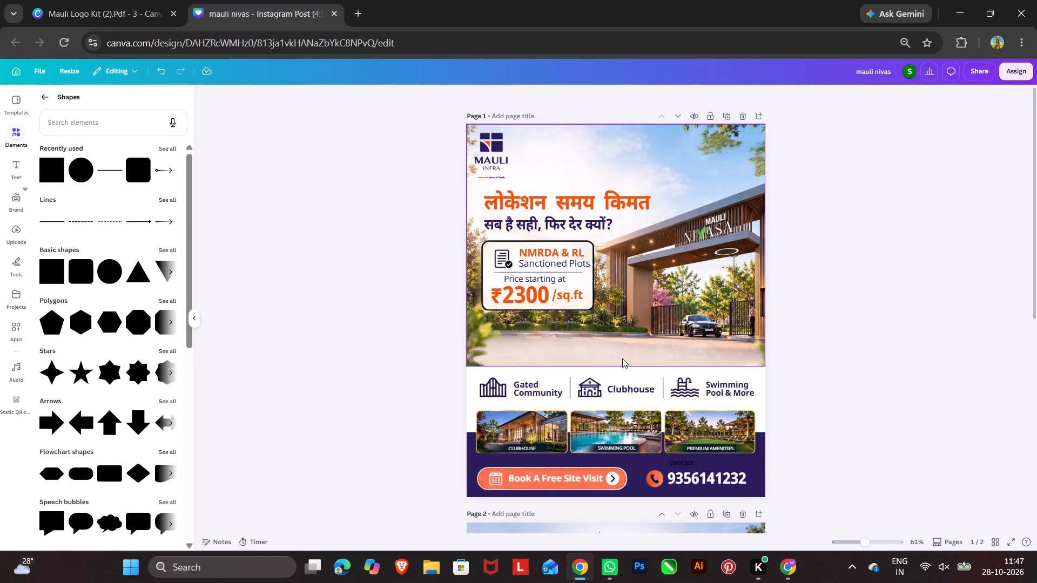
pyautogui.click(622, 358)
pyautogui.moveTo(614, 365); pyautogui.dragTo(616, 424)
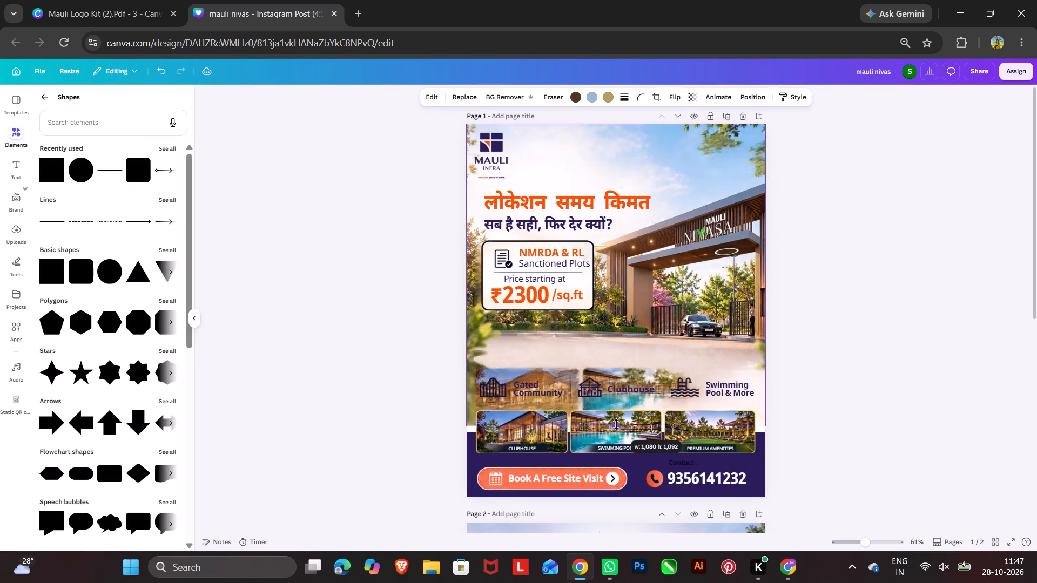
pyautogui.moveTo(616, 424); pyautogui.dragTo(616, 440)
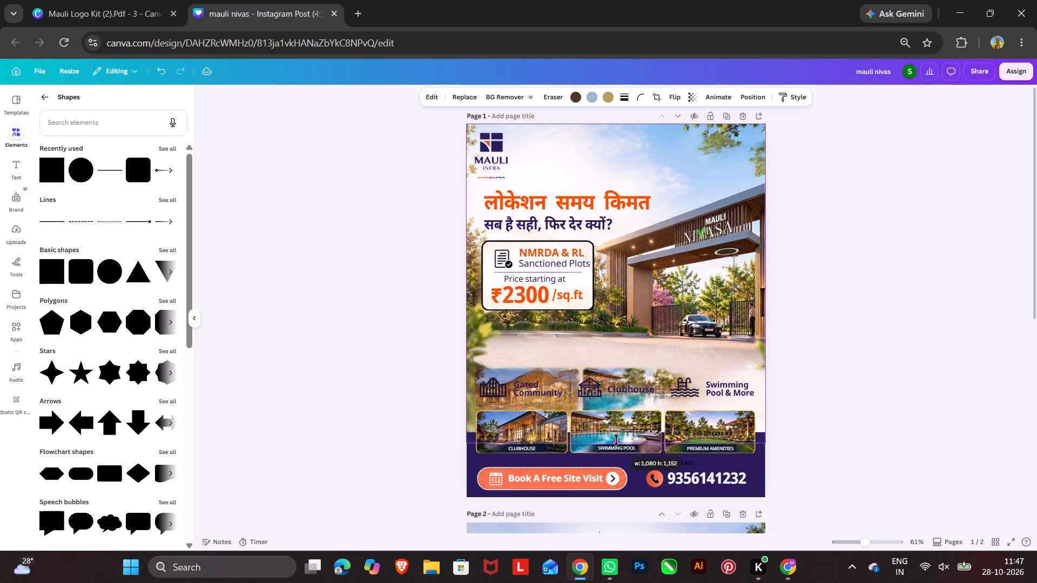
pyautogui.moveTo(616, 440); pyautogui.dragTo(617, 430)
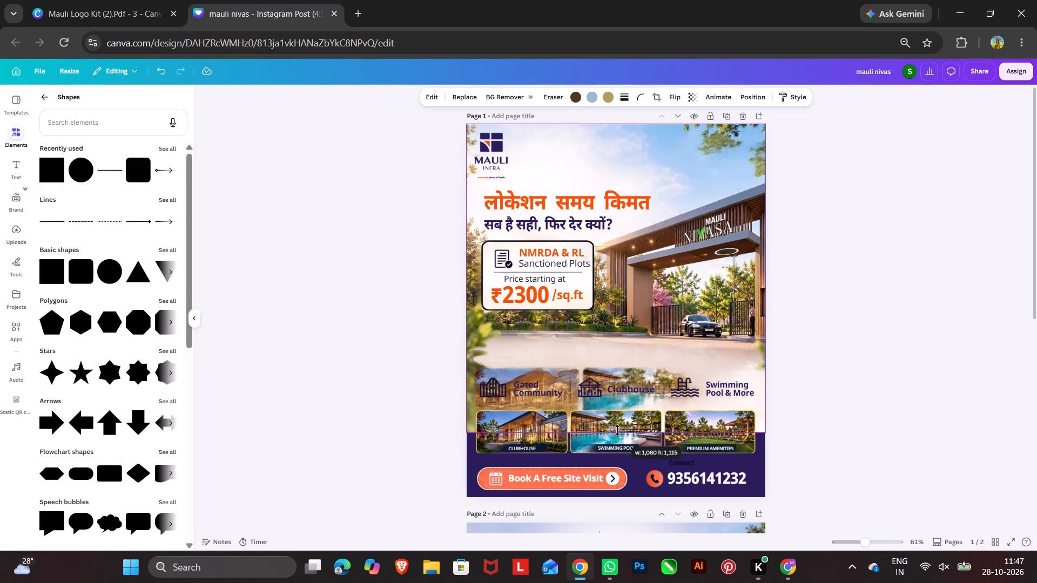
pyautogui.moveTo(617, 430); pyautogui.dragTo(626, 341)
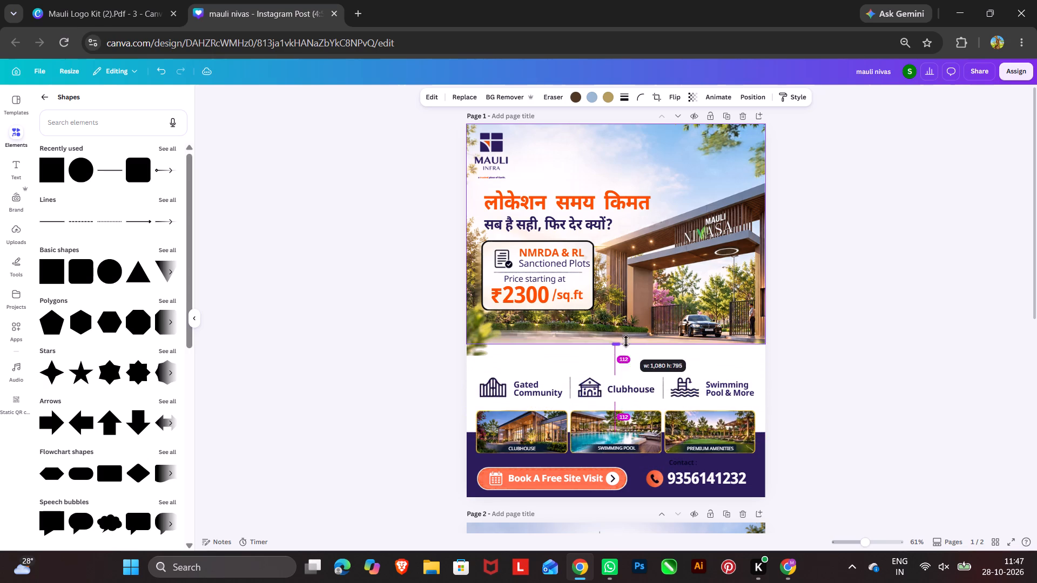
pyautogui.moveTo(626, 341); pyautogui.dragTo(628, 353)
pyautogui.click(827, 363)
pyautogui.click(827, 360)
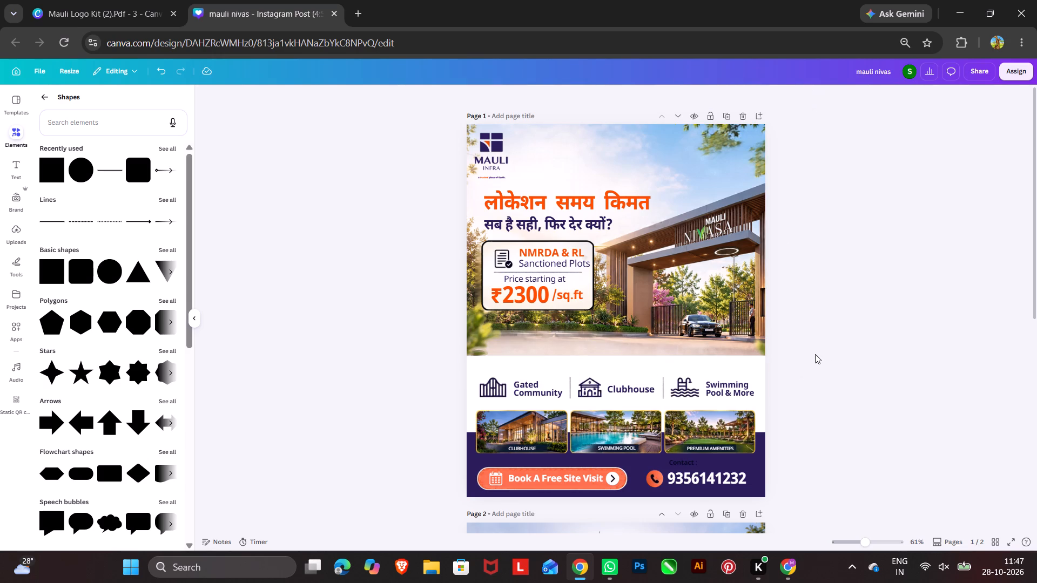
# Move the group of three amenity photos slightly up, towards the amenities row.
pyautogui.click(688, 462)
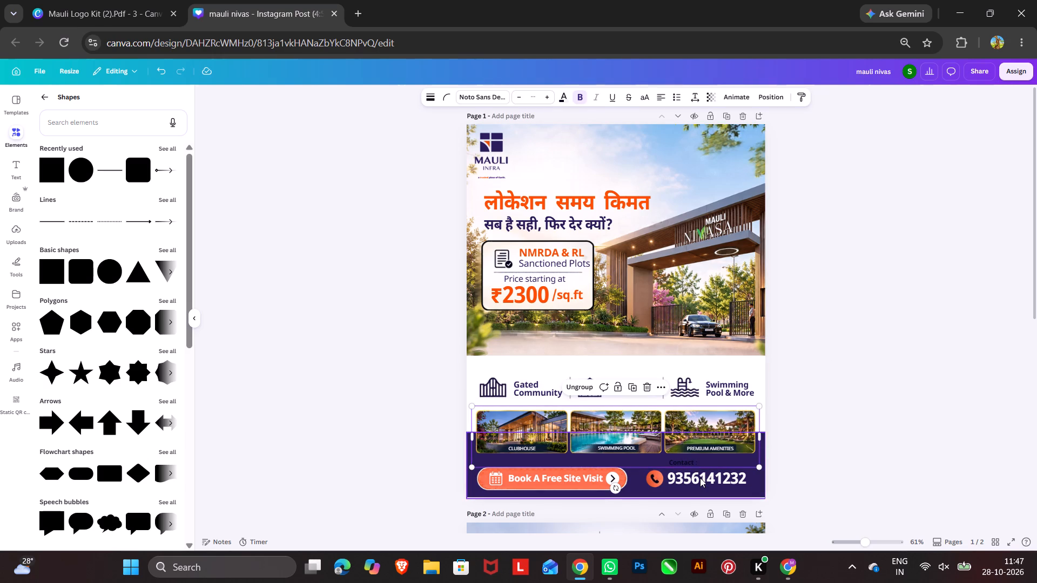
pyautogui.click(700, 478)
pyautogui.moveTo(639, 436); pyautogui.dragTo(639, 430)
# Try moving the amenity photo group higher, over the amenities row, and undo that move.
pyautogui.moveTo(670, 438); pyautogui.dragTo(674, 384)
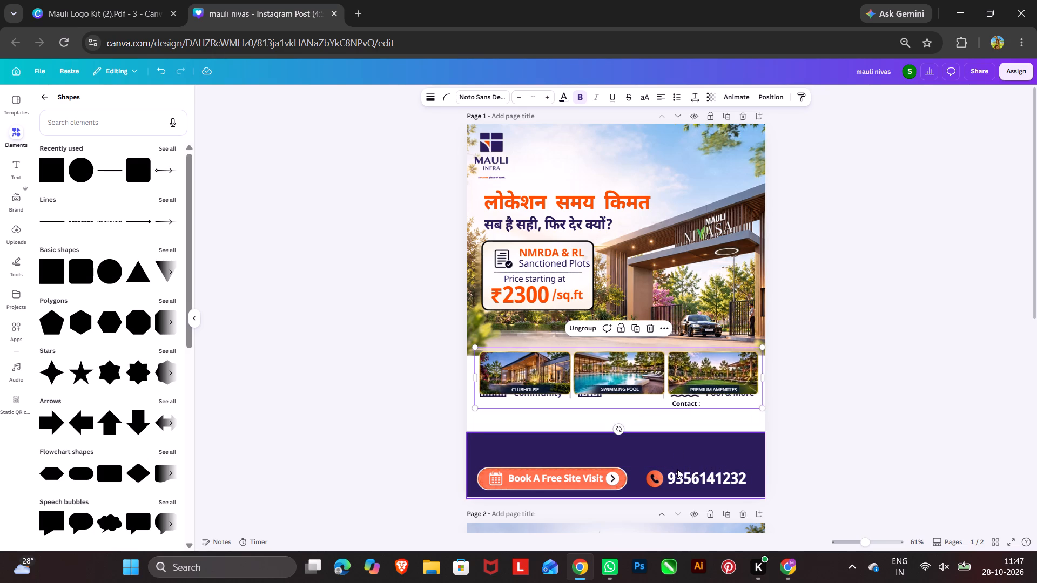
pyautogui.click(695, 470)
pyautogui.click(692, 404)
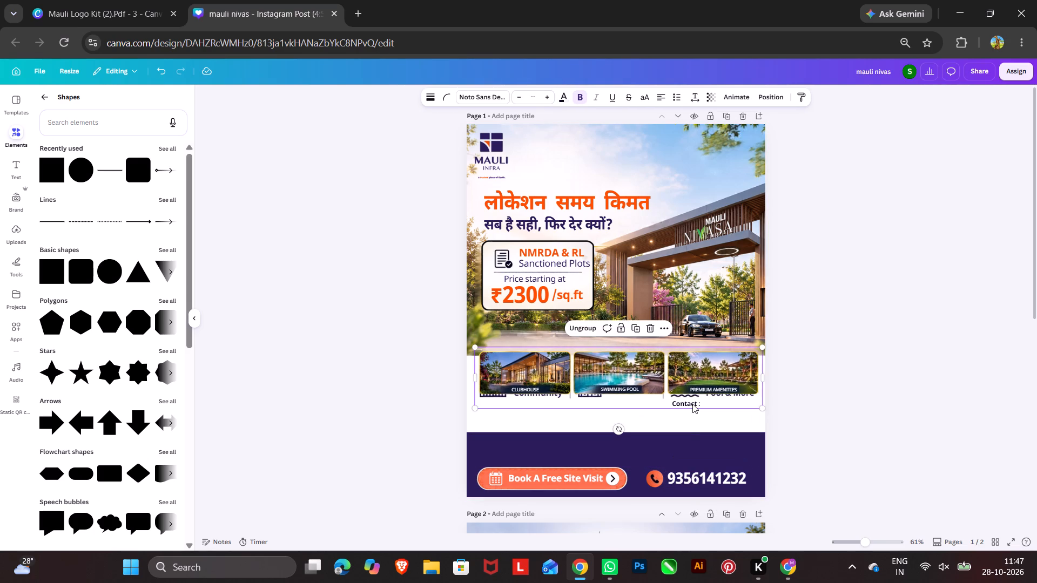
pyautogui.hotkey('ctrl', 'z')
# Ungroup the "Contact :" label from the amenity photos and recolour its text white.
pyautogui.click(675, 457)
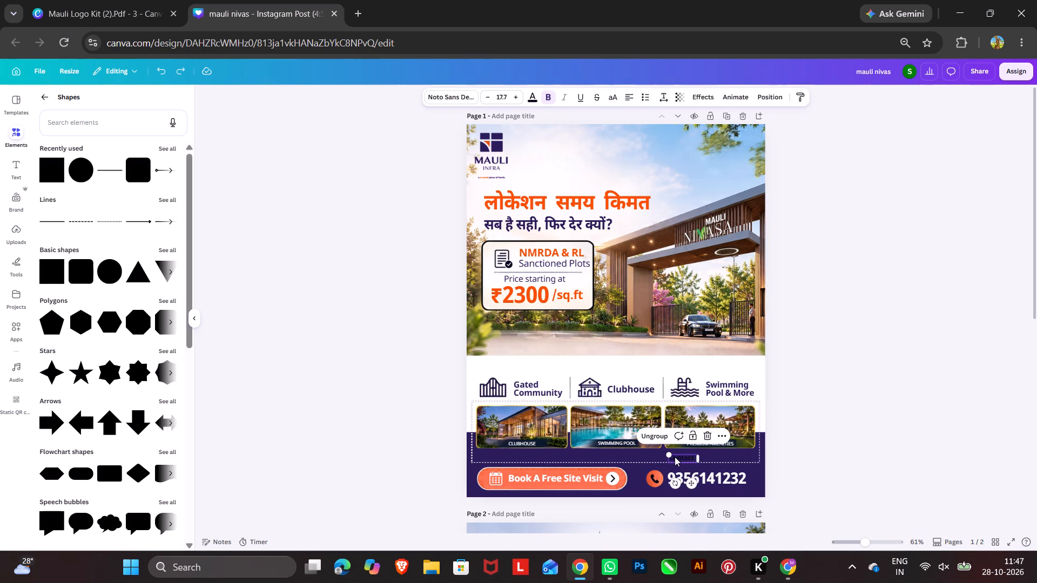
pyautogui.click(658, 436)
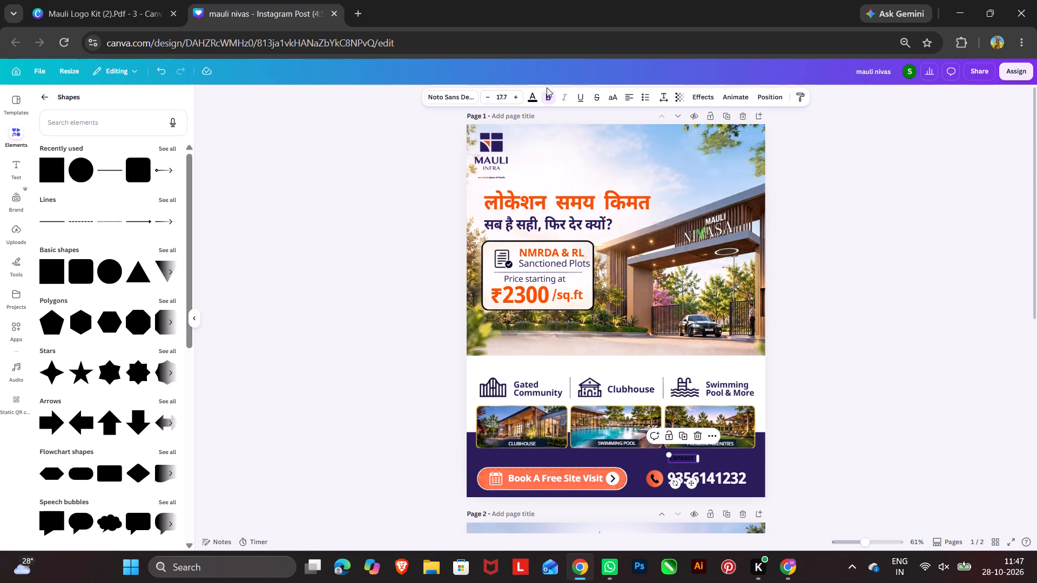
pyautogui.click(535, 99)
pyautogui.click(51, 182)
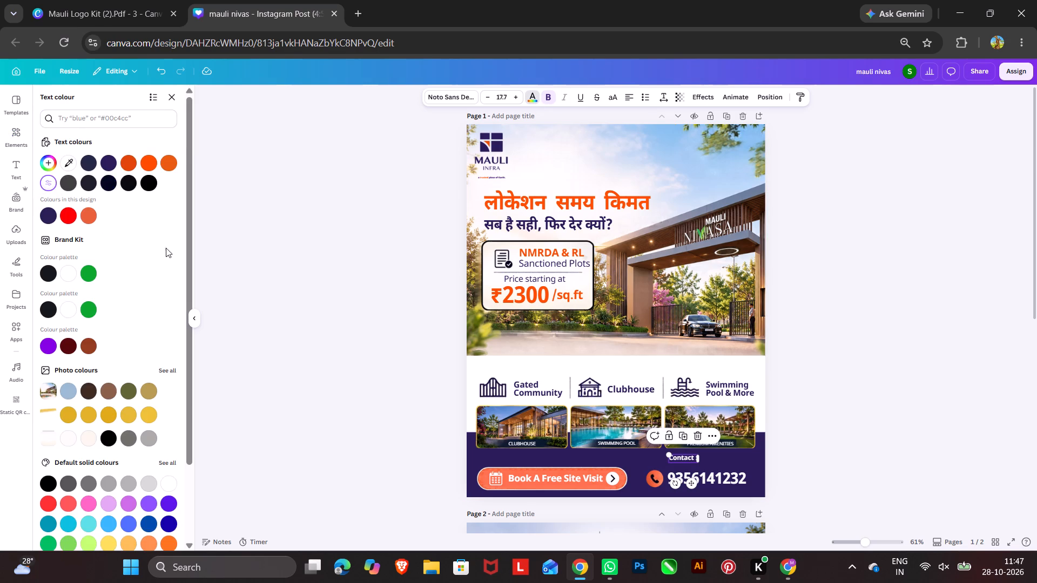
pyautogui.doubleClick(241, 253)
# Move the "Contact :" label down, close above the start of the phone number and aligned with it.
pyautogui.click(683, 460)
pyautogui.moveTo(686, 457); pyautogui.dragTo(672, 462)
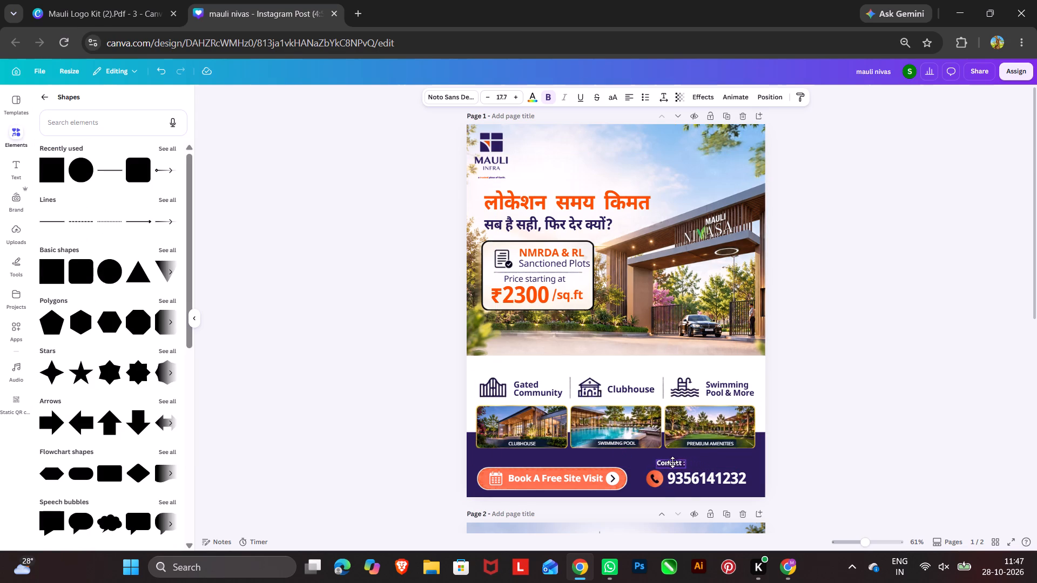
pyautogui.moveTo(672, 462); pyautogui.dragTo(685, 463)
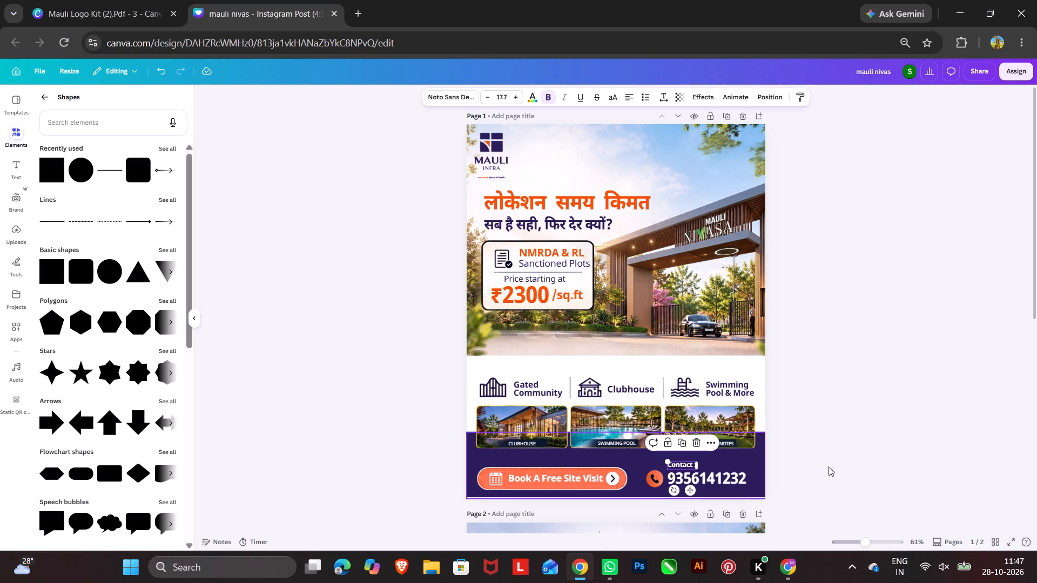
pyautogui.doubleClick(829, 466)
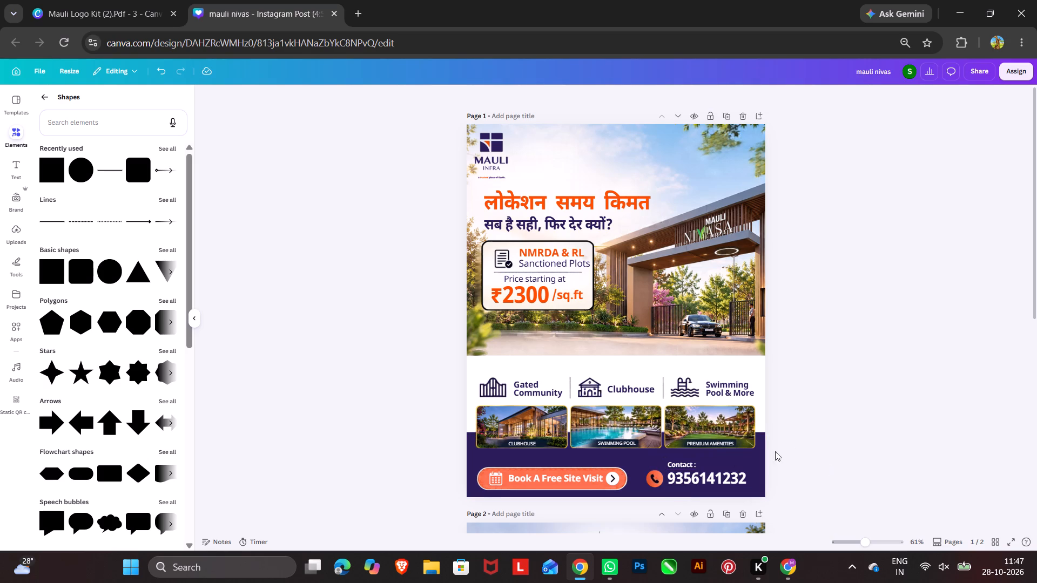
# Group the "Book A Free Site Visit" button parts without the footer rectangle and move the group slightly up.
pyautogui.moveTo(433, 478); pyautogui.dragTo(615, 485)
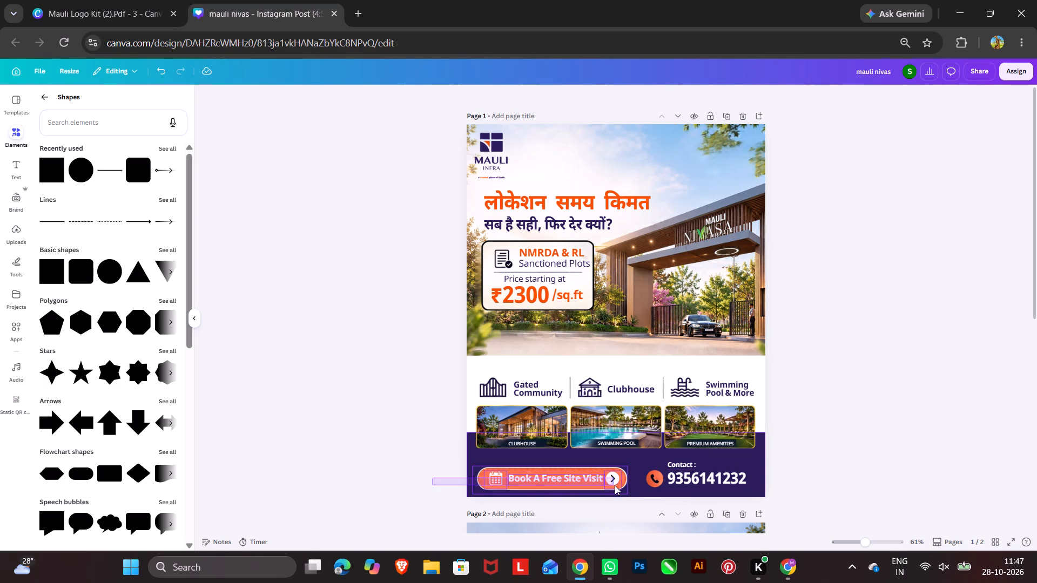
pyautogui.moveTo(615, 485); pyautogui.dragTo(622, 485)
pyautogui.click(777, 97)
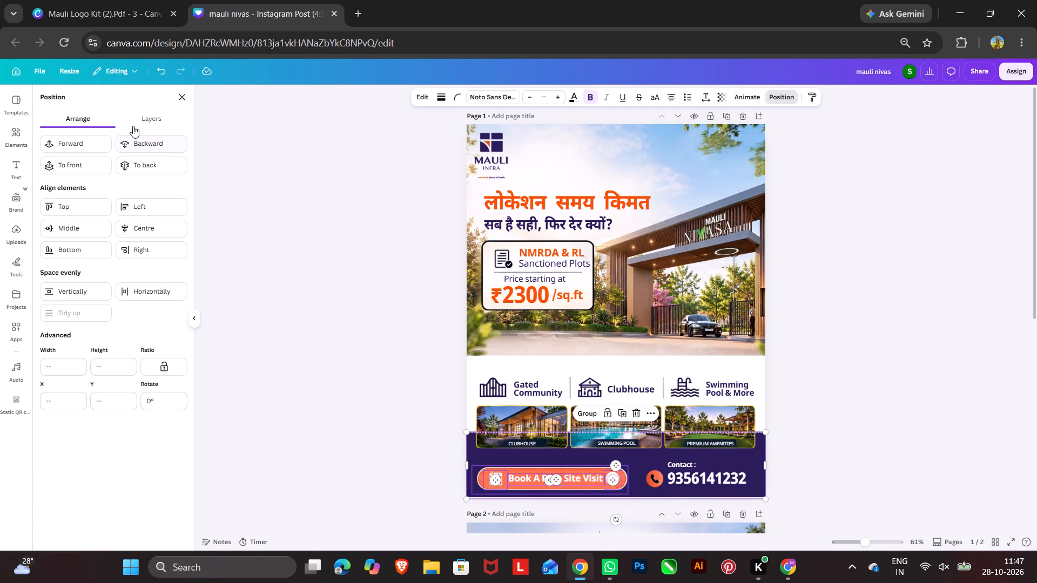
pyautogui.click(157, 117)
pyautogui.keyDown('ctrl'); pyautogui.click(120, 519); pyautogui.keyUp('ctrl')
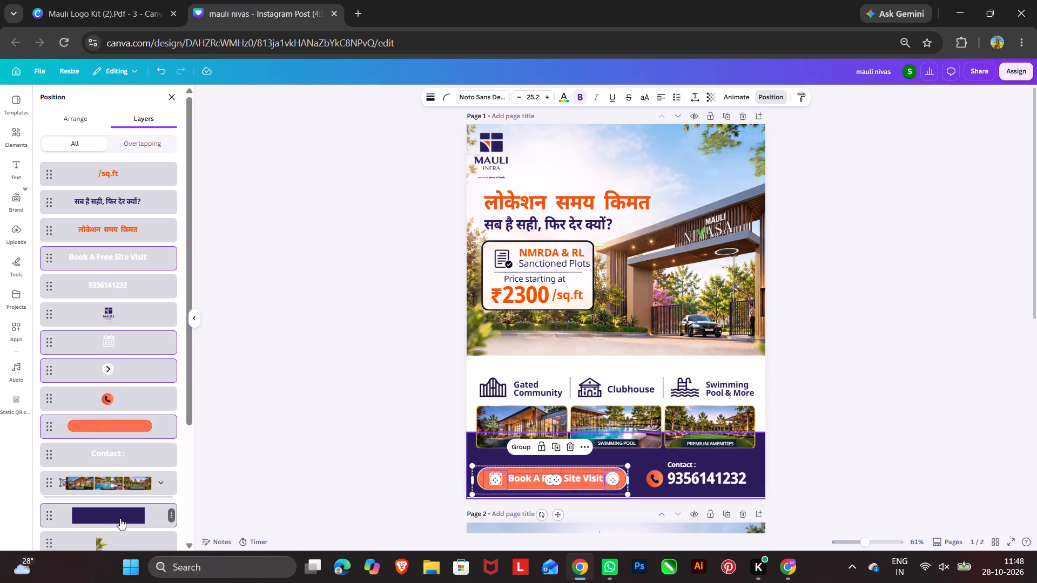
pyautogui.click(524, 448)
pyautogui.click(554, 490)
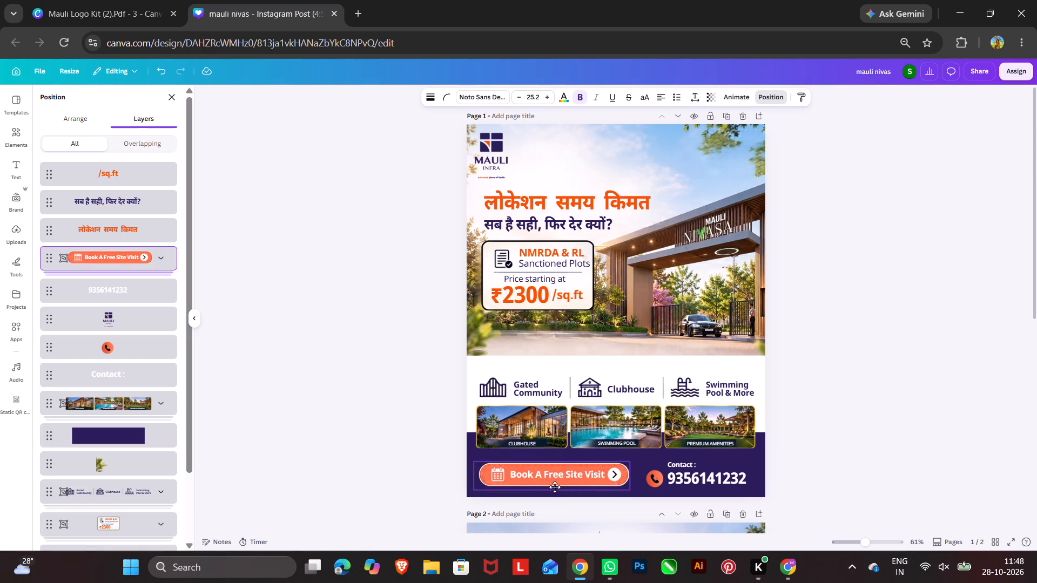
pyautogui.doubleClick(402, 478)
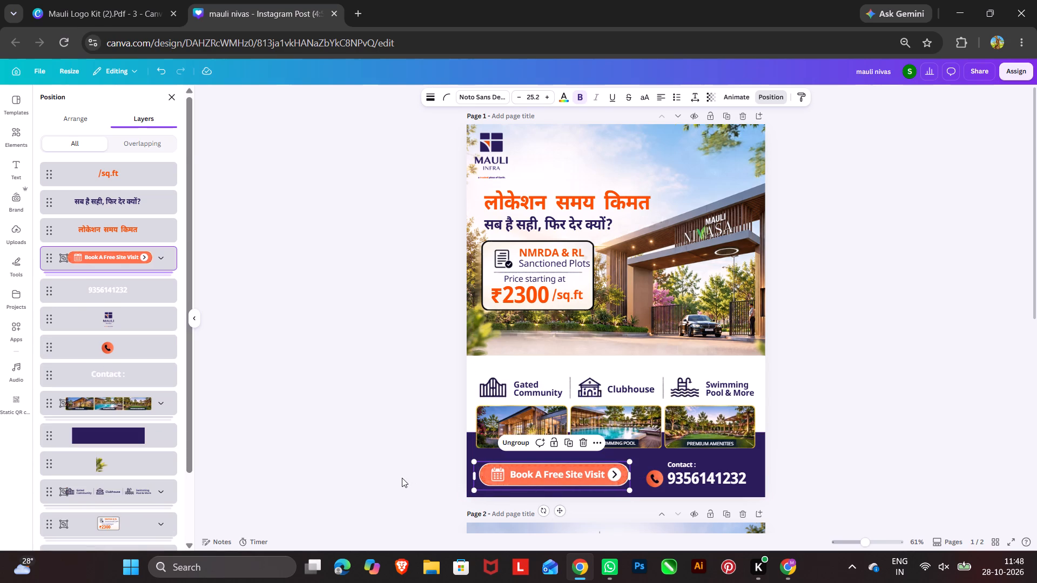
# Group the phone icon, "Contact :" label and phone number without the footer rectangle, and move the group slightly up.
pyautogui.click(683, 474)
pyautogui.moveTo(808, 469); pyautogui.dragTo(780, 468)
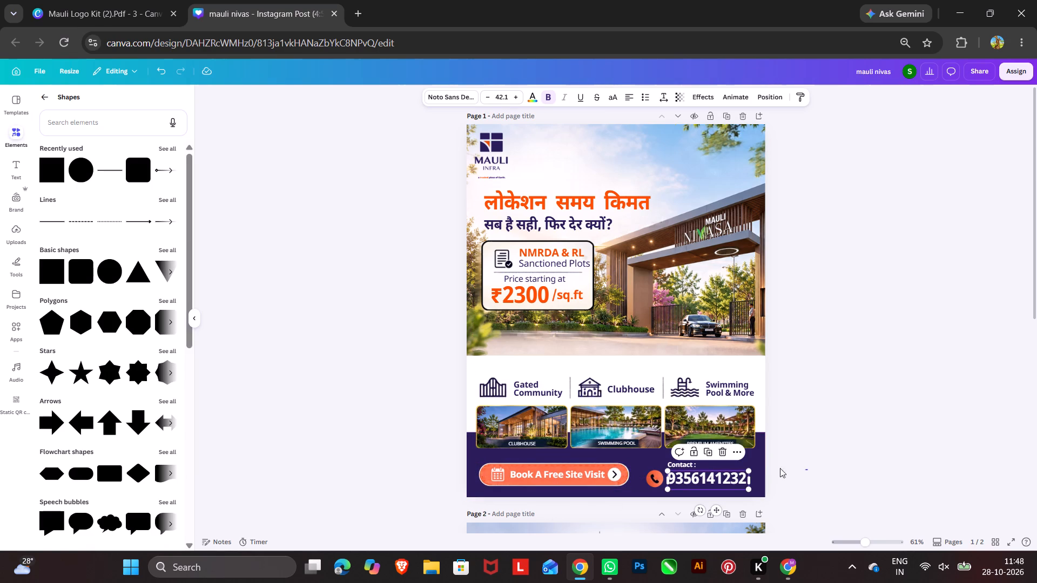
pyautogui.moveTo(780, 468); pyautogui.dragTo(662, 490)
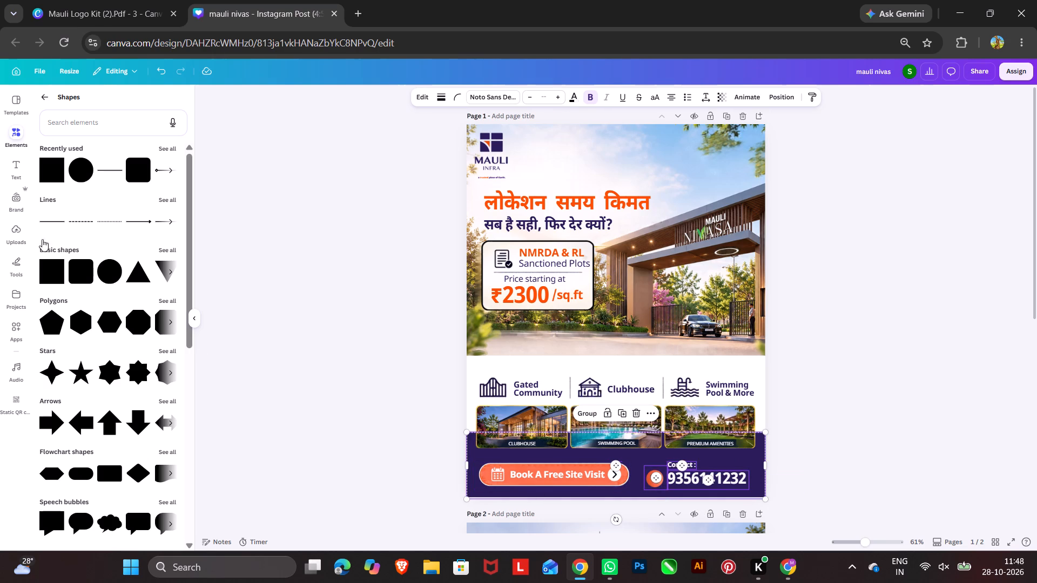
pyautogui.click(787, 98)
pyautogui.keyDown('ctrl'); pyautogui.click(116, 433); pyautogui.keyUp('ctrl')
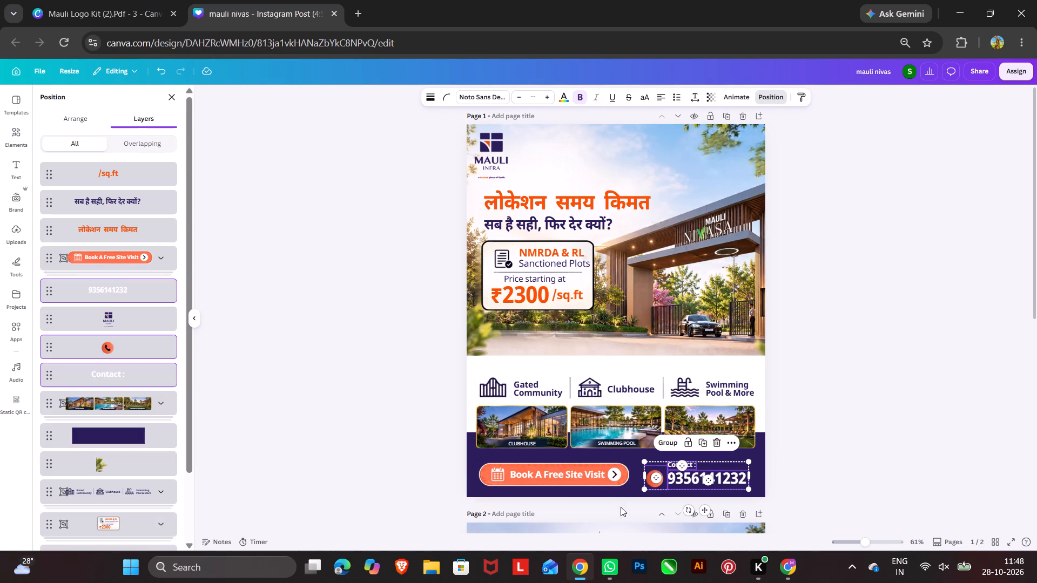
pyautogui.click(665, 441)
pyautogui.click(690, 481)
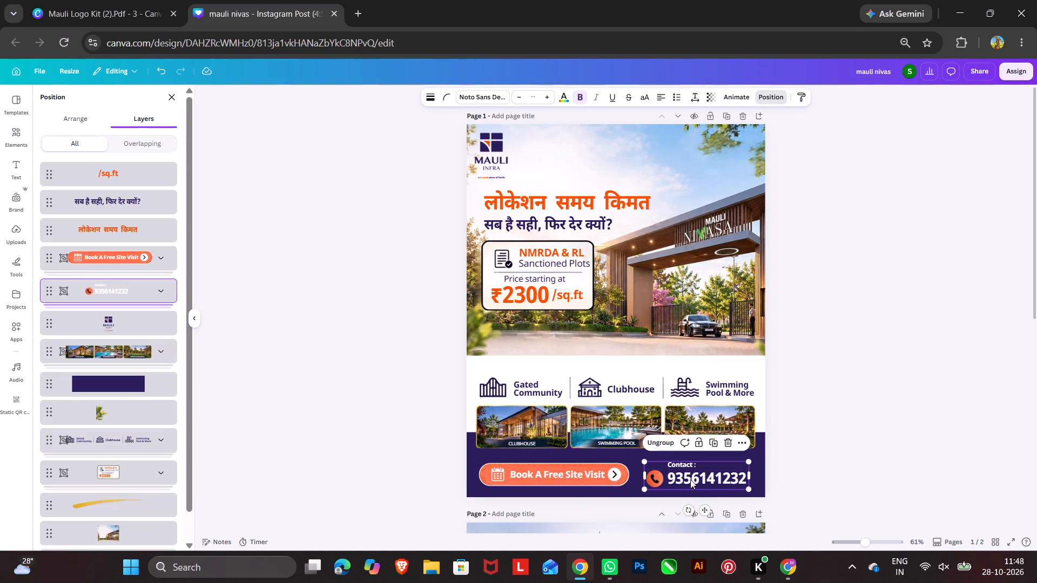
pyautogui.click(837, 473)
pyautogui.click(831, 474)
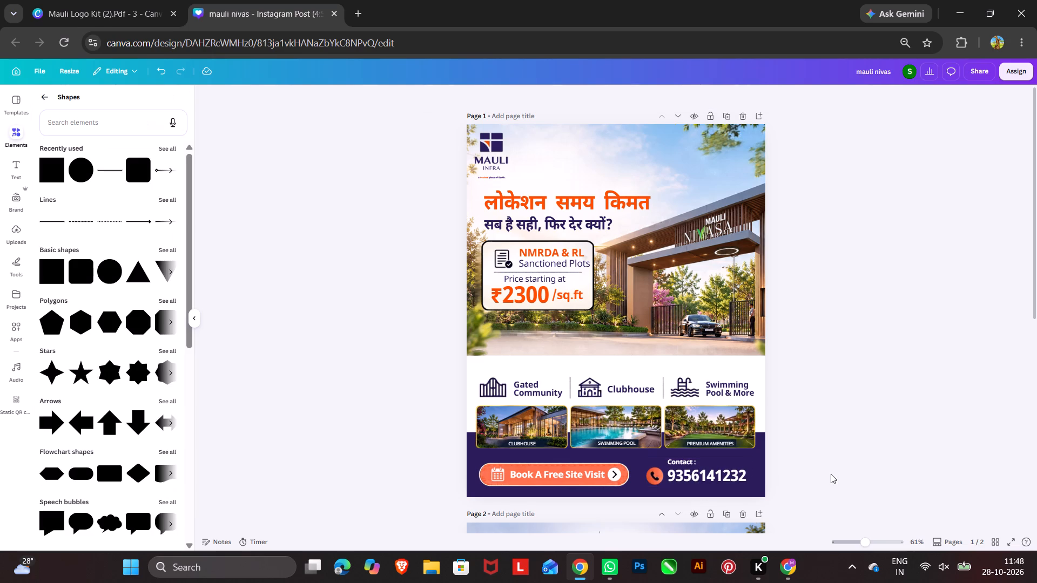
pyautogui.click(817, 468)
# Enlarge the Mauli Infra logo to about 158 × 198 and place it close to page 1's top-left corner.
pyautogui.click(494, 147)
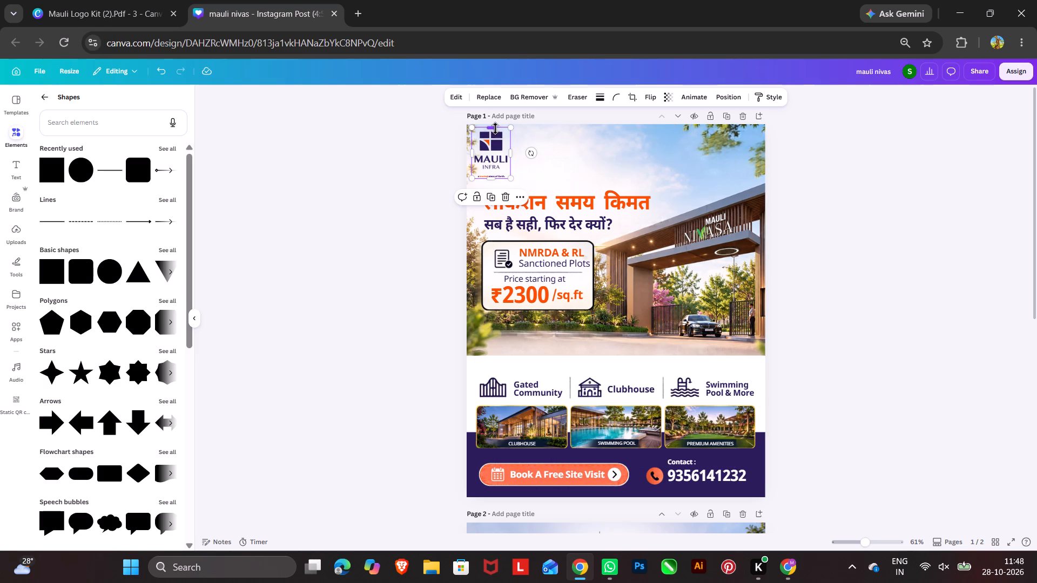
pyautogui.click(495, 128)
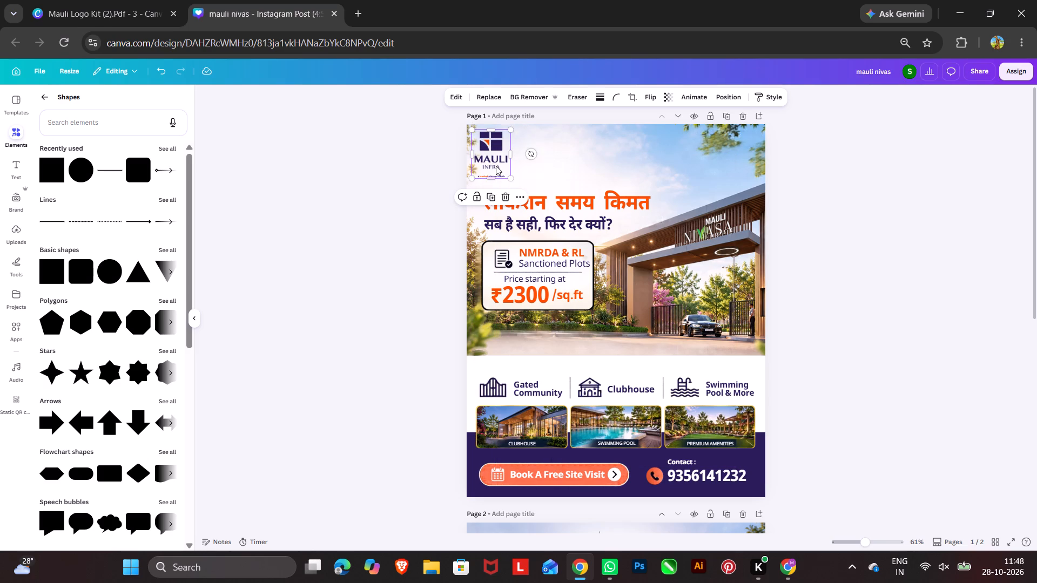
pyautogui.click(496, 165)
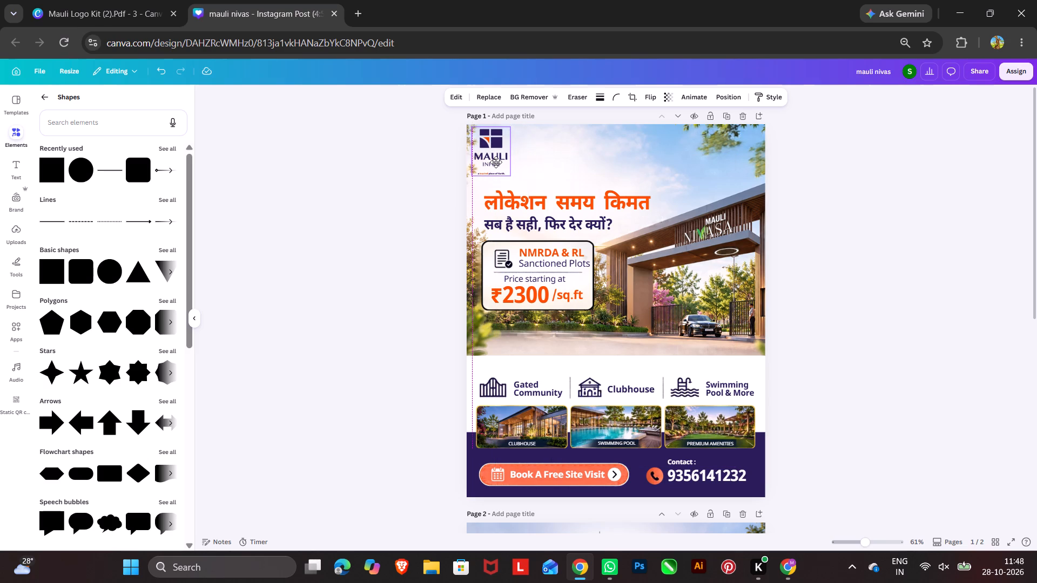
pyautogui.moveTo(510, 174); pyautogui.dragTo(518, 179)
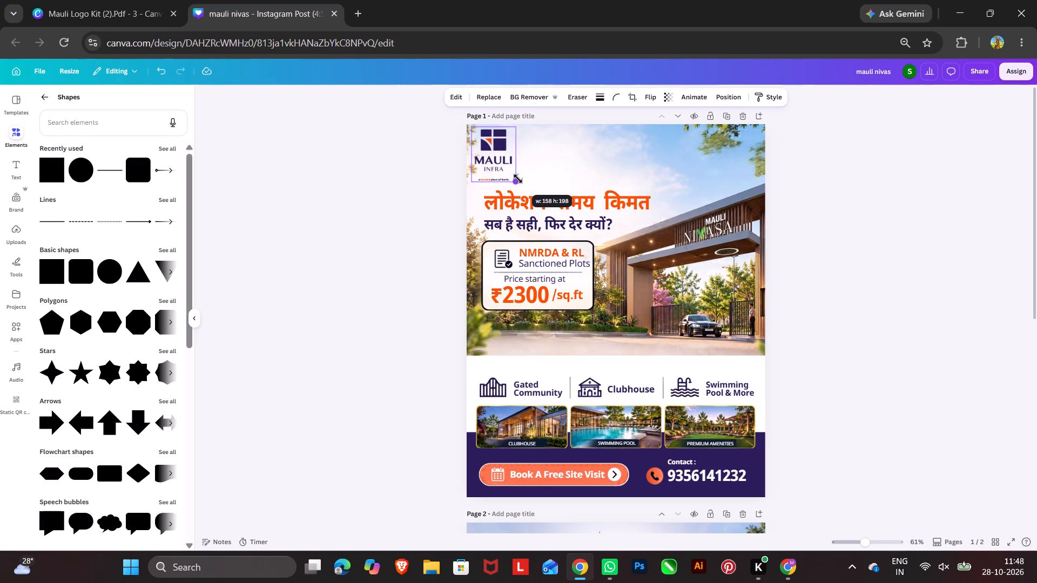
pyautogui.moveTo(518, 179); pyautogui.dragTo(518, 178)
pyautogui.click(506, 157)
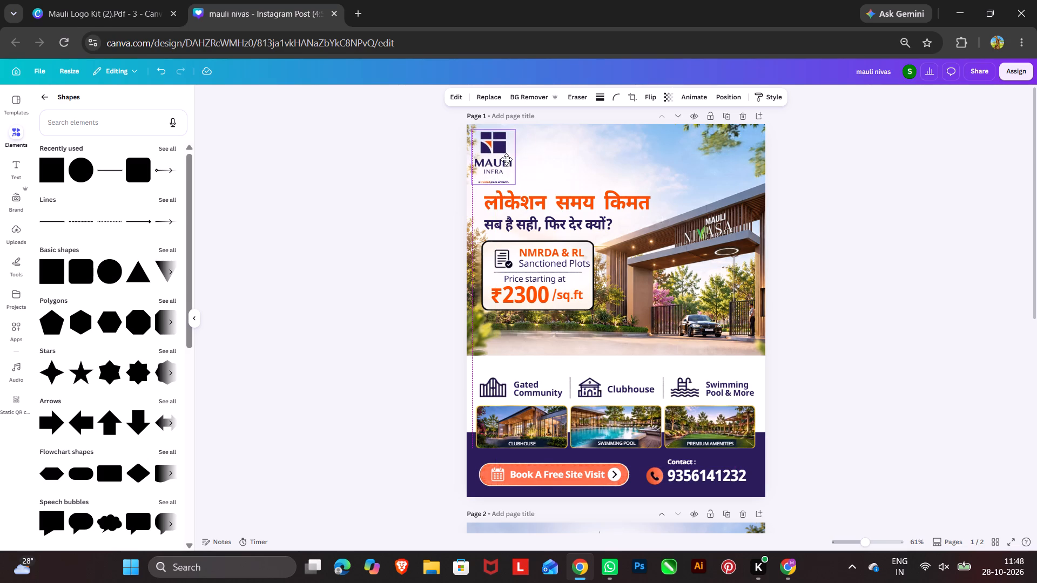
pyautogui.click(506, 159)
pyautogui.click(419, 164)
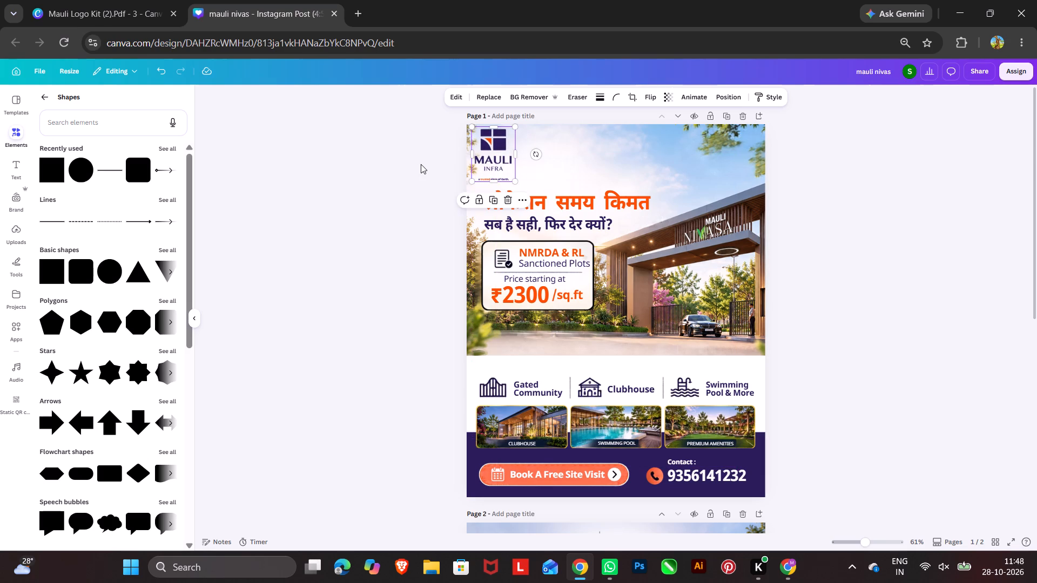
pyautogui.click(425, 163)
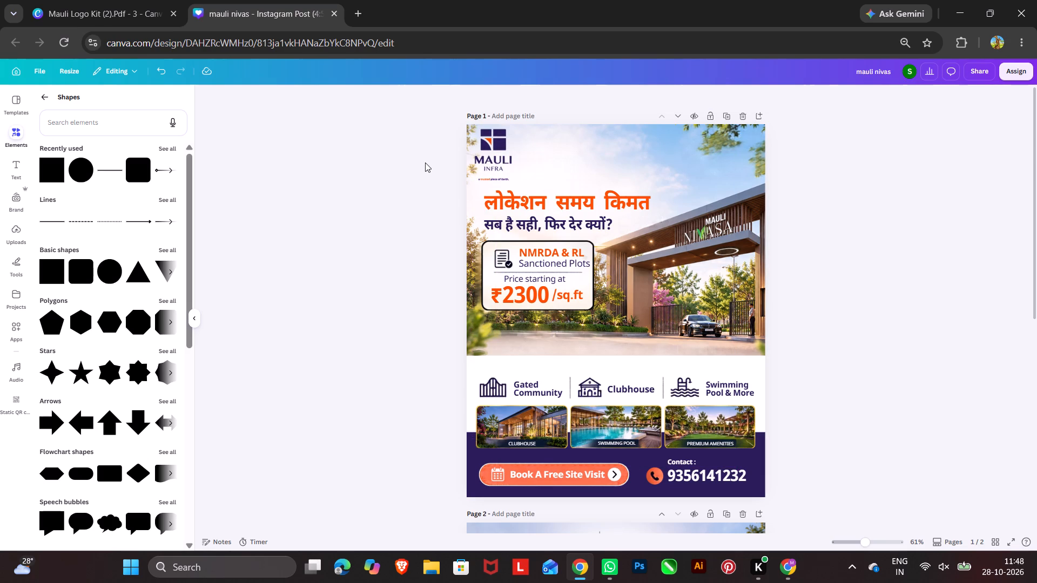
# Change the shadow colour around the NMRDA & RL price card from black to a deep blue-violet, #2900B2.
pyautogui.doubleClick(852, 363)
pyautogui.click(592, 291)
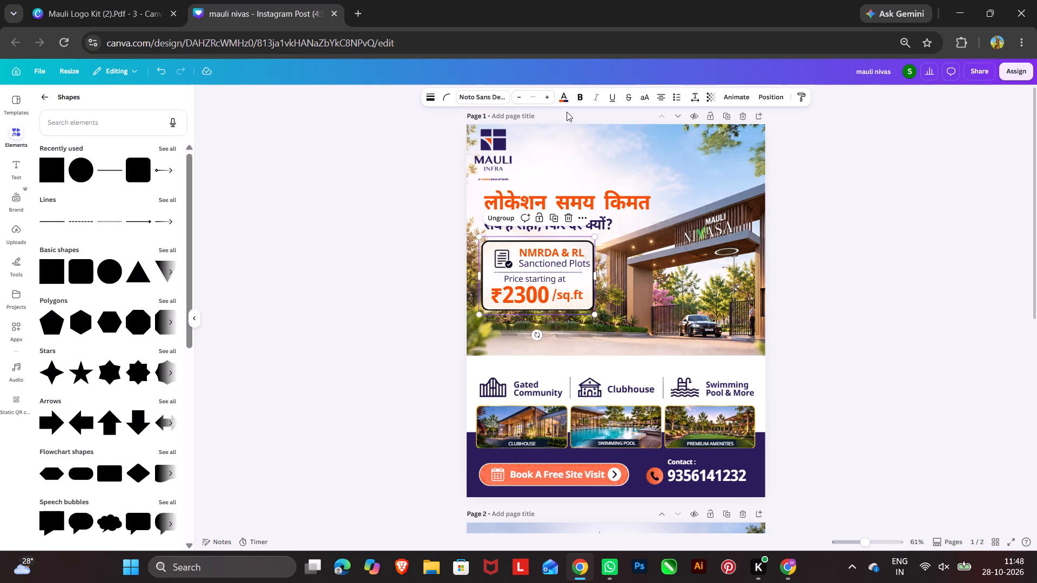
pyautogui.click(590, 248)
pyautogui.click(435, 99)
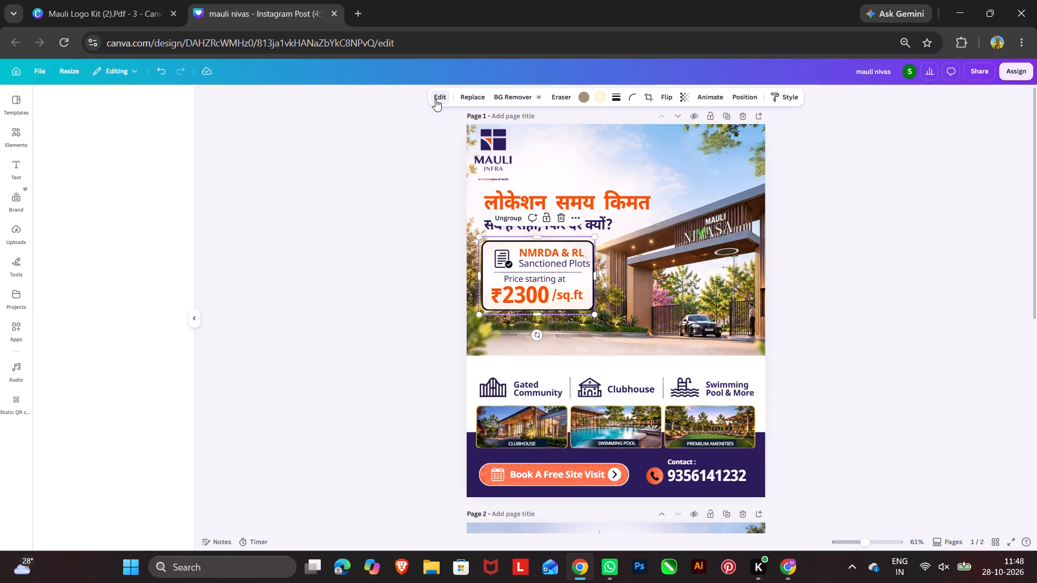
pyautogui.scroll(-3, 140, 464)
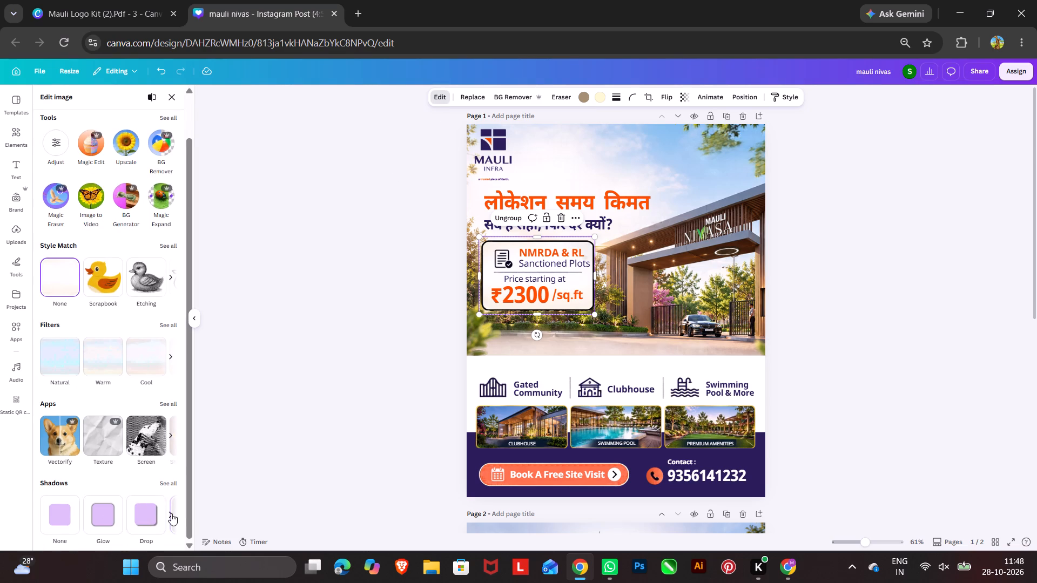
pyautogui.click(171, 513)
pyautogui.click(69, 513)
pyautogui.click(182, 160)
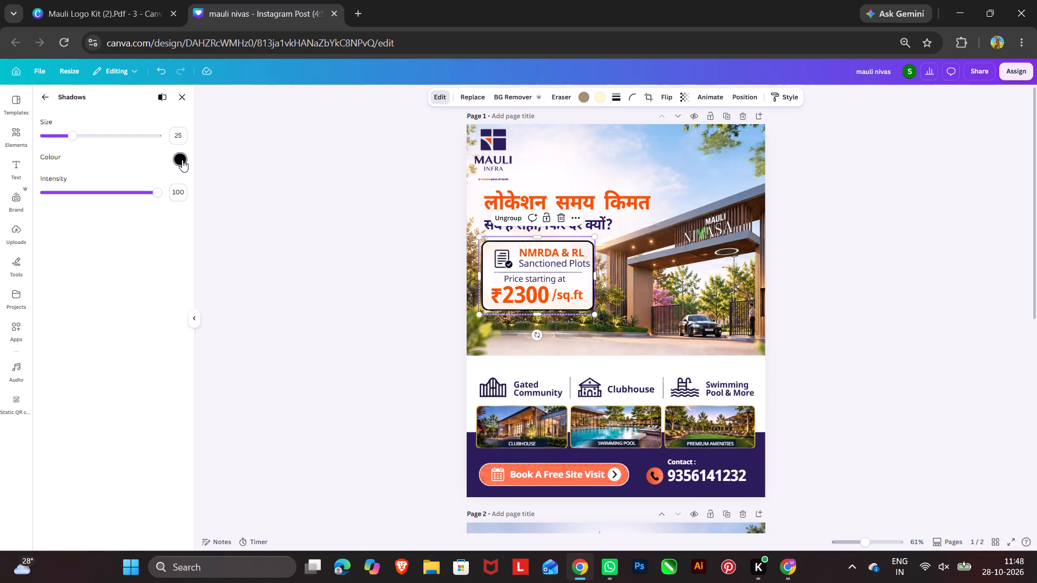
pyautogui.moveTo(231, 235); pyautogui.dragTo(279, 237)
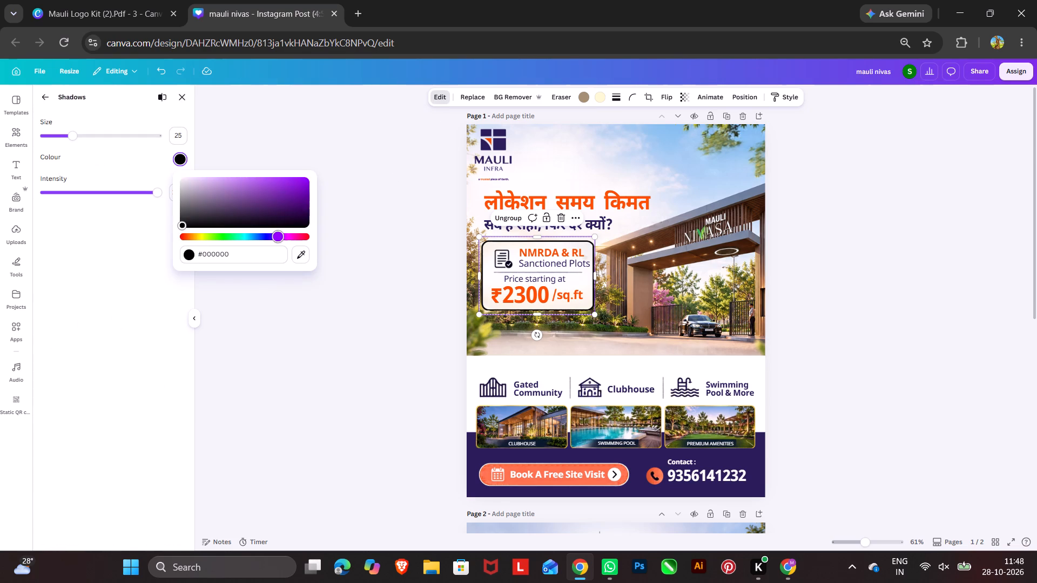
pyautogui.moveTo(279, 237); pyautogui.dragTo(274, 238)
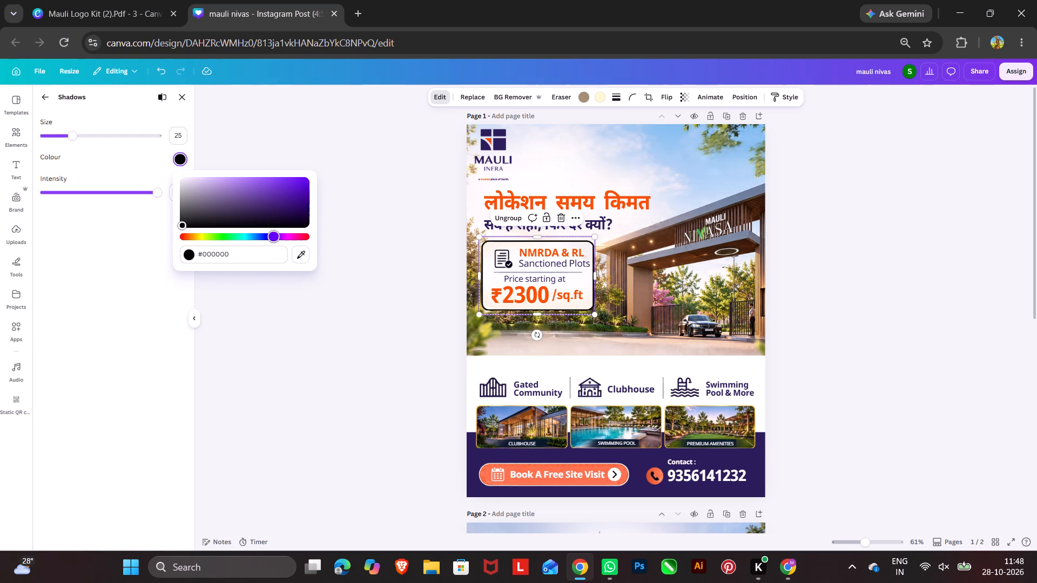
pyautogui.moveTo(274, 238); pyautogui.dragTo(274, 240)
pyautogui.moveTo(298, 199); pyautogui.dragTo(342, 193)
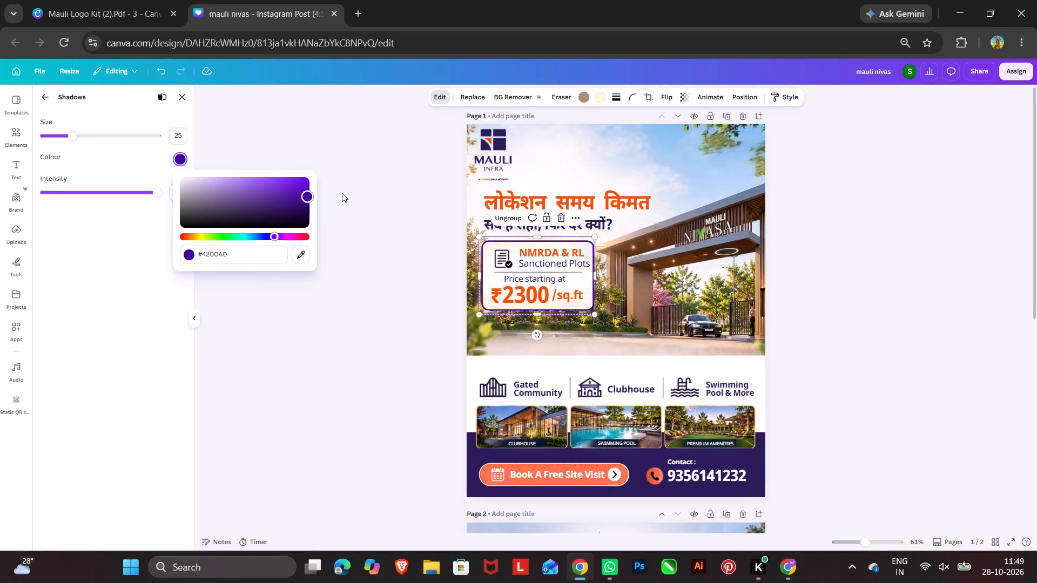
pyautogui.moveTo(342, 193); pyautogui.dragTo(364, 188)
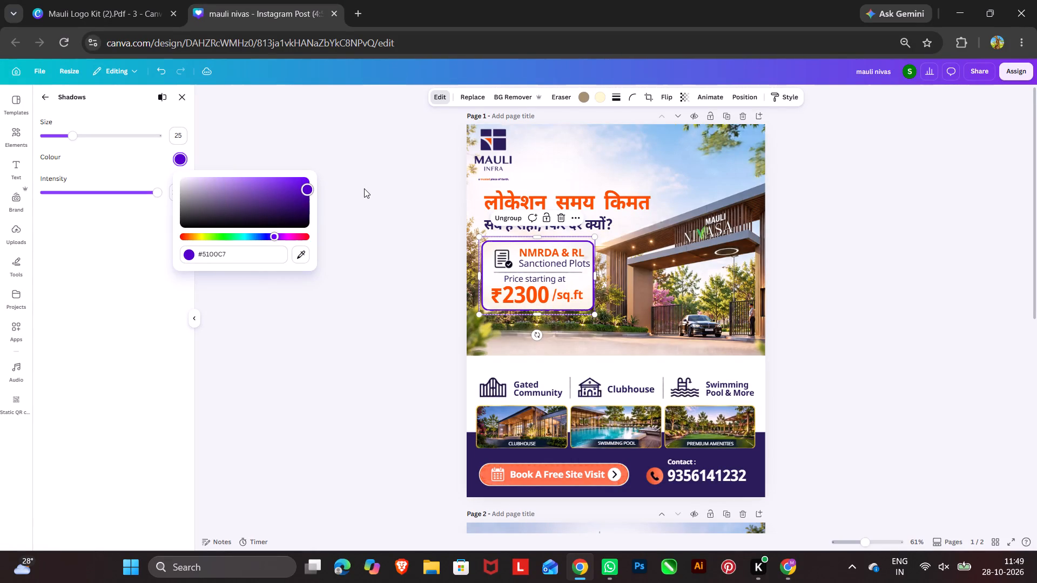
pyautogui.moveTo(364, 188); pyautogui.dragTo(365, 193)
pyautogui.click(274, 240)
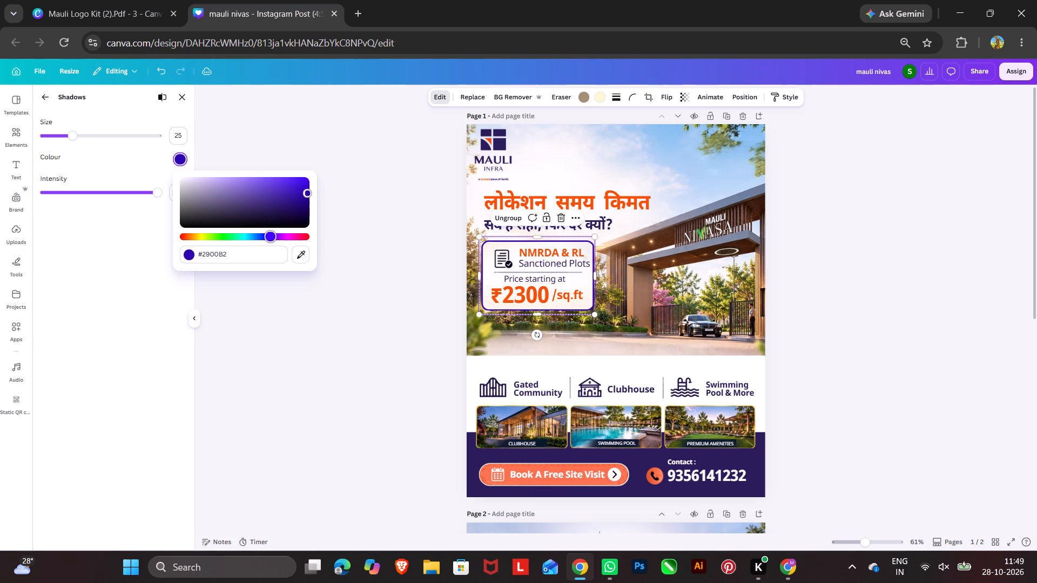
pyautogui.click(424, 221)
pyautogui.doubleClick(376, 234)
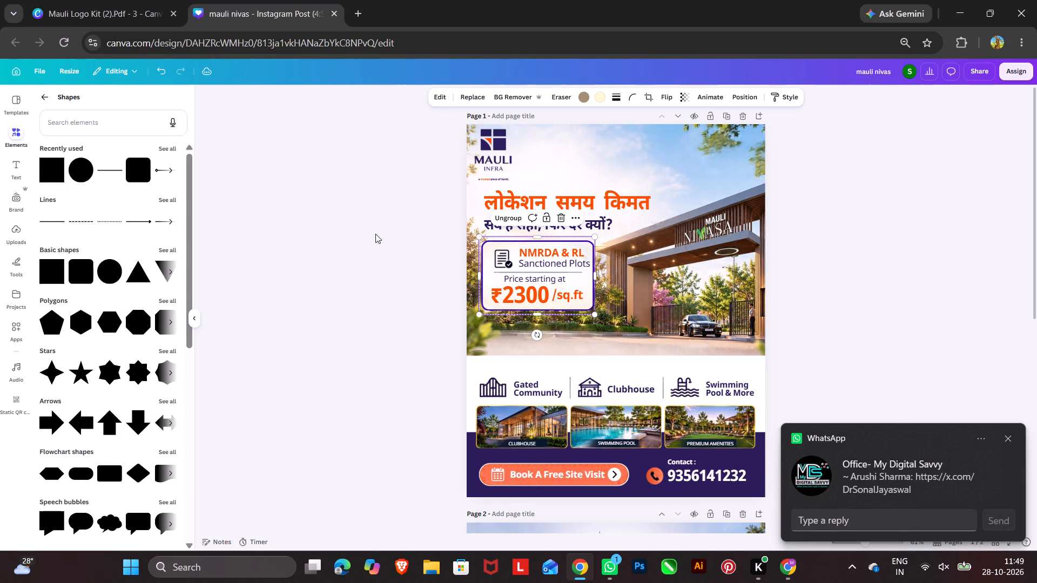
# Recolour the price card's outline shadow with the Hindi subheading's dark purple, #2A1C5A.
pyautogui.click(507, 135)
pyautogui.click(501, 145)
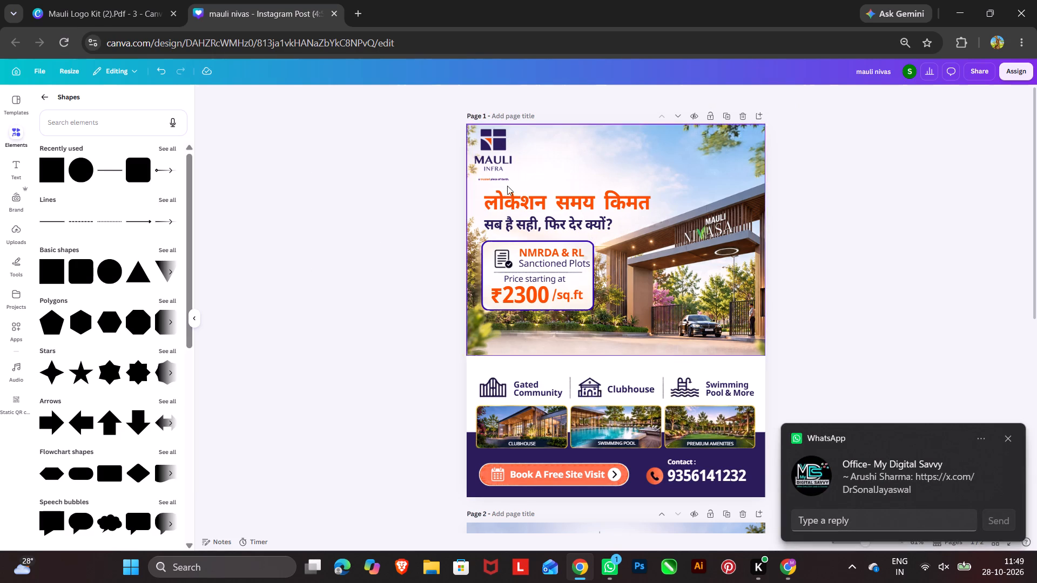
pyautogui.click(550, 228)
pyautogui.click(551, 228)
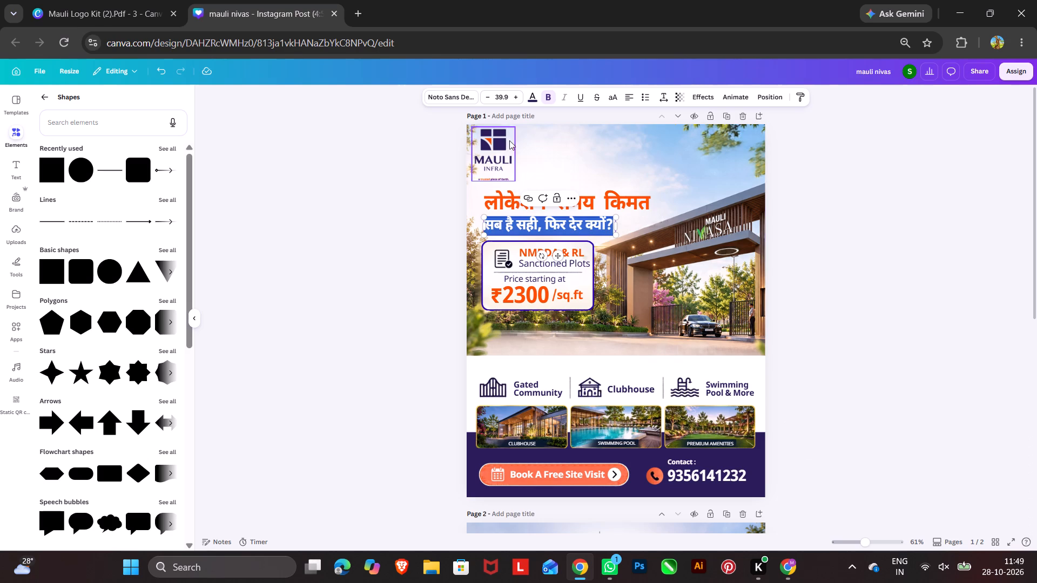
pyautogui.click(533, 97)
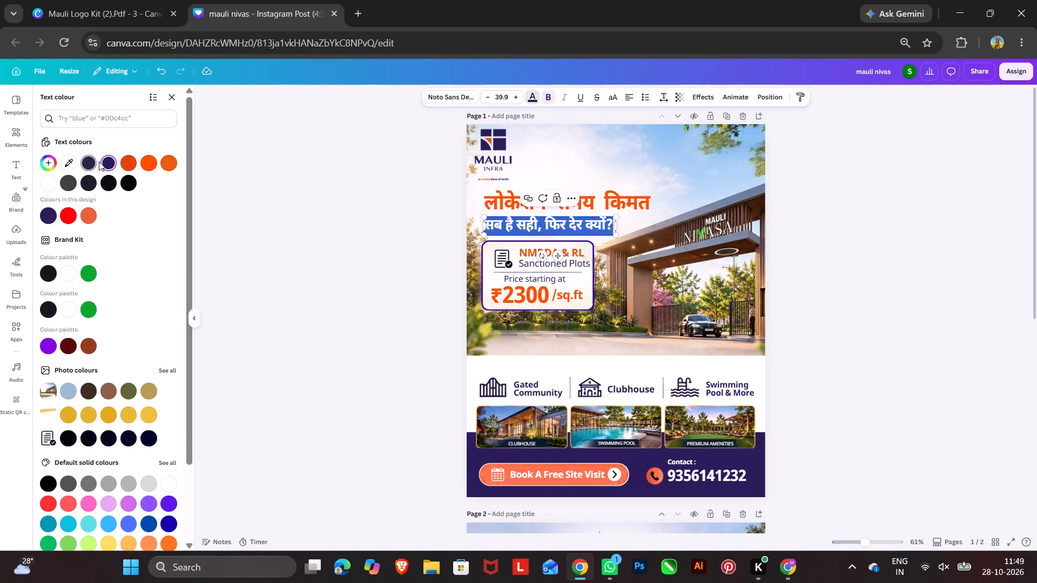
pyautogui.click(109, 159)
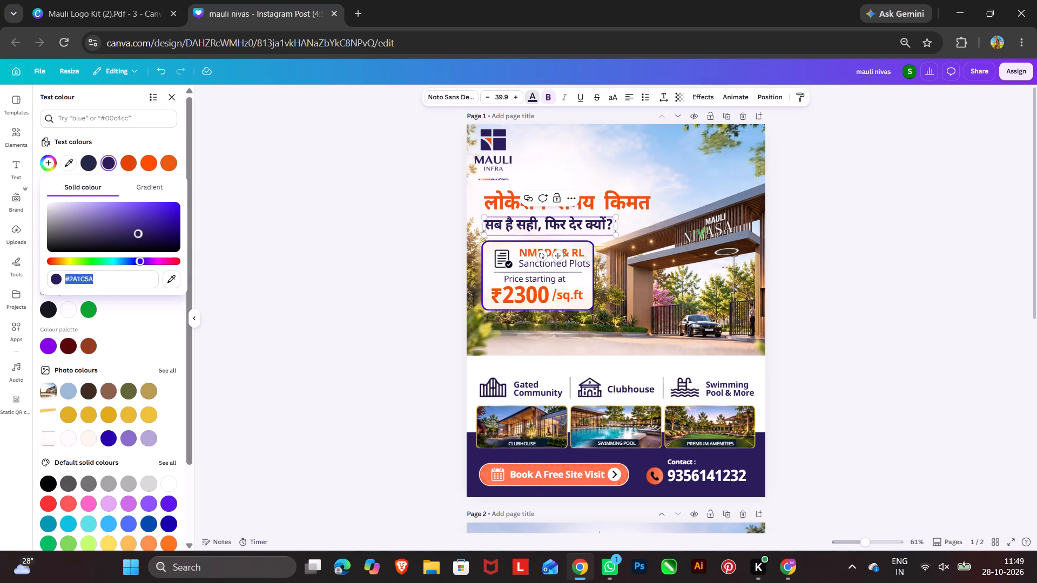
pyautogui.hotkey('ctrl', 'c')
pyautogui.click(482, 273)
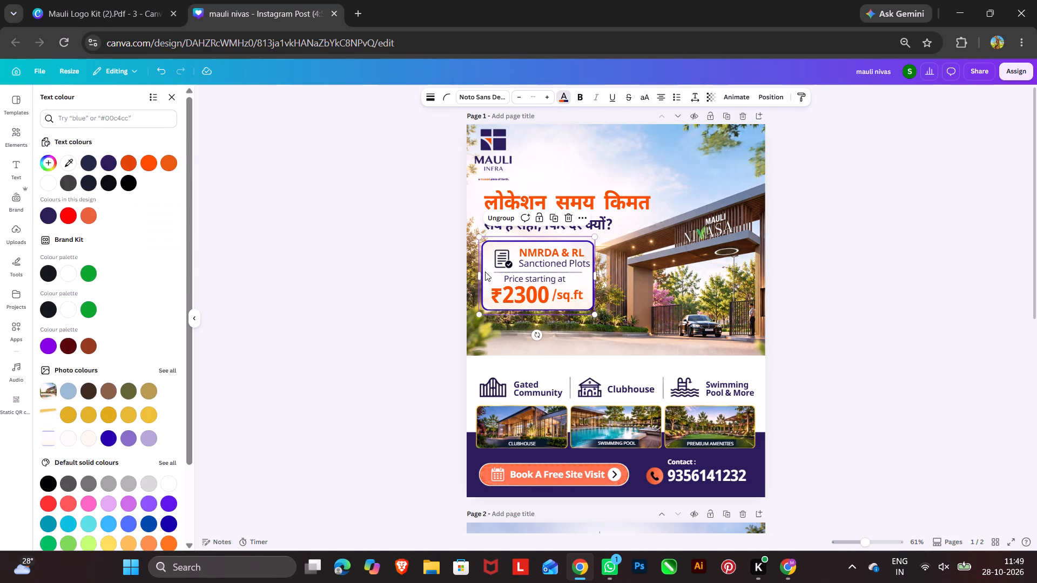
pyautogui.click(485, 272)
pyautogui.click(432, 101)
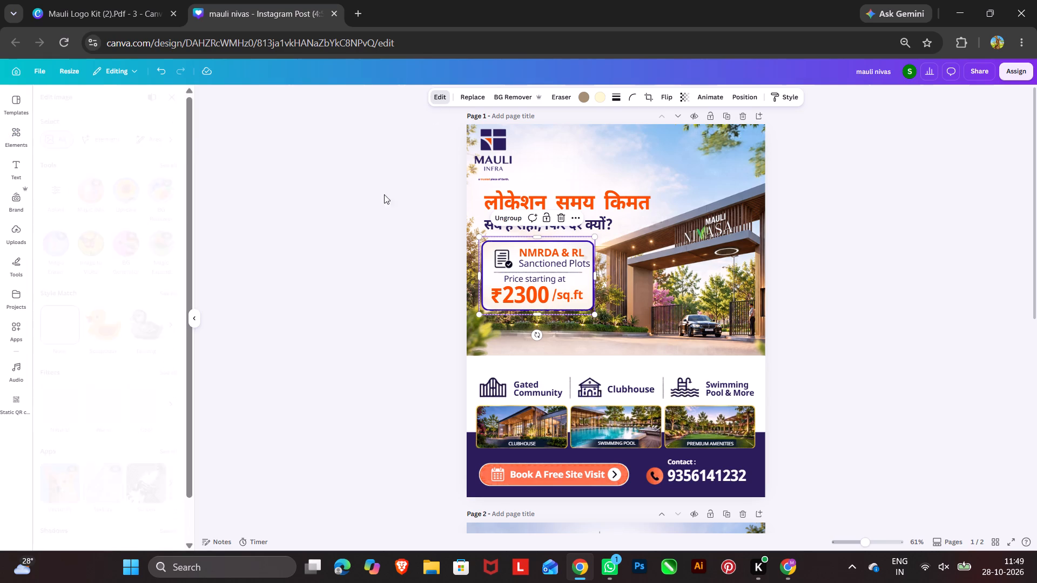
pyautogui.scroll(-2, 127, 503)
pyautogui.click(171, 508)
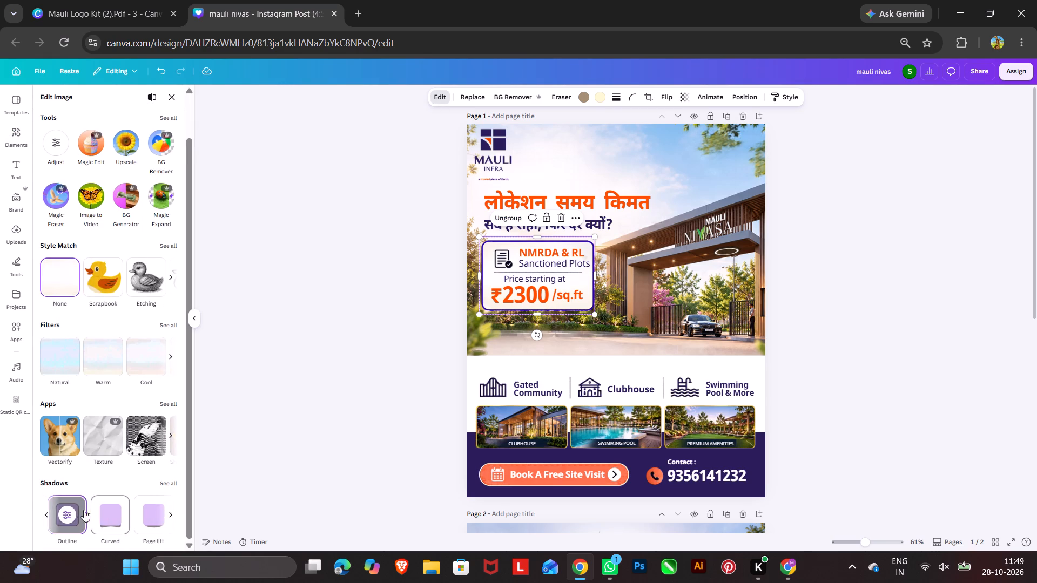
pyautogui.click(62, 511)
pyautogui.click(178, 157)
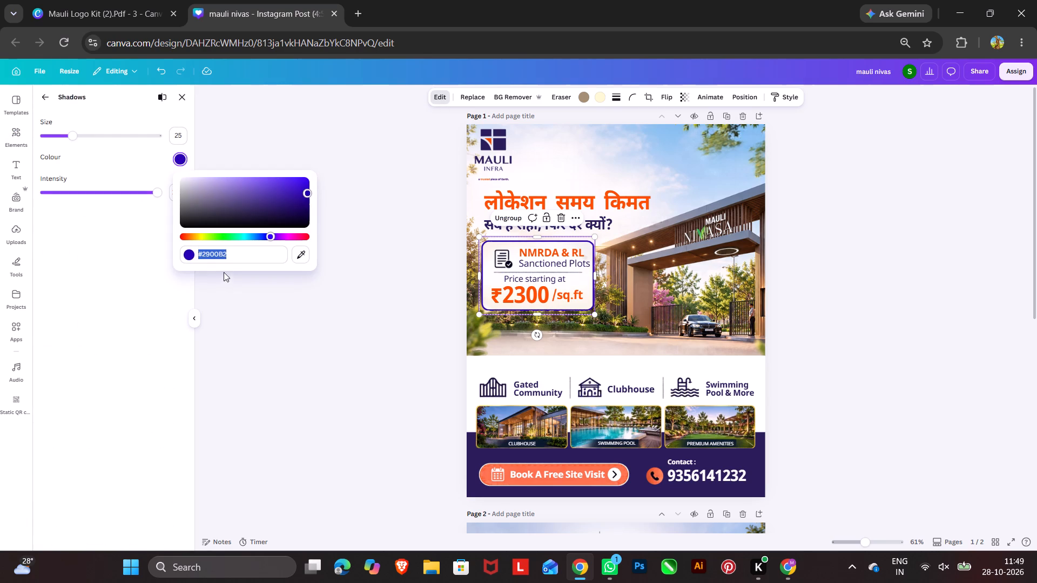
pyautogui.hotkey('ctrl', 'v')
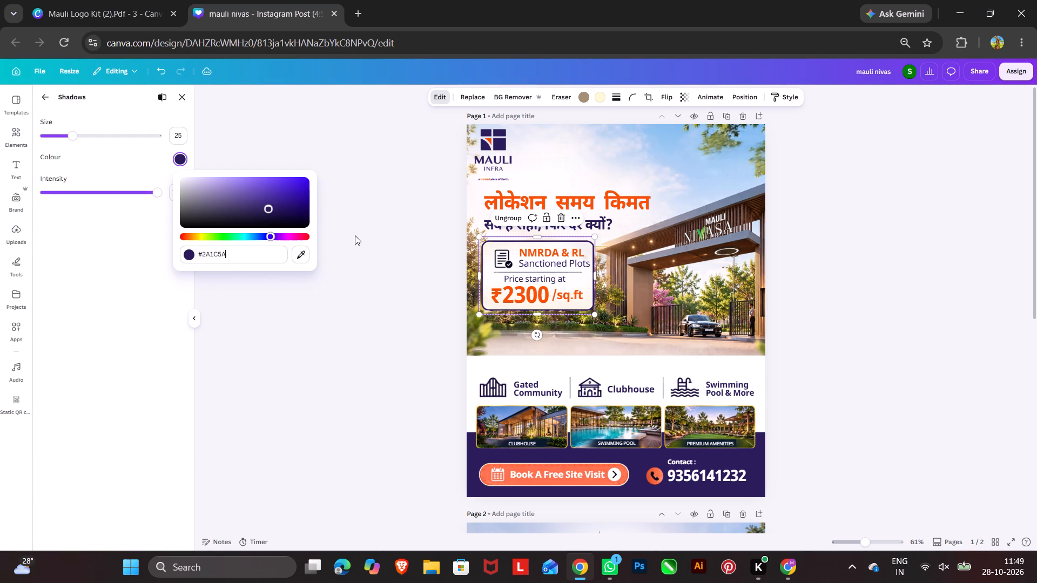
pyautogui.doubleClick(355, 235)
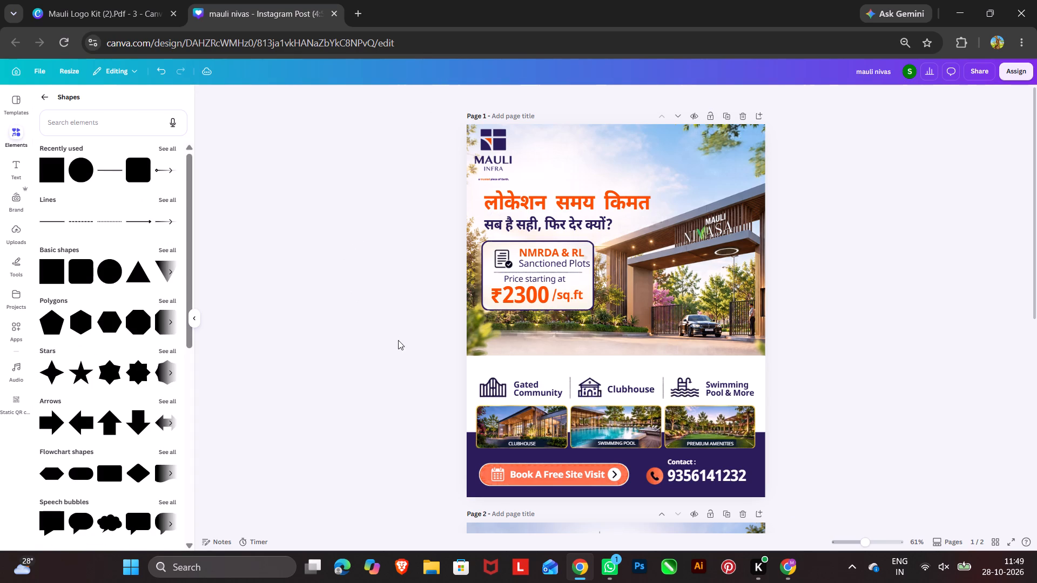
# Move the amenities icon row slightly up, towards the bottom edge of the entrance gate photo.
pyautogui.moveTo(690, 384); pyautogui.dragTo(689, 373)
pyautogui.click(689, 373)
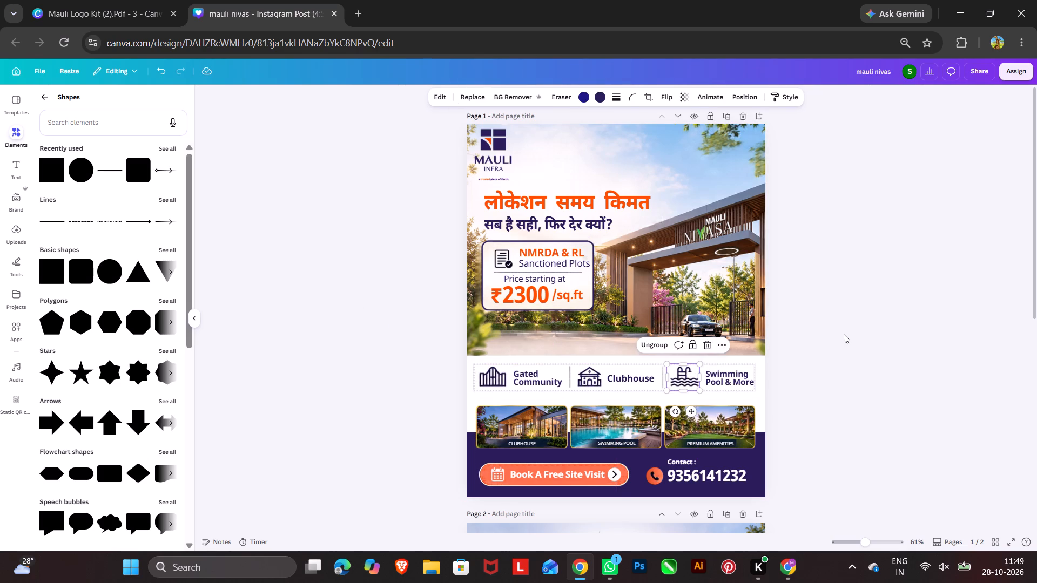
pyautogui.click(845, 333)
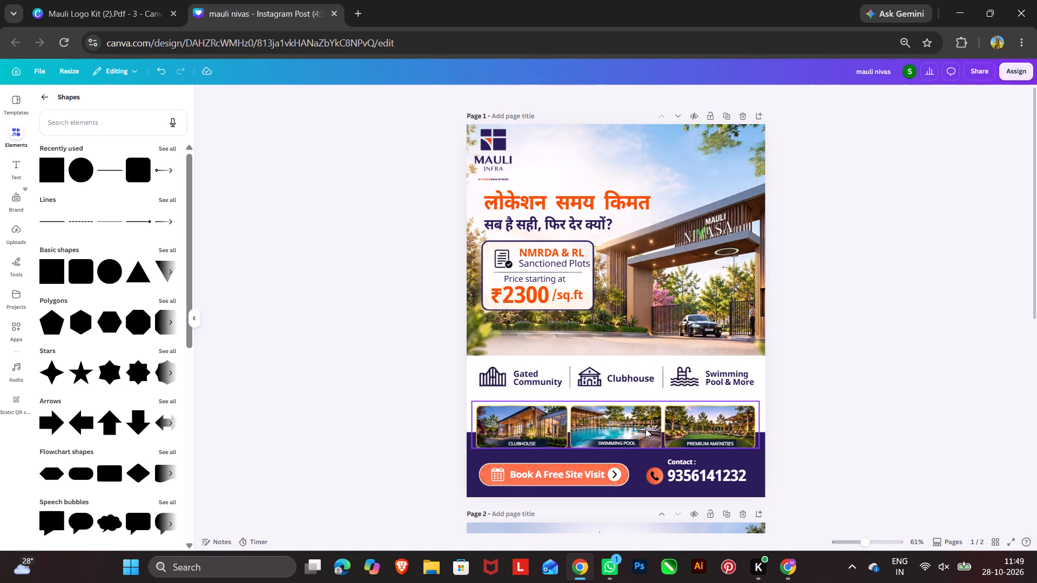
pyautogui.doubleClick(818, 405)
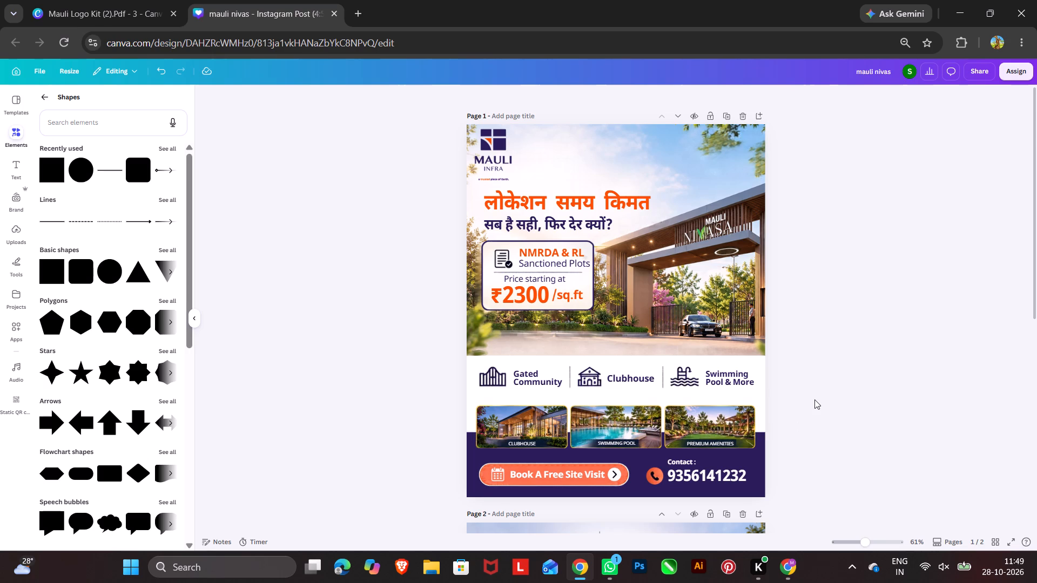
# Extend the footer rectangle upward behind the amenity photos until it overlaps the bottom of the entrance gate photo.
pyautogui.click(758, 462)
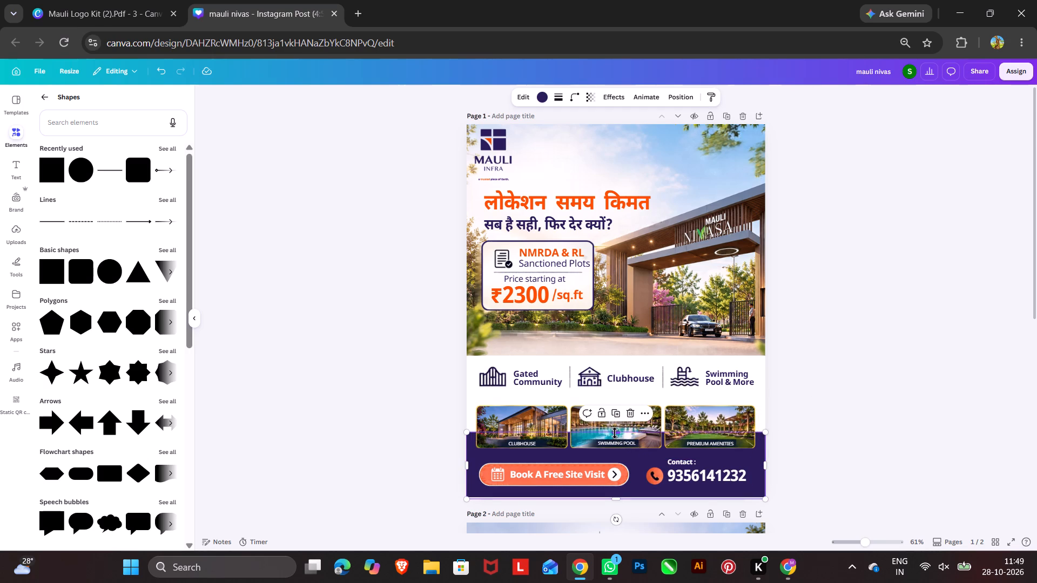
pyautogui.moveTo(615, 433); pyautogui.dragTo(613, 356)
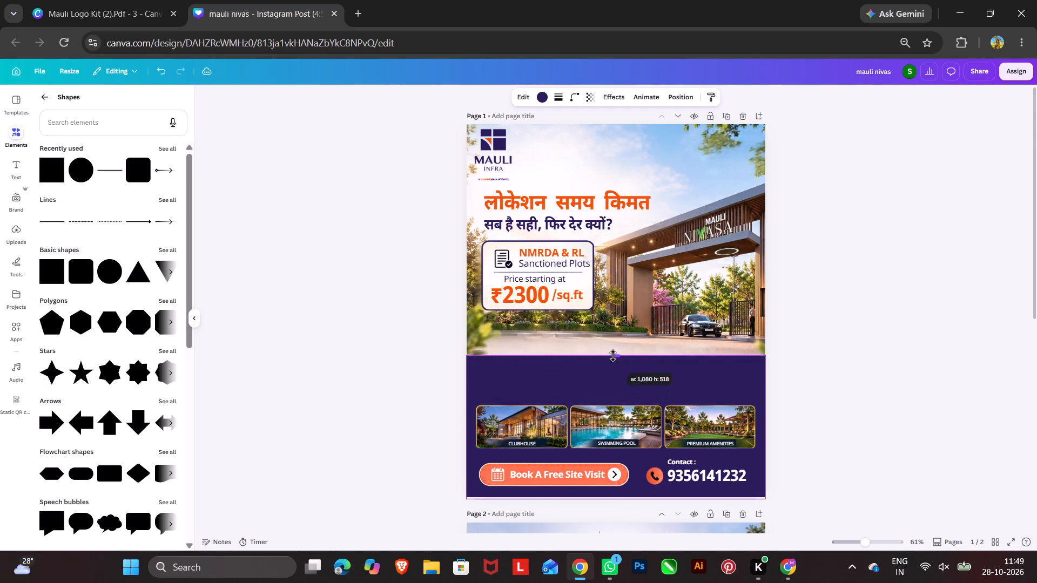
pyautogui.moveTo(613, 356); pyautogui.dragTo(612, 337)
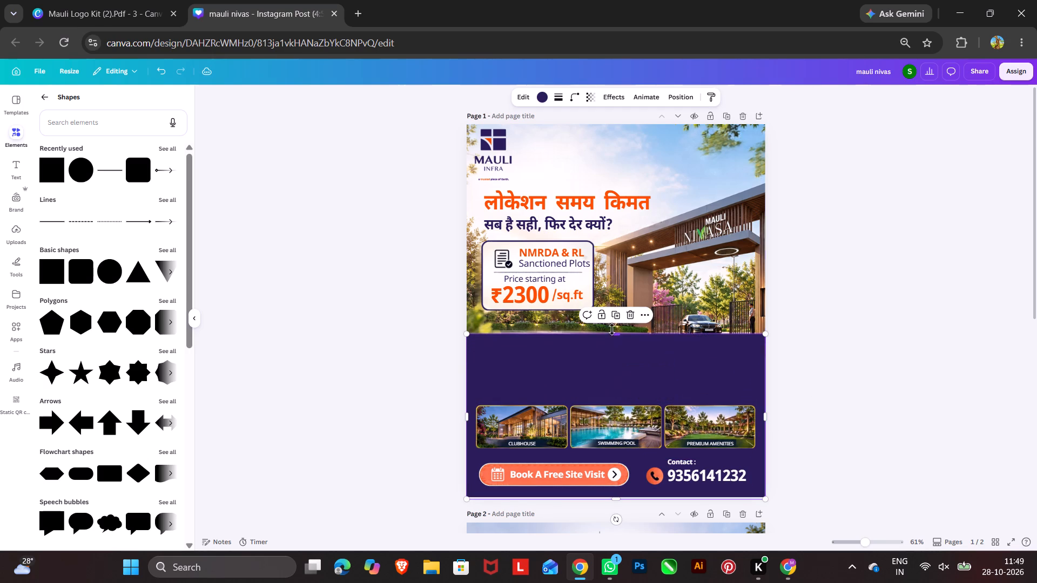
# Fill the enlarged footer rectangle with a gradient from dark purple #2A1C5A to orange #FF5C00.
pyautogui.click(540, 99)
pyautogui.click(57, 163)
pyautogui.click(47, 162)
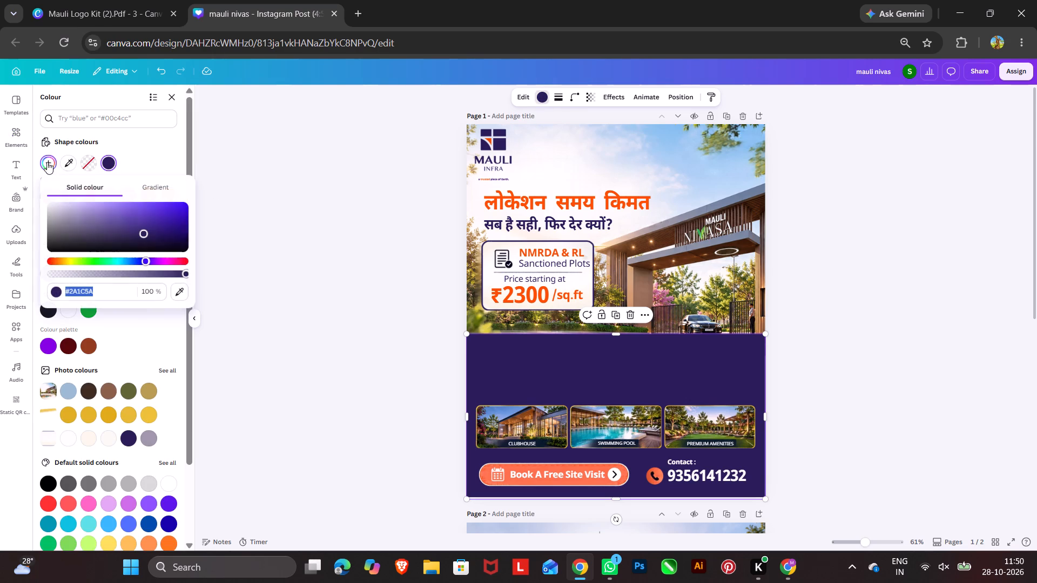
pyautogui.click(158, 186)
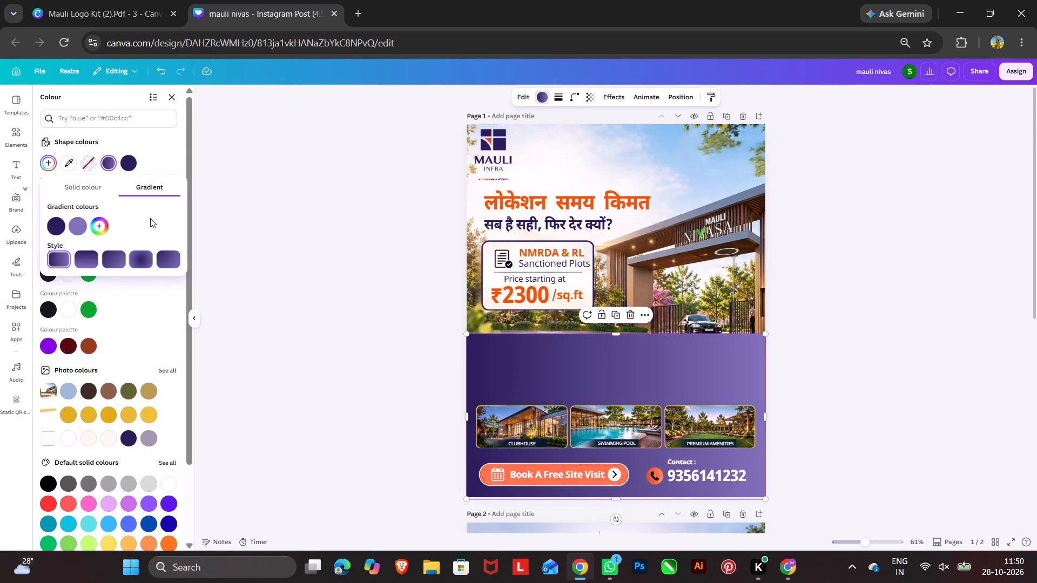
pyautogui.click(79, 226)
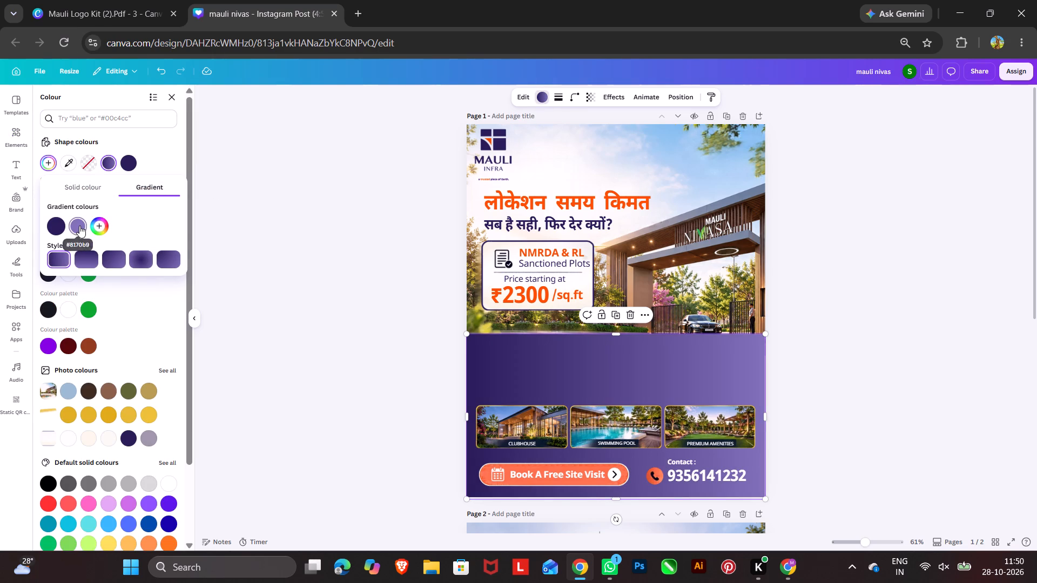
pyautogui.moveTo(165, 306); pyautogui.dragTo(85, 309)
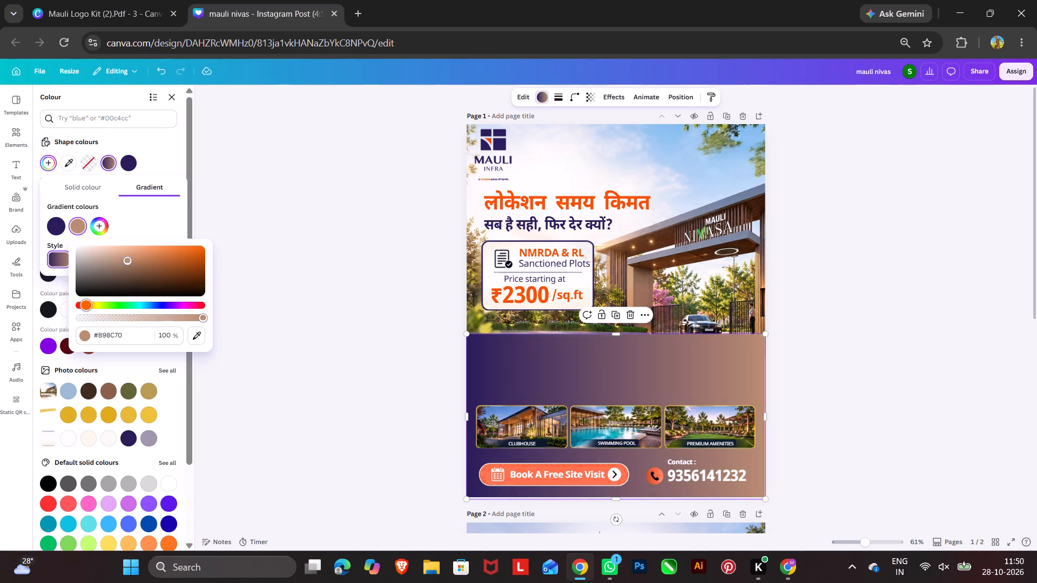
pyautogui.moveTo(85, 309); pyautogui.dragTo(83, 309)
pyautogui.moveTo(83, 309); pyautogui.dragTo(87, 309)
pyautogui.moveTo(188, 275); pyautogui.dragTo(264, 199)
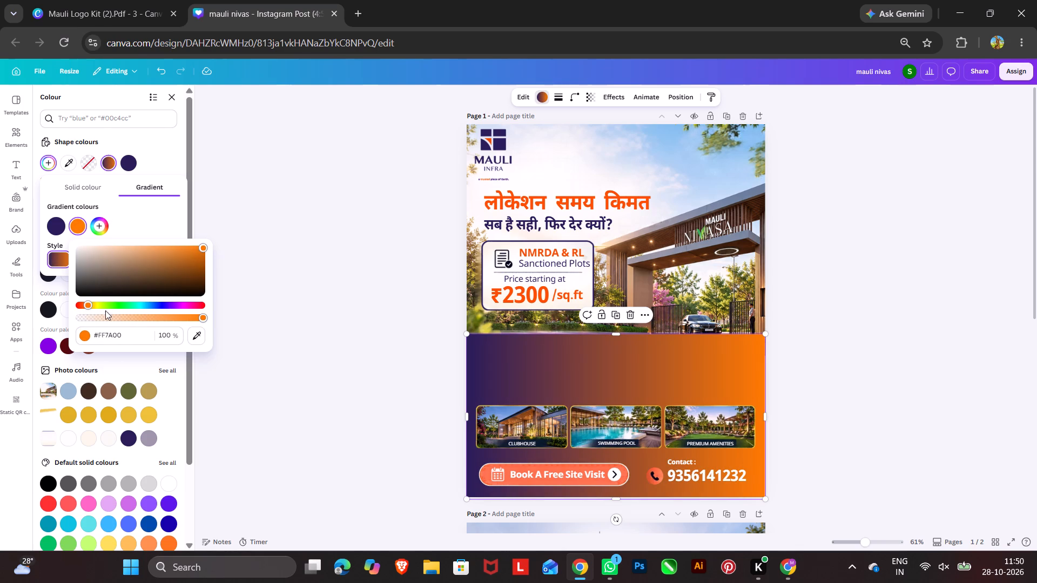
pyautogui.click(87, 305)
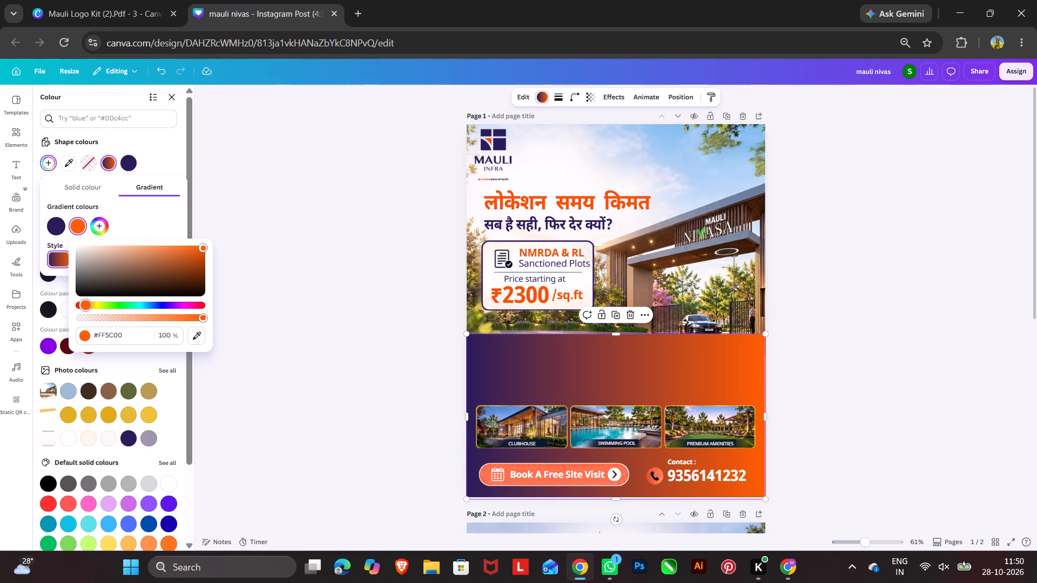
# Make the footer gradient vertical and swap its colours, with orange at the top and dark purple at the bottom.
pyautogui.click(59, 255)
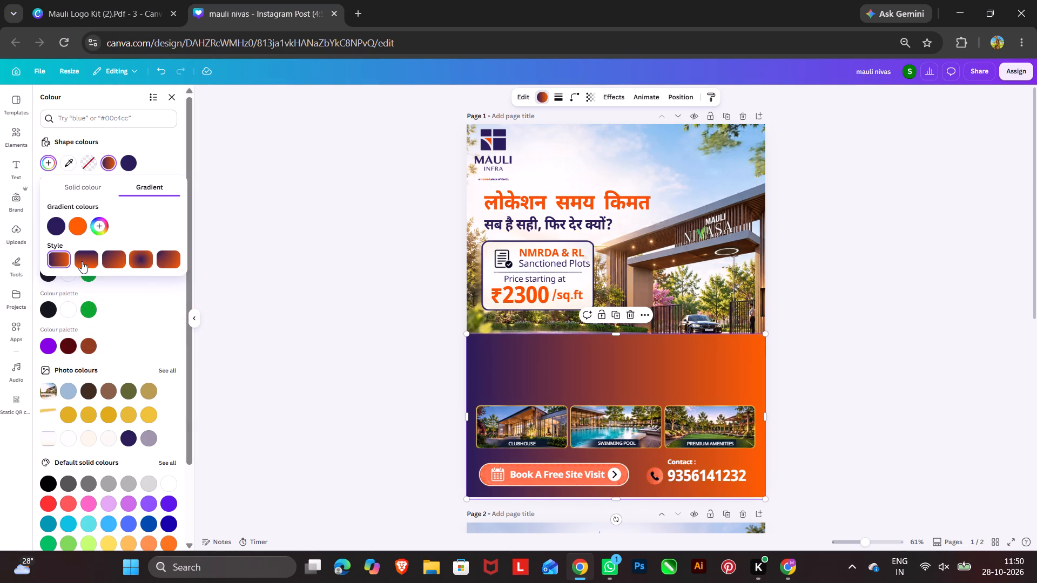
pyautogui.click(86, 261)
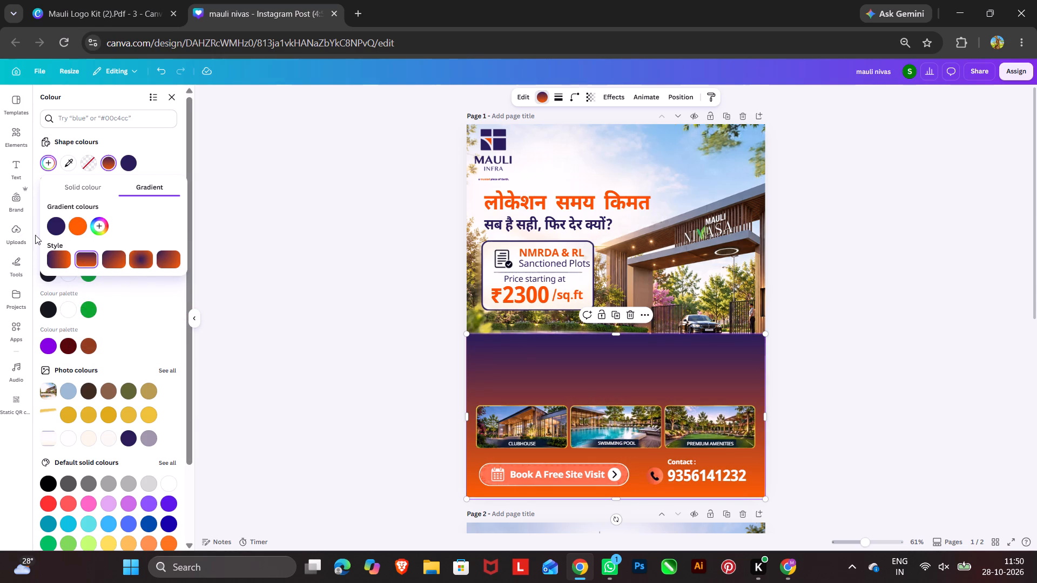
pyautogui.moveTo(51, 227); pyautogui.dragTo(85, 229)
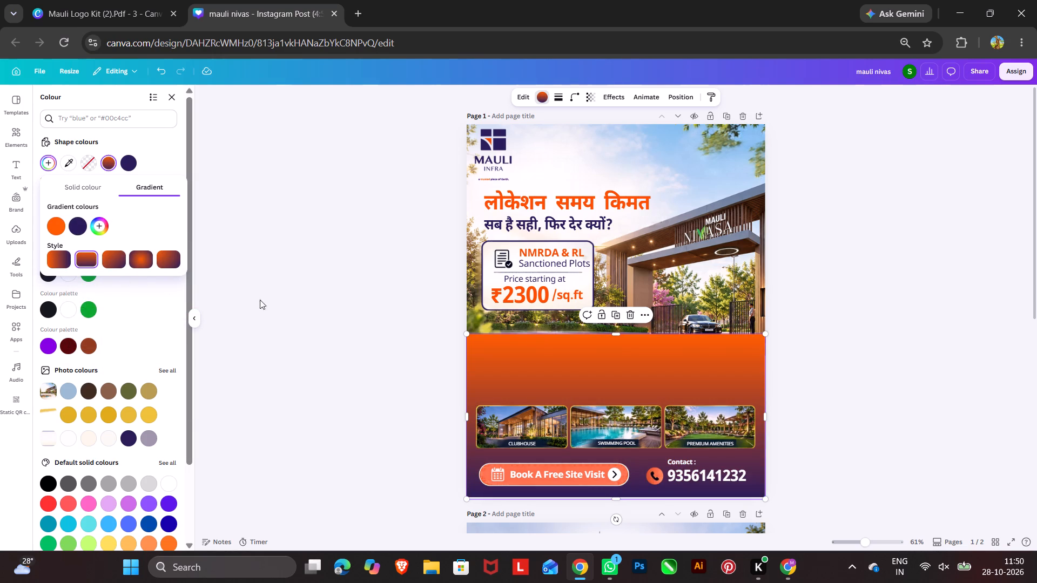
# Set the orange #FF5C00 stop of the footer rectangle's gradient to 0% opacity.
pyautogui.click(57, 227)
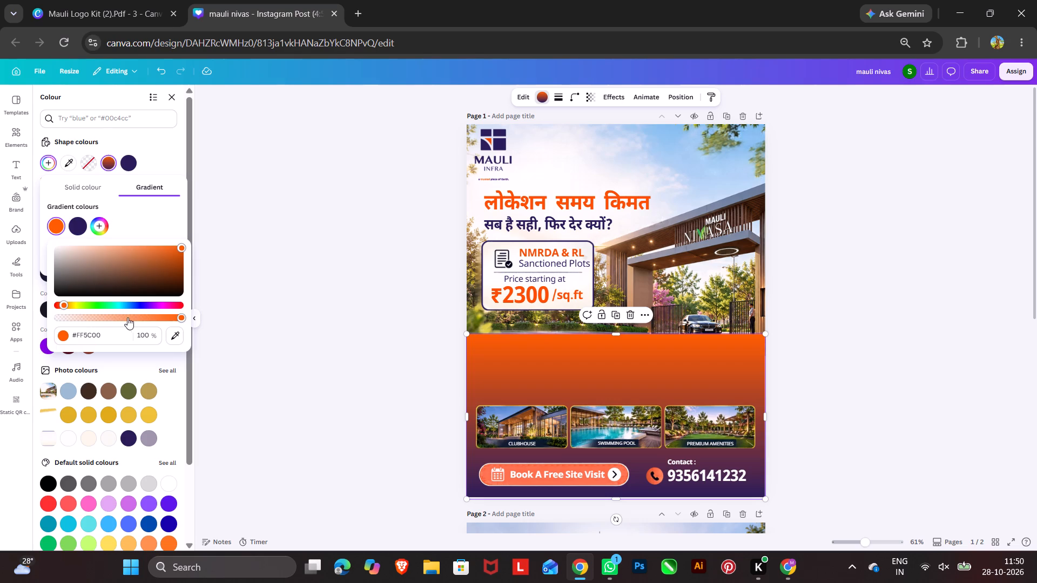
pyautogui.moveTo(129, 317); pyautogui.dragTo(0, 302)
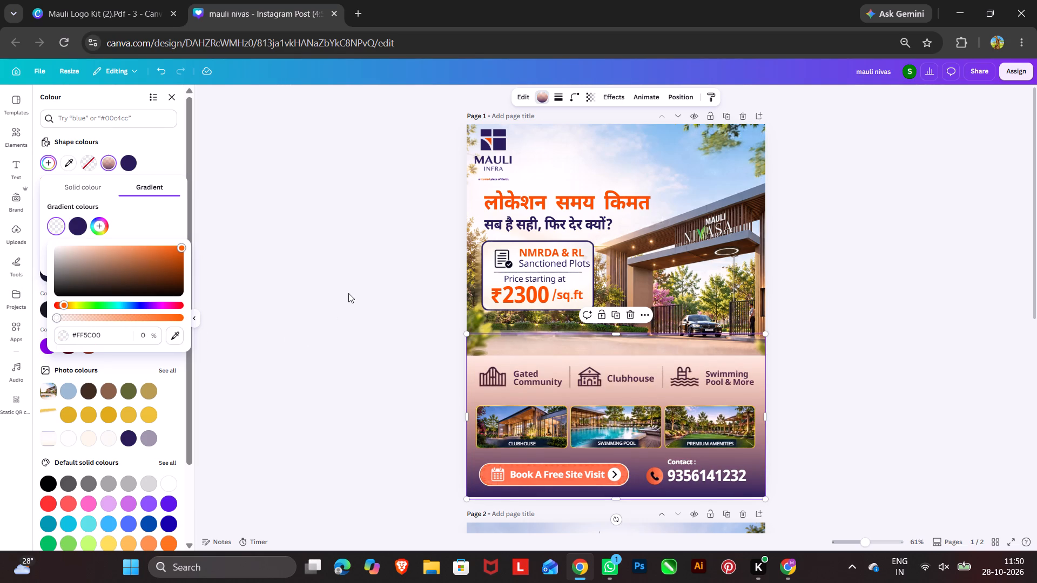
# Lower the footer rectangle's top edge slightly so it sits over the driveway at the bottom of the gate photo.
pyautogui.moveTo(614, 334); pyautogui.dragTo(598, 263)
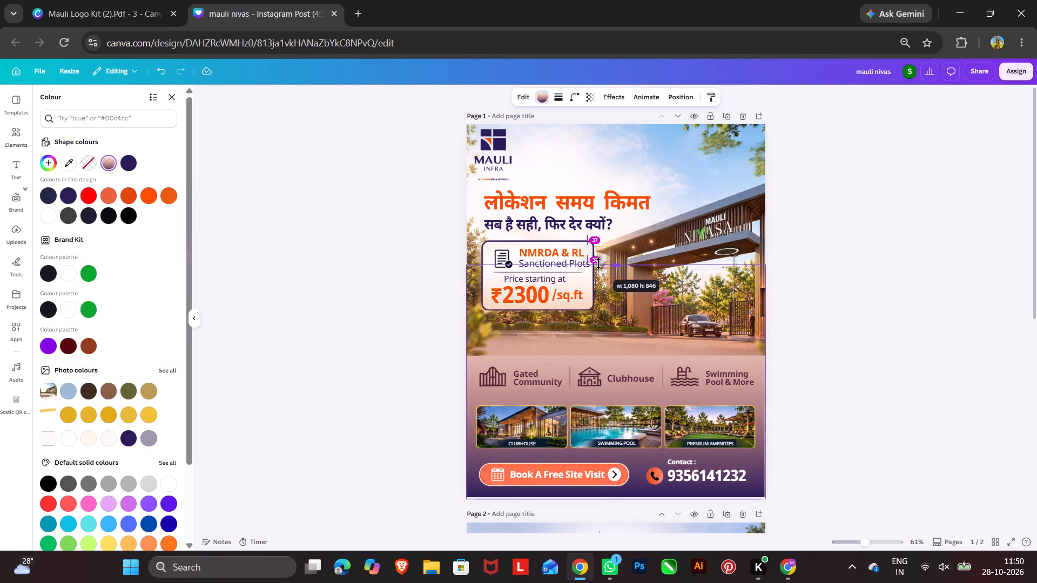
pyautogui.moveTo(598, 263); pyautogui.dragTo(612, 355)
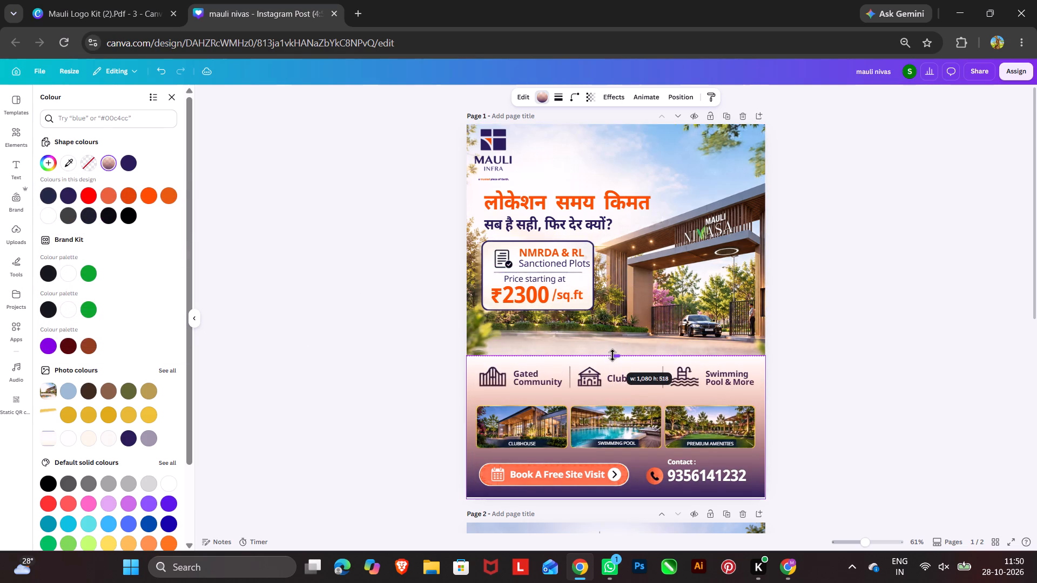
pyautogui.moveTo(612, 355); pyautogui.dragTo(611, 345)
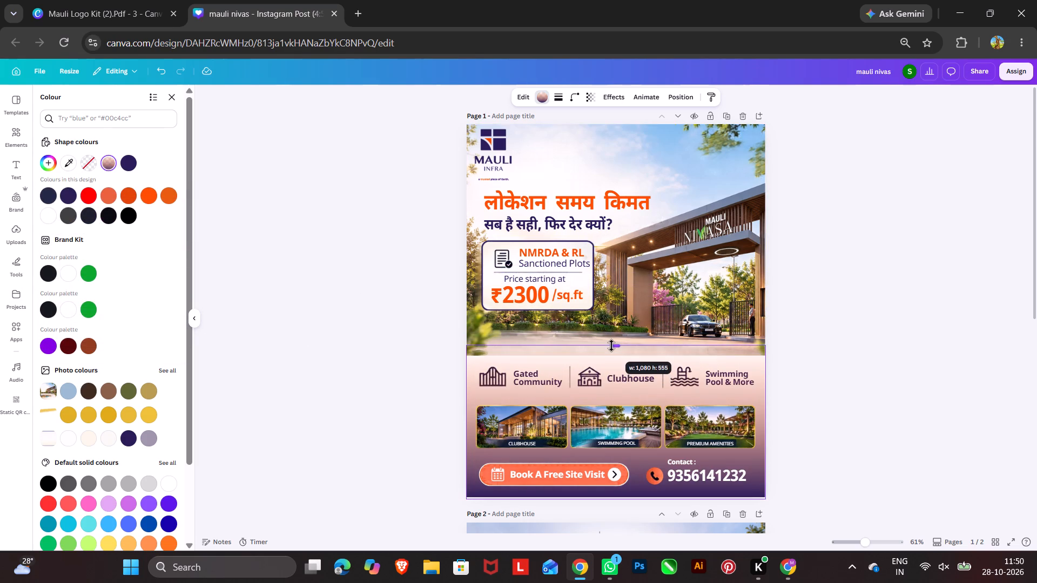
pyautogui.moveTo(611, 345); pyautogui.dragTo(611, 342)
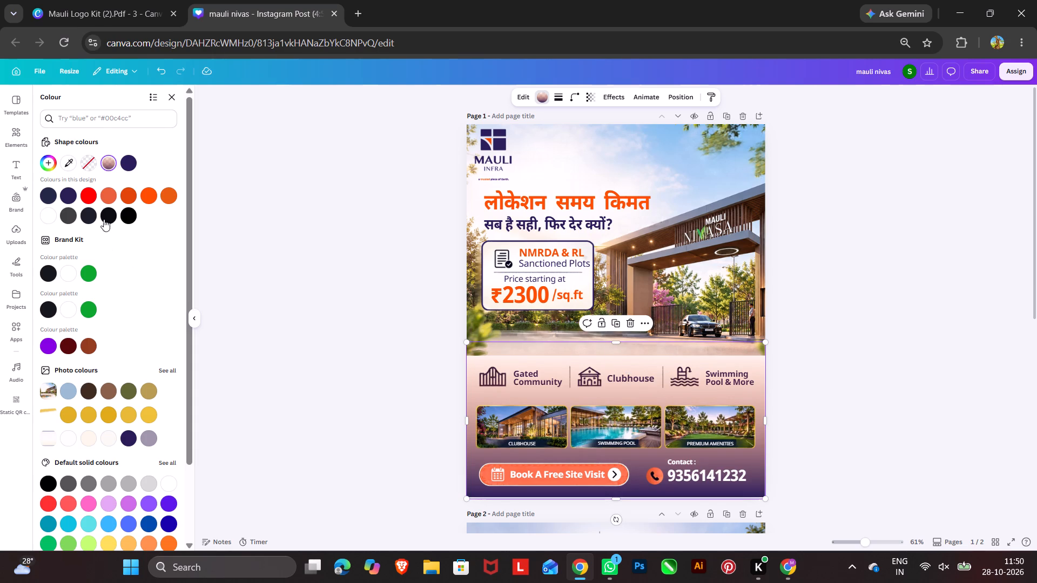
# Add a third gradient stop in dark purple #2A1C5A to the footer and set the middle stop to 57% opacity.
pyautogui.click(44, 158)
pyautogui.click(98, 225)
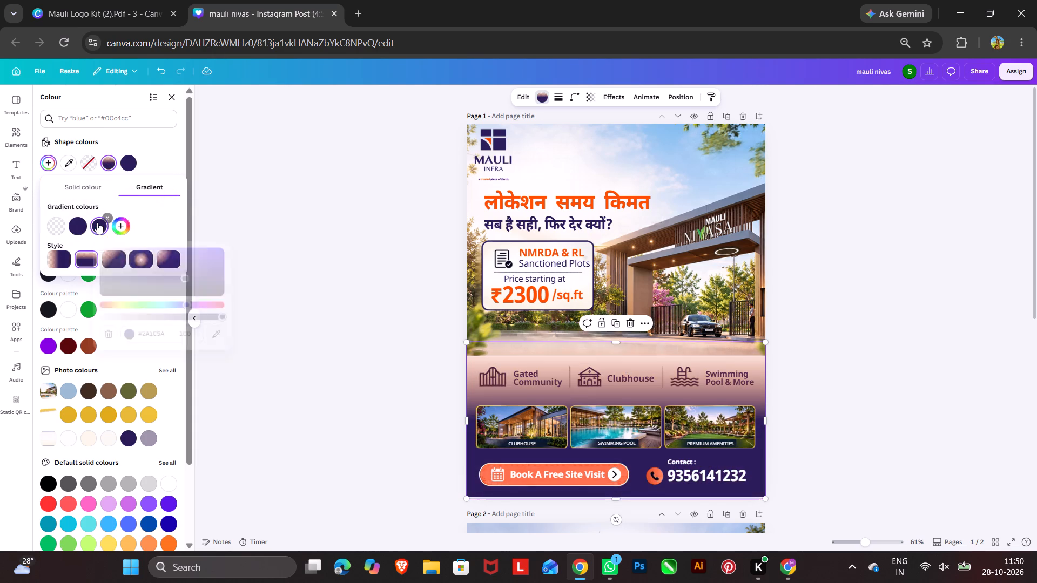
pyautogui.click(73, 222)
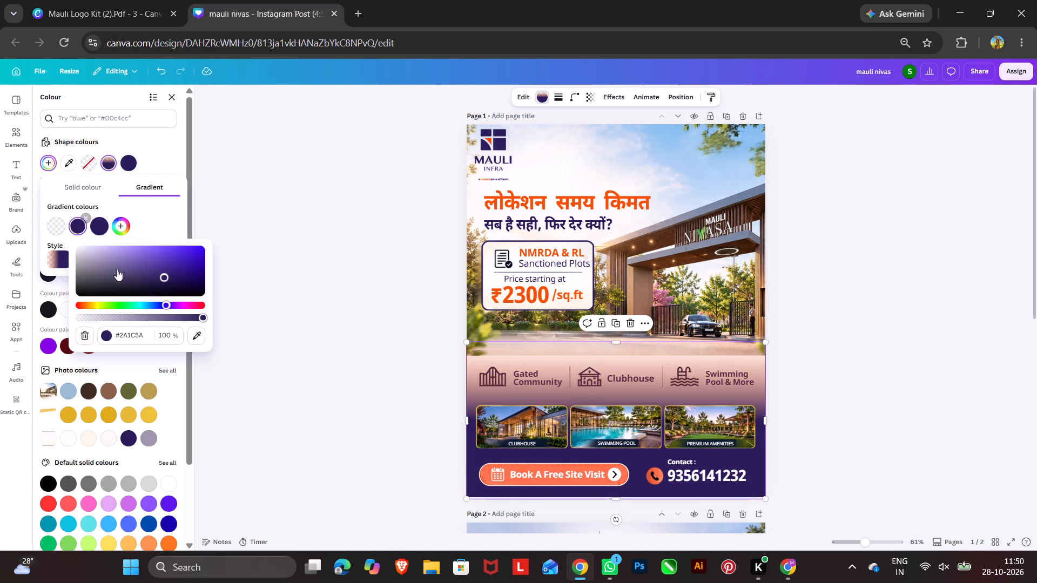
pyautogui.moveTo(206, 320); pyautogui.dragTo(143, 318)
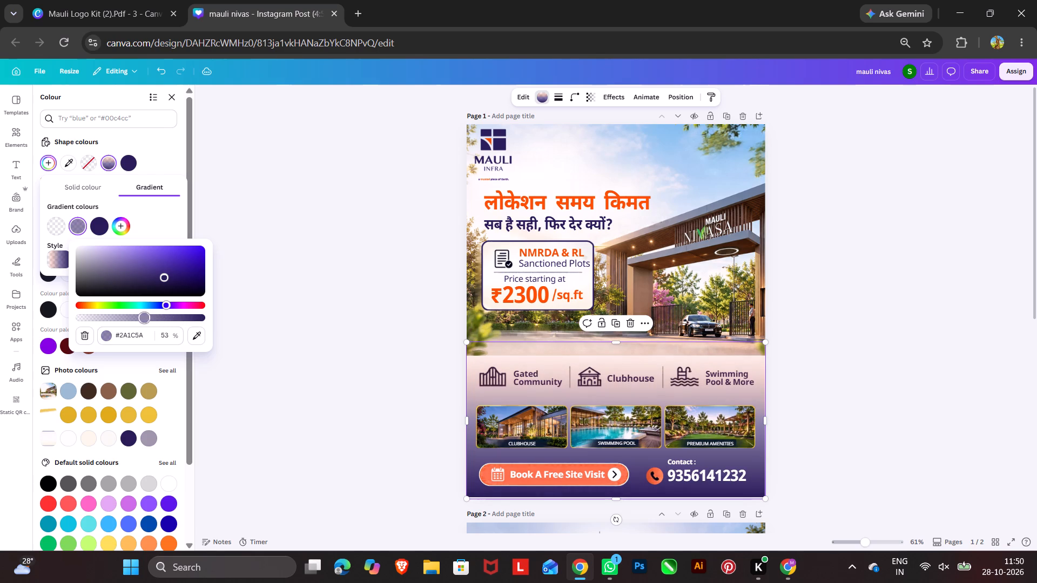
pyautogui.moveTo(143, 318); pyautogui.dragTo(158, 326)
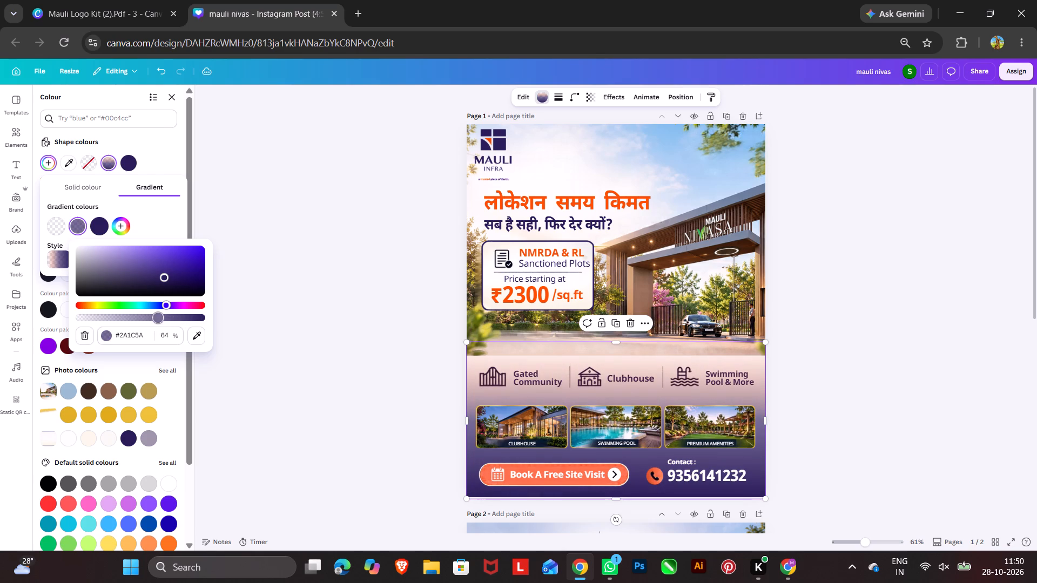
pyautogui.moveTo(158, 326); pyautogui.dragTo(86, 328)
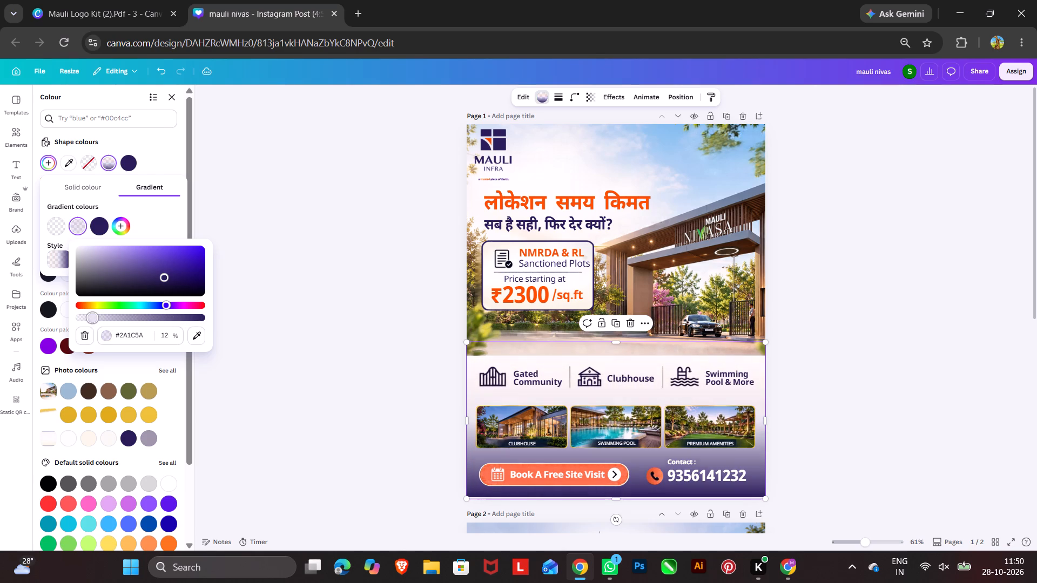
pyautogui.moveTo(86, 328); pyautogui.dragTo(153, 341)
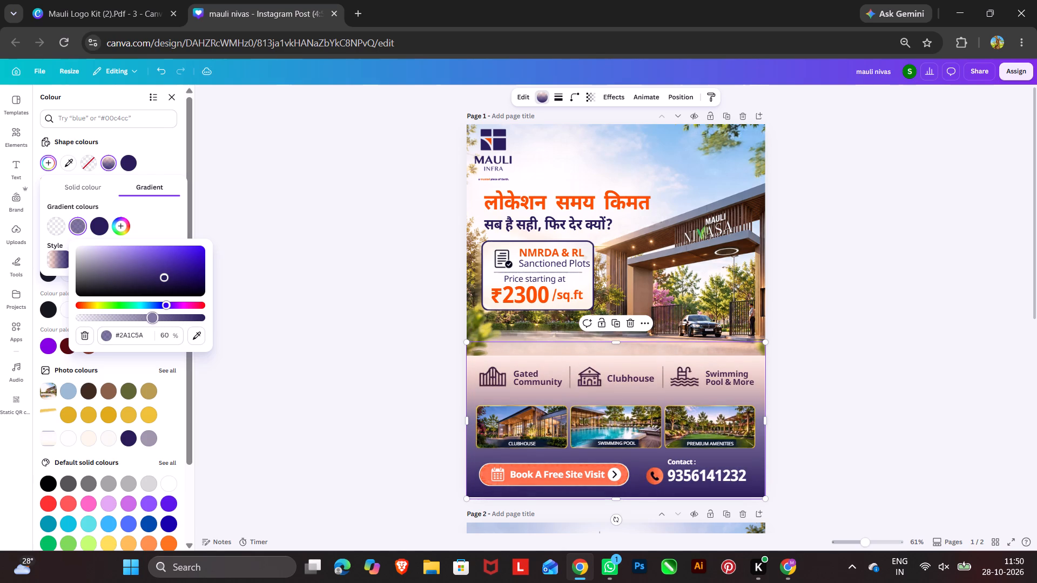
pyautogui.moveTo(153, 341); pyautogui.dragTo(150, 341)
# Recolour the fully transparent first stop of the footer gradient to white #FFFFFF.
pyautogui.click(49, 222)
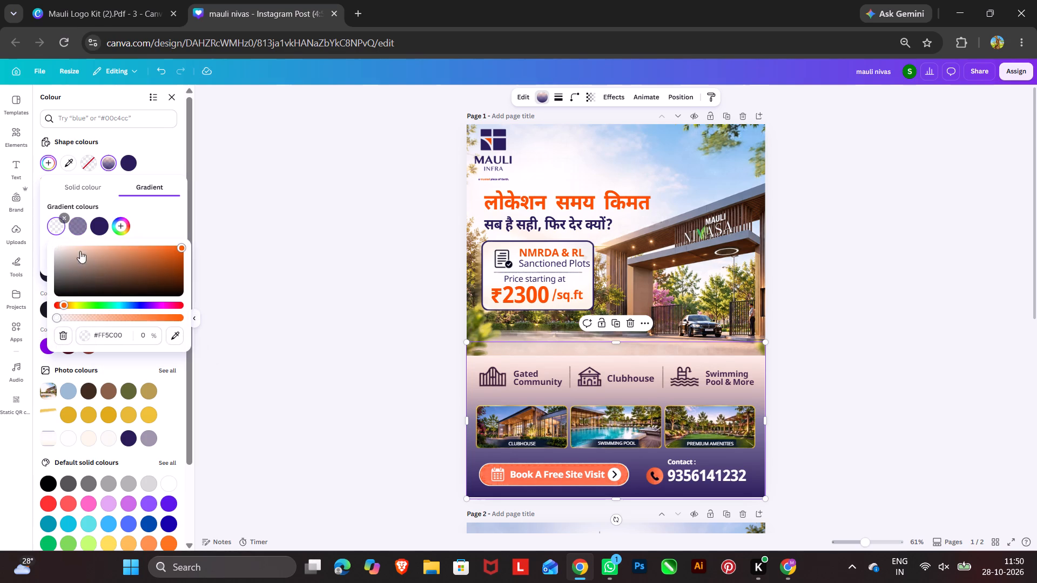
pyautogui.moveTo(75, 270); pyautogui.dragTo(9, 212)
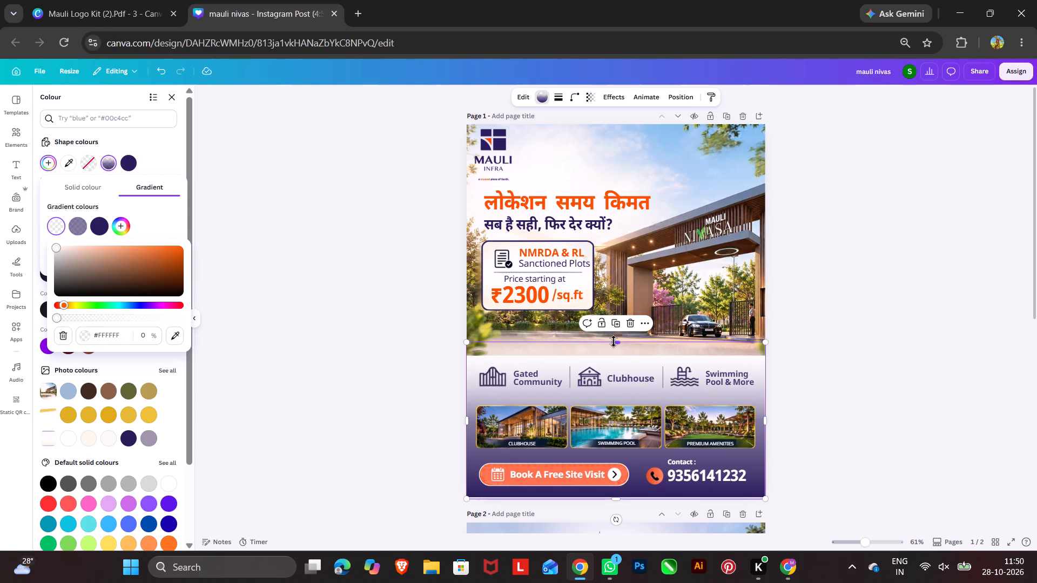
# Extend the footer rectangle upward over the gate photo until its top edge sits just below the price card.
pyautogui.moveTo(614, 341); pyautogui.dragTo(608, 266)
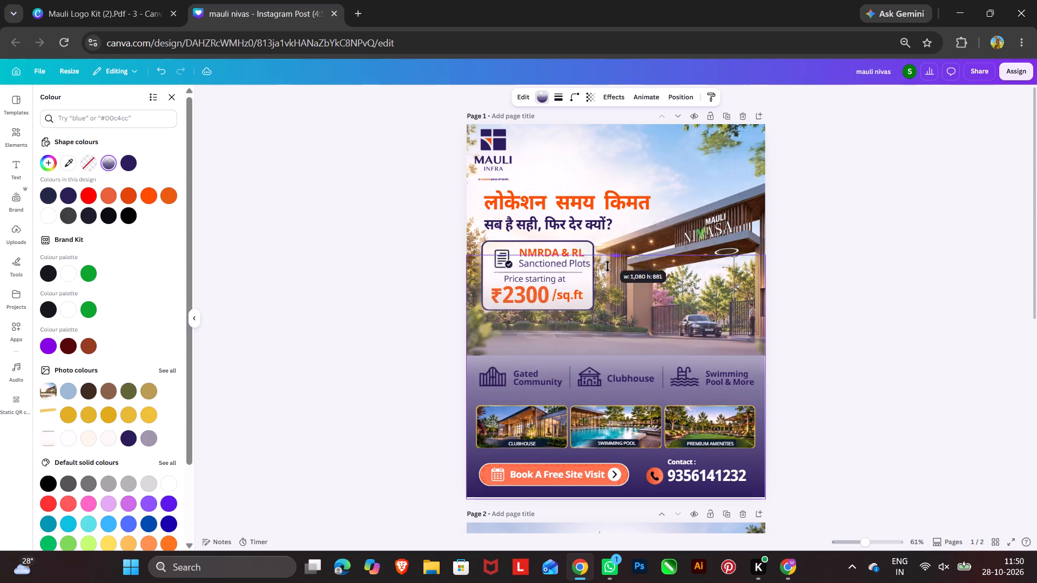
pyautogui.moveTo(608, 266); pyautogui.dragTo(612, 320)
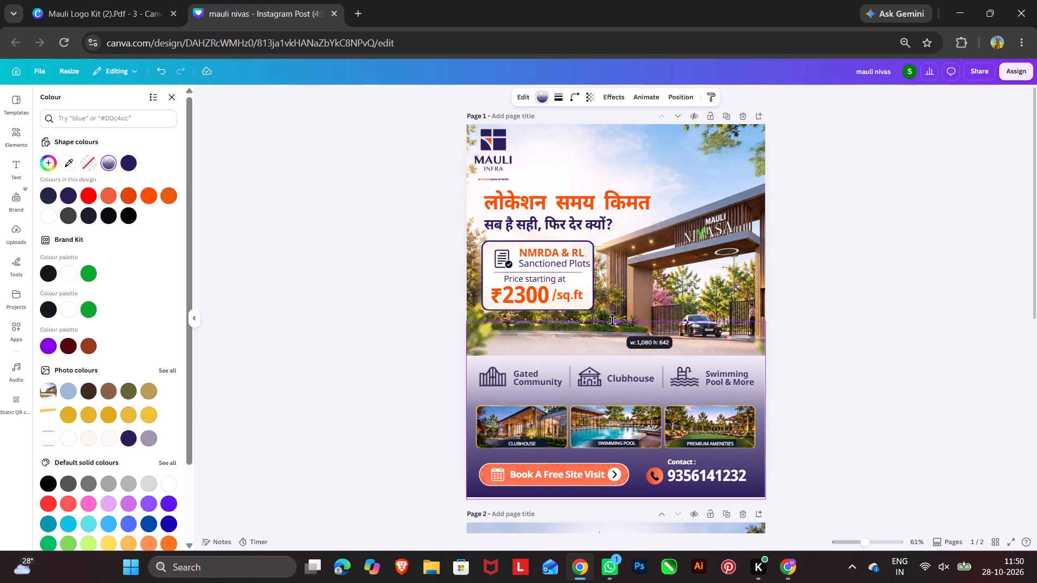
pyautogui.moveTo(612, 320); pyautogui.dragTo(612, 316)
# Recolour the last stop of the footer gradient to pale cream #FFEAC8.
pyautogui.click(107, 165)
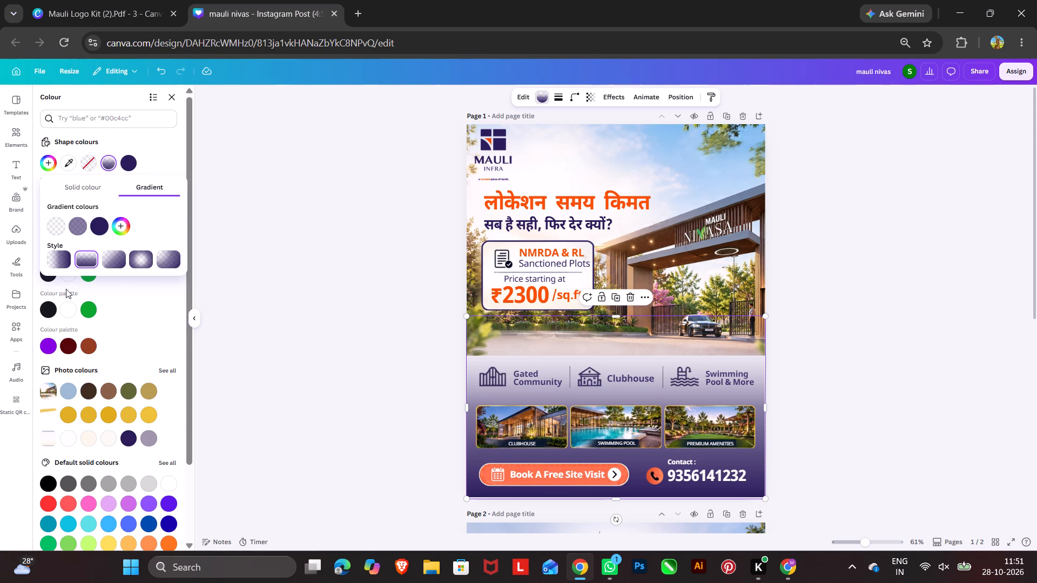
pyautogui.click(98, 223)
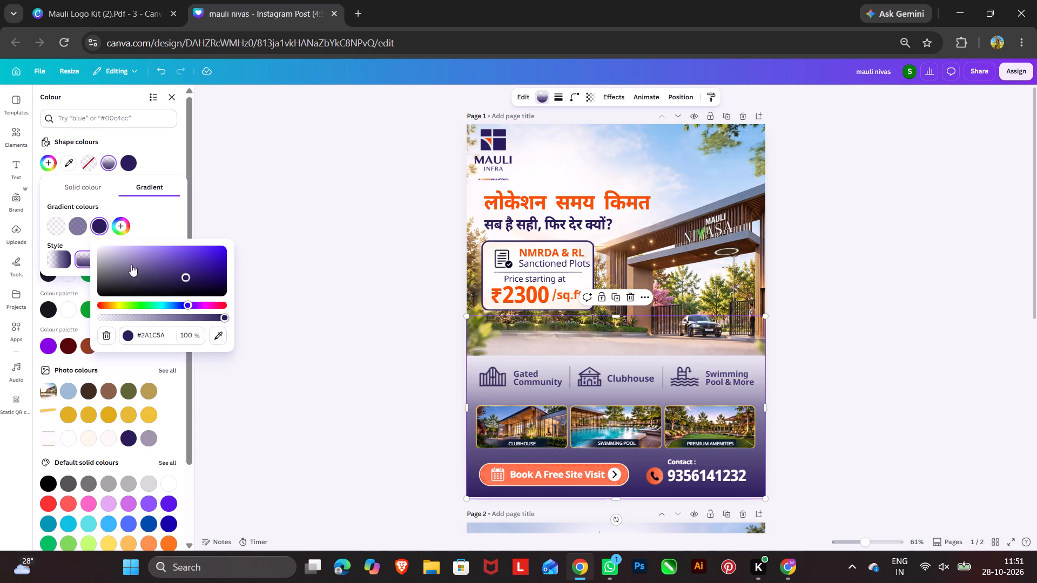
pyautogui.moveTo(191, 308); pyautogui.dragTo(123, 310)
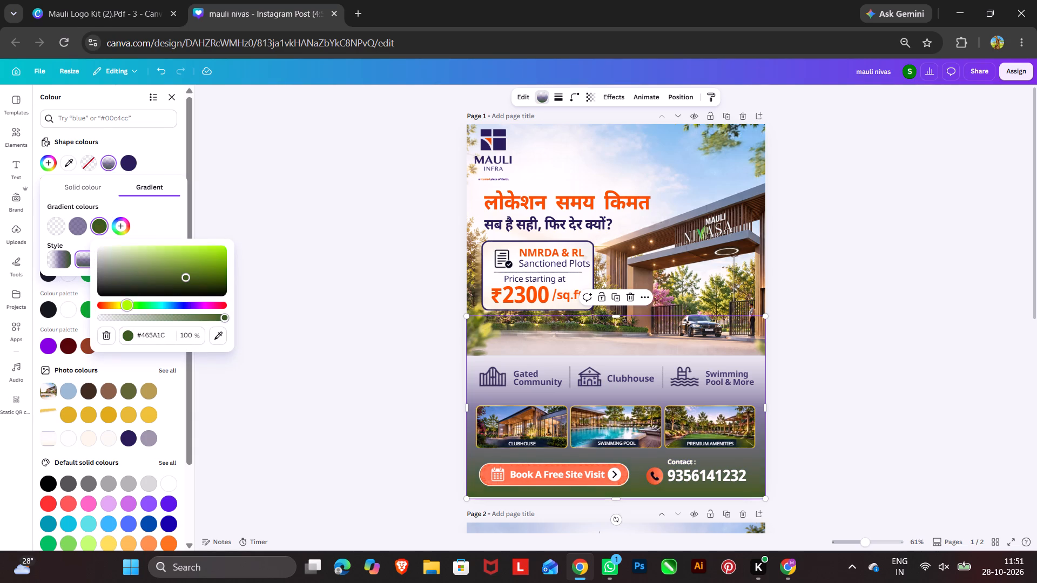
pyautogui.moveTo(123, 310); pyautogui.dragTo(111, 311)
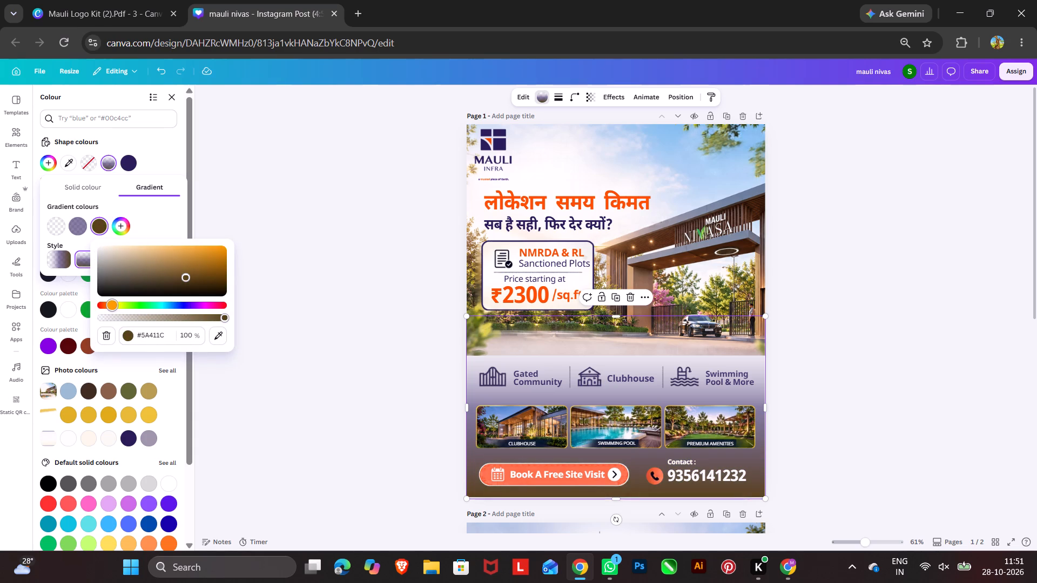
pyautogui.moveTo(111, 311); pyautogui.dragTo(110, 311)
pyautogui.moveTo(136, 269); pyautogui.dragTo(126, 233)
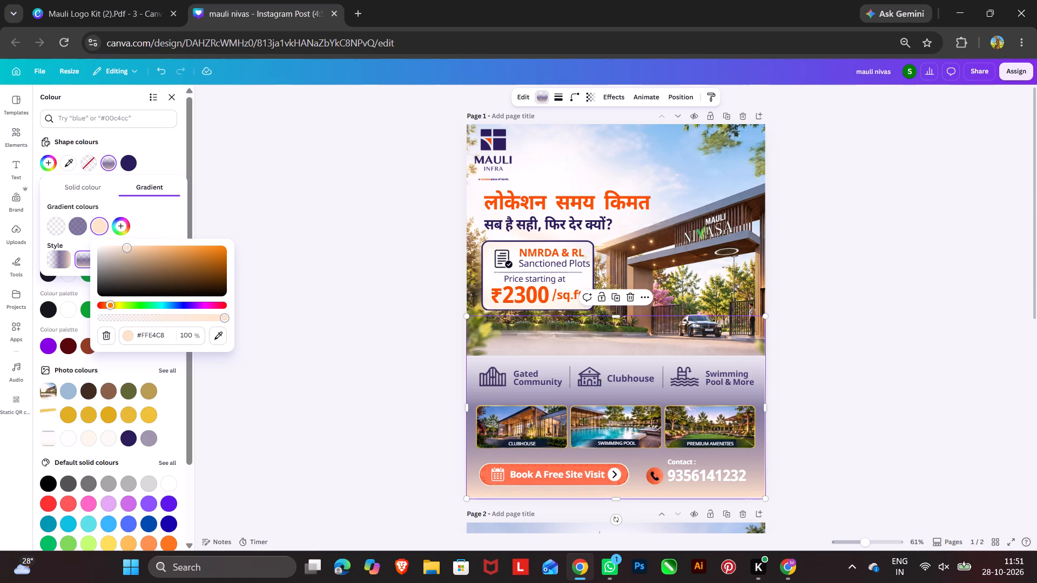
pyautogui.click(110, 303)
# Apply the last stop's cream #FFEAC8 to the middle gradient stop and set its opacity to 37%.
pyautogui.click(151, 335)
pyautogui.hotkey('ctrl', 'c')
pyautogui.click(76, 228)
pyautogui.click(132, 332)
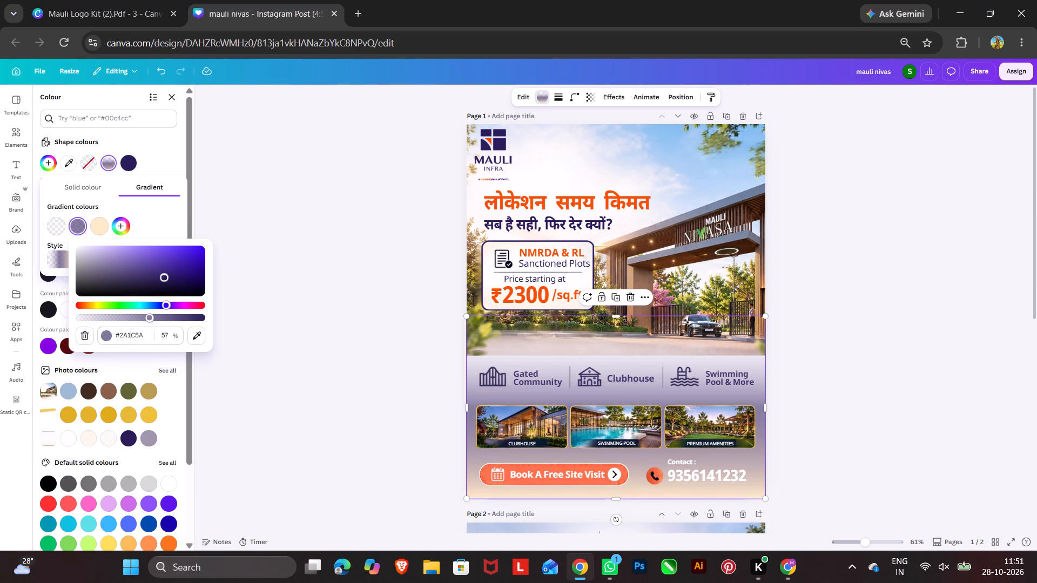
pyautogui.hotkey('ctrl', 'v')
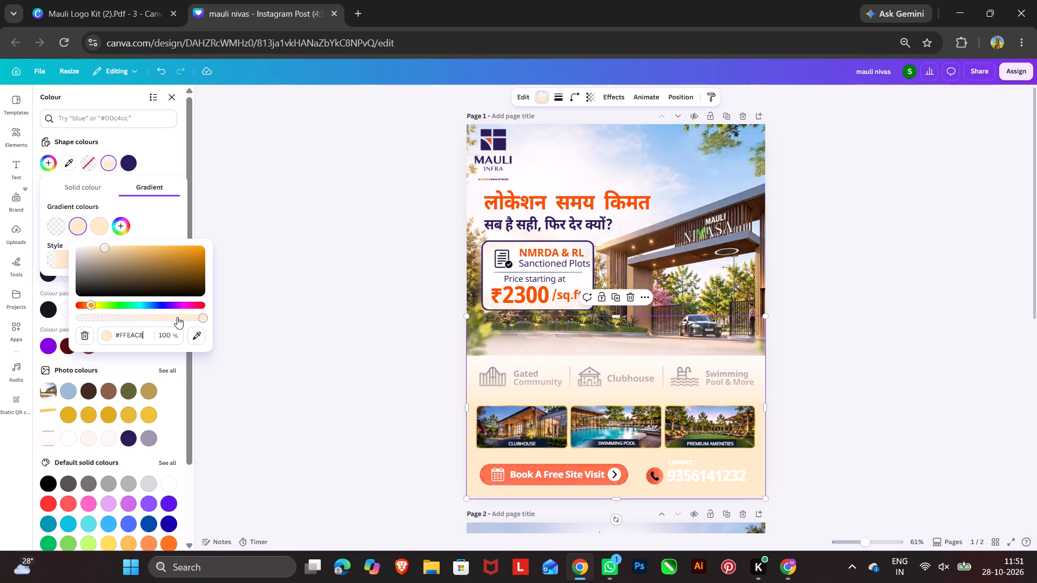
pyautogui.moveTo(204, 322); pyautogui.dragTo(178, 322)
pyautogui.moveTo(203, 320); pyautogui.dragTo(137, 312)
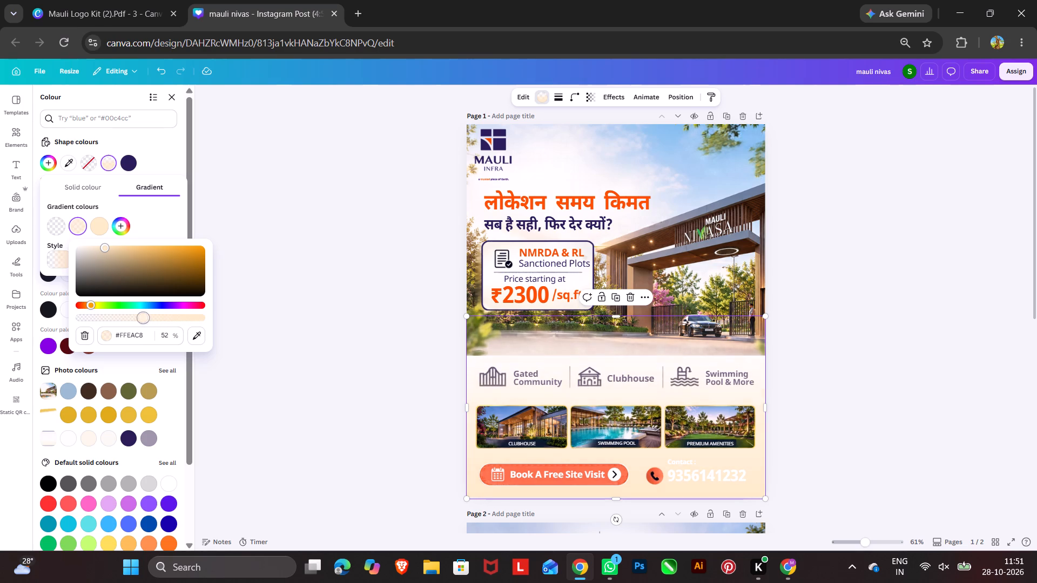
pyautogui.moveTo(137, 312); pyautogui.dragTo(74, 307)
pyautogui.moveTo(80, 321); pyautogui.dragTo(127, 324)
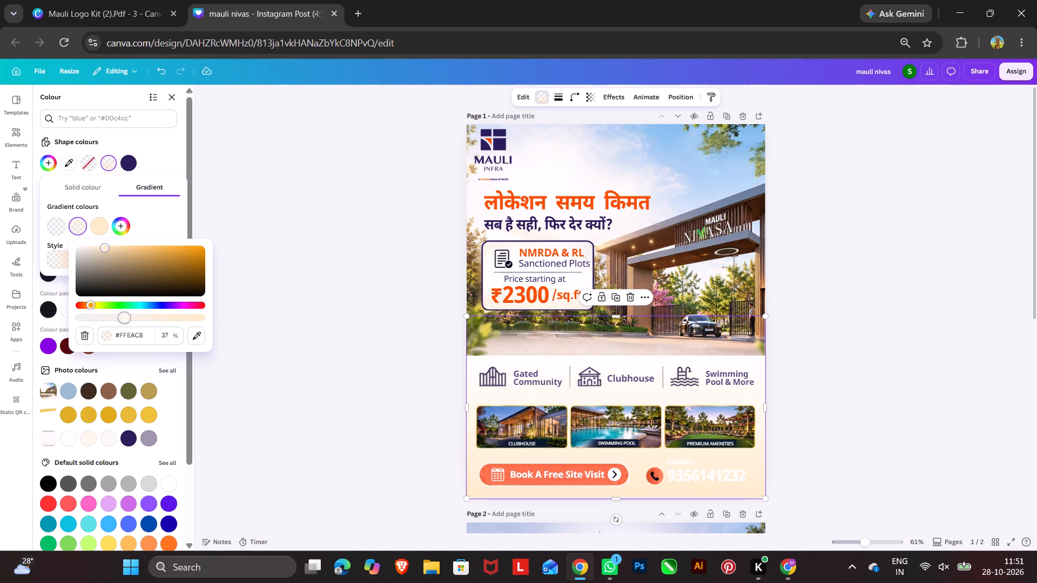
pyautogui.moveTo(127, 324); pyautogui.dragTo(127, 326)
# Set the last cream stop of the footer gradient to 47% opacity.
pyautogui.click(95, 220)
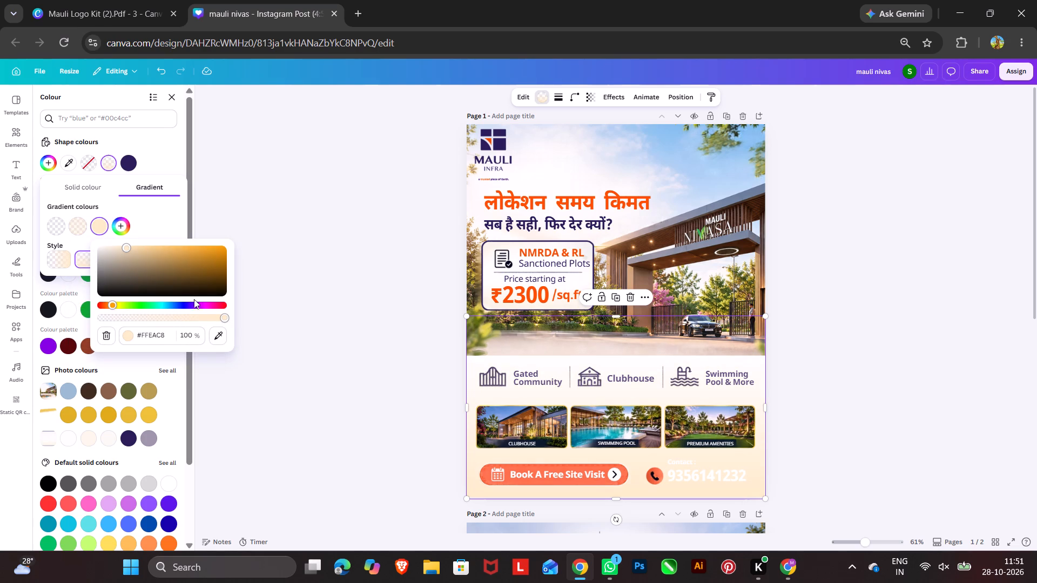
pyautogui.moveTo(224, 317); pyautogui.dragTo(139, 317)
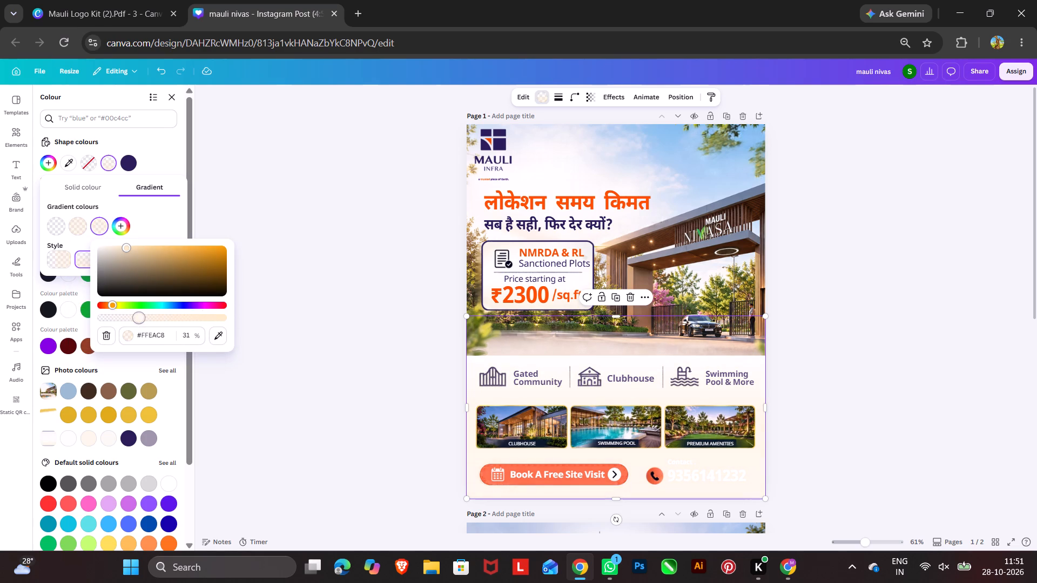
pyautogui.moveTo(139, 317); pyautogui.dragTo(158, 323)
# Extend the footer rectangle upward until its top edge reaches the ₹2300 price line.
pyautogui.moveTo(616, 317); pyautogui.dragTo(619, 293)
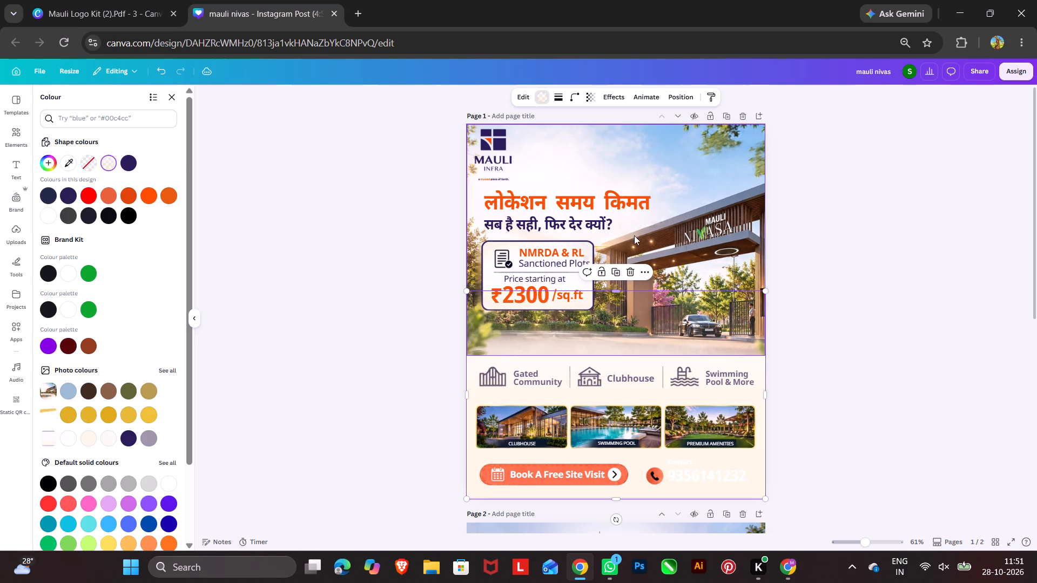
# Move the footer rectangle's layer below the amenities icons and price card, directly above the gold brush stroke.
pyautogui.click(687, 99)
pyautogui.moveTo(120, 387); pyautogui.dragTo(120, 417)
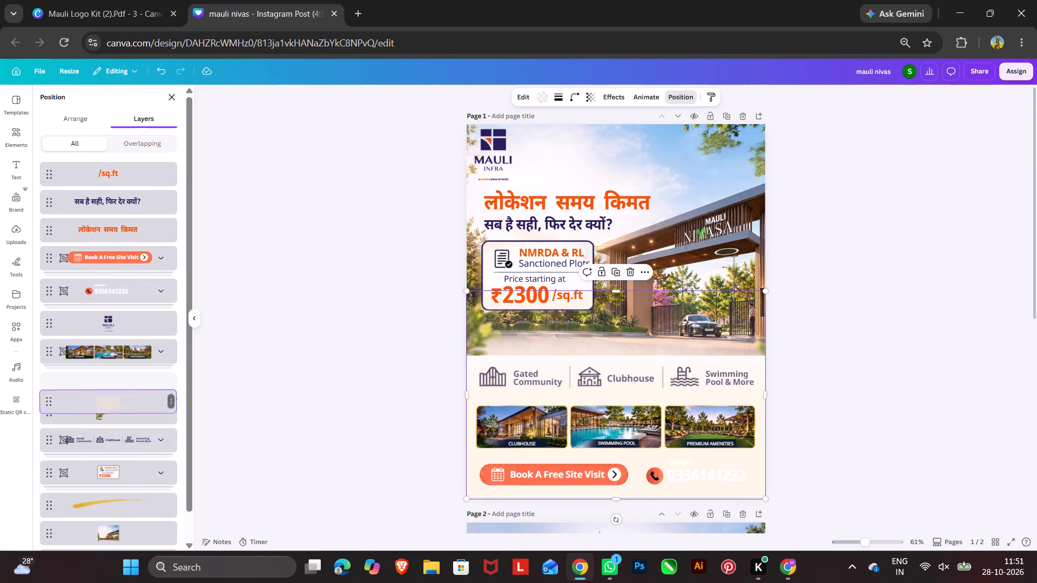
pyautogui.moveTo(120, 417); pyautogui.dragTo(118, 490)
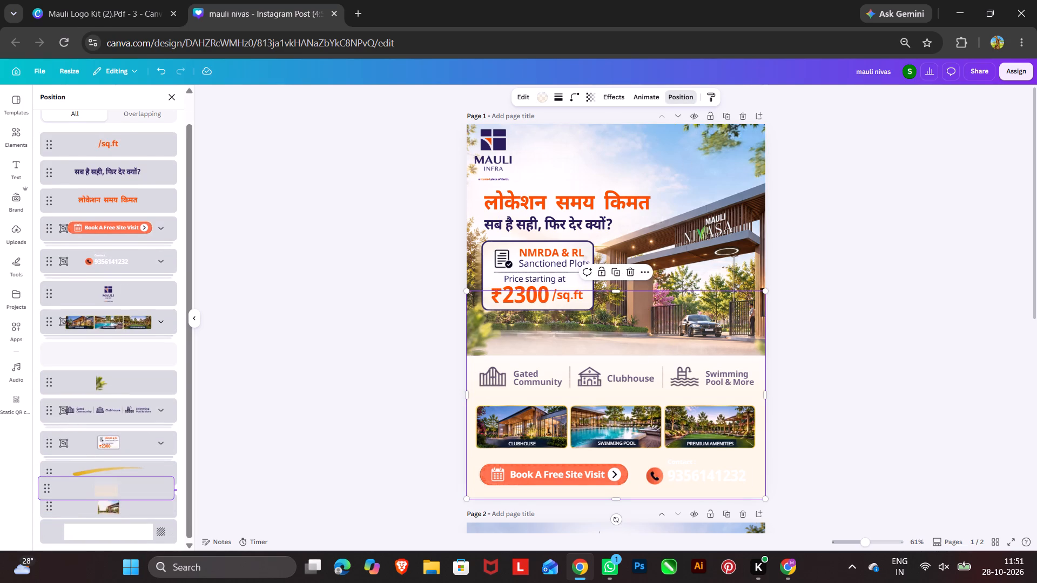
pyautogui.moveTo(118, 490); pyautogui.dragTo(120, 457)
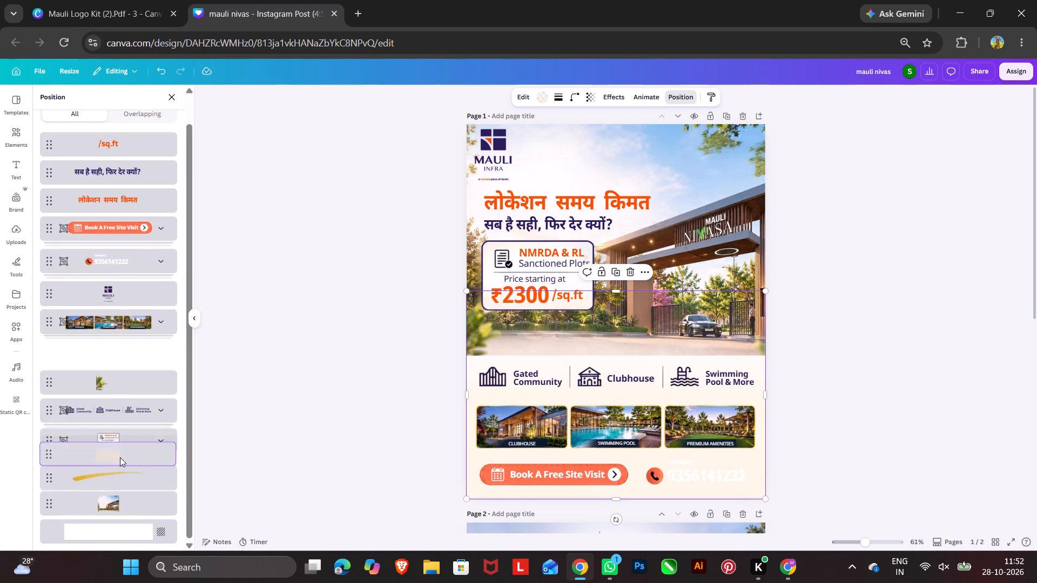
# Pull the gold brush stroke out from behind the price card on page 1 and delete it.
pyautogui.click(97, 474)
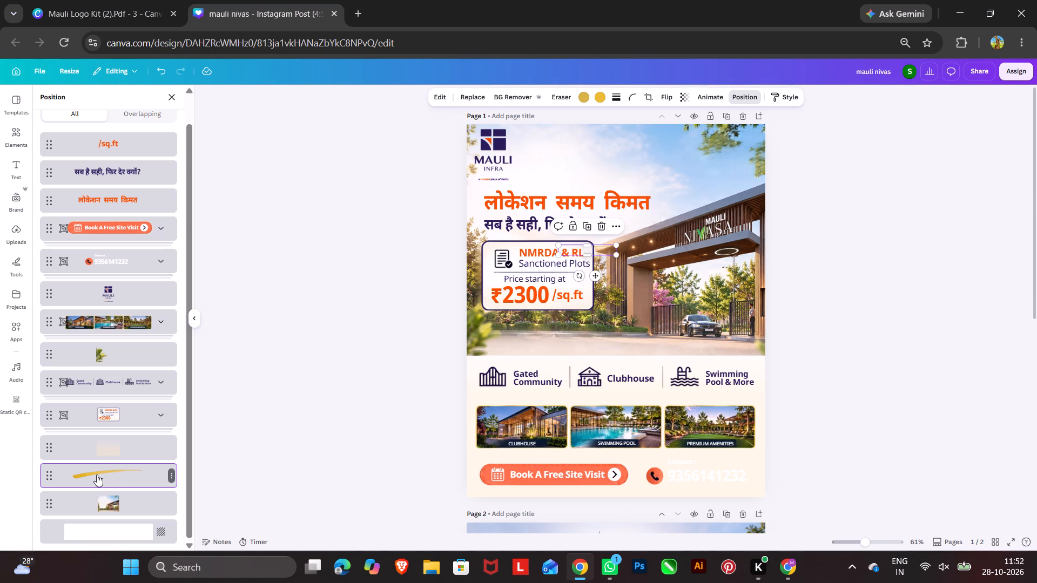
pyautogui.moveTo(595, 276); pyautogui.dragTo(610, 284)
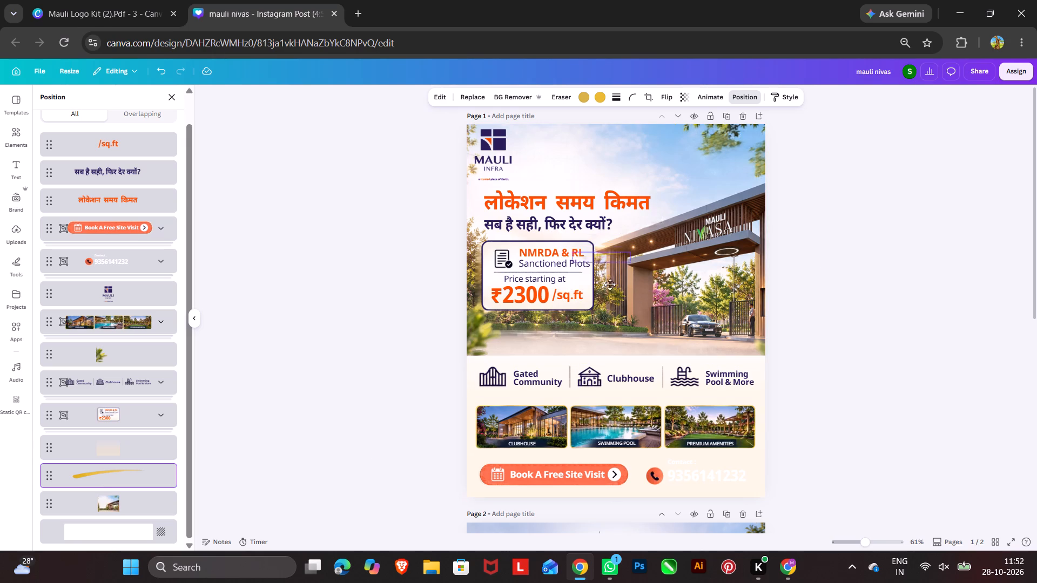
pyautogui.moveTo(610, 284); pyautogui.dragTo(649, 239)
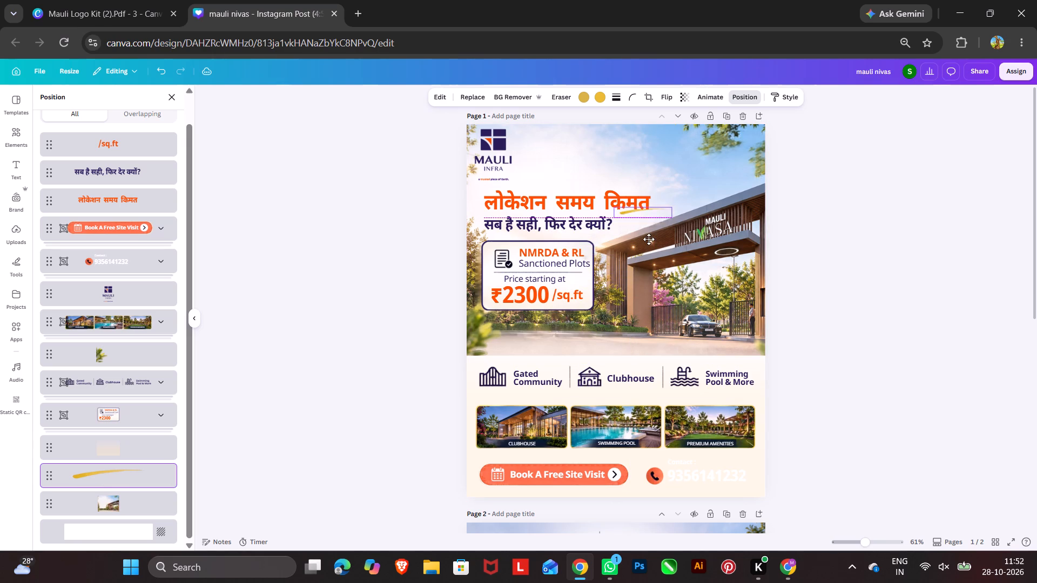
pyautogui.moveTo(649, 239); pyautogui.dragTo(642, 261)
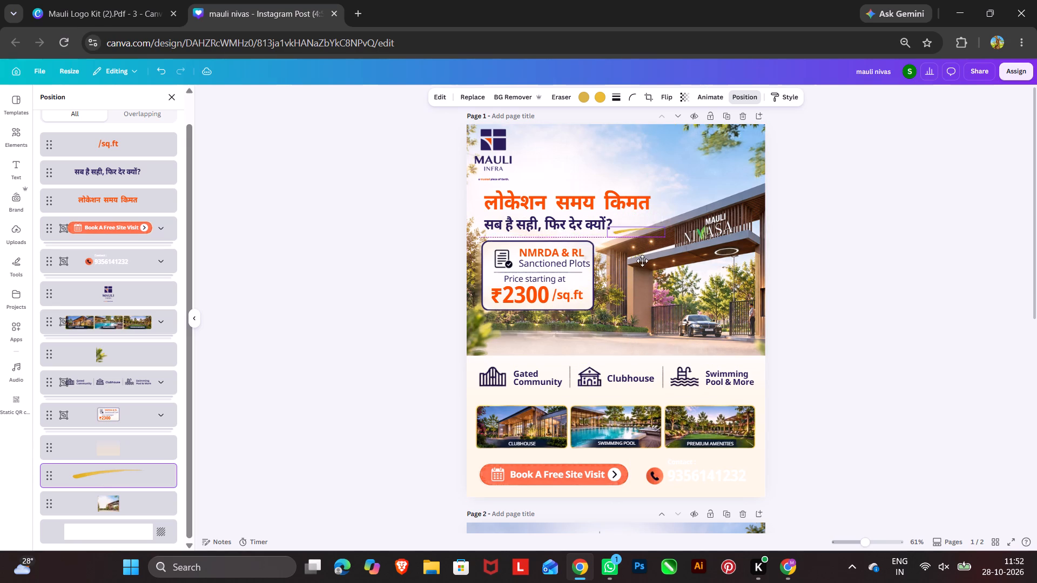
pyautogui.moveTo(642, 261); pyautogui.dragTo(513, 266)
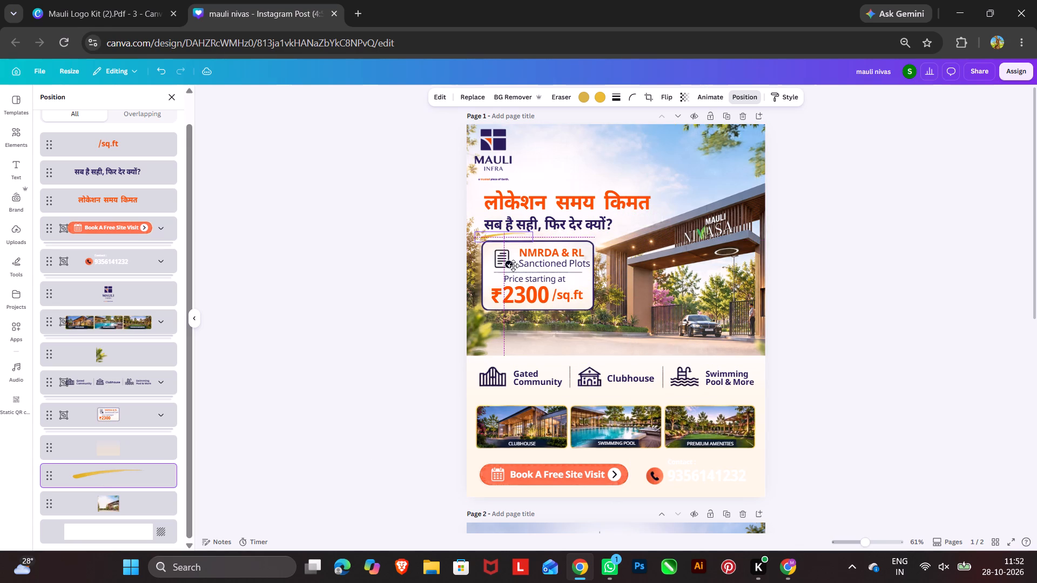
pyautogui.moveTo(513, 266); pyautogui.dragTo(514, 265)
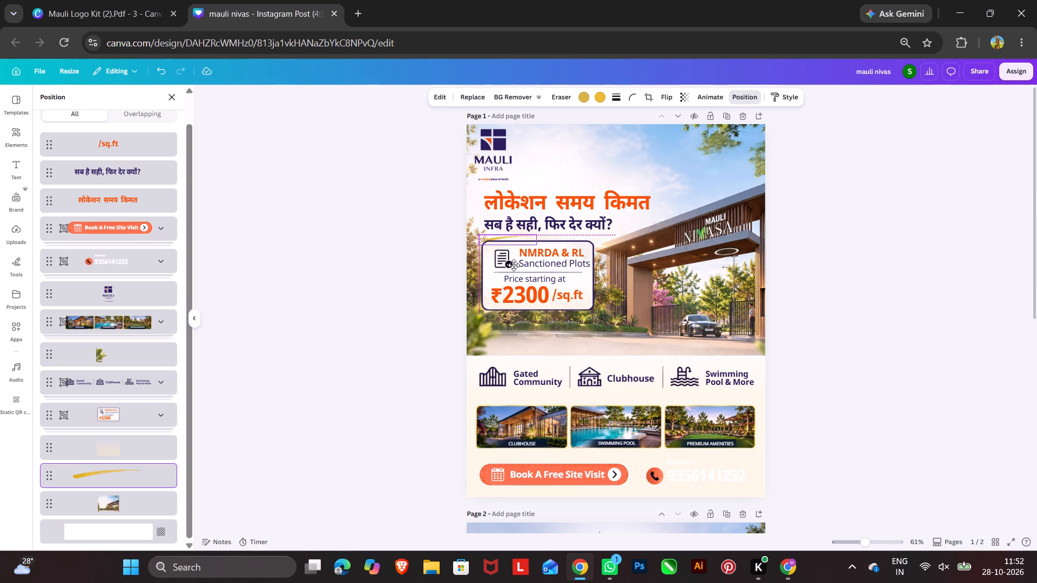
pyautogui.moveTo(514, 265); pyautogui.dragTo(553, 272)
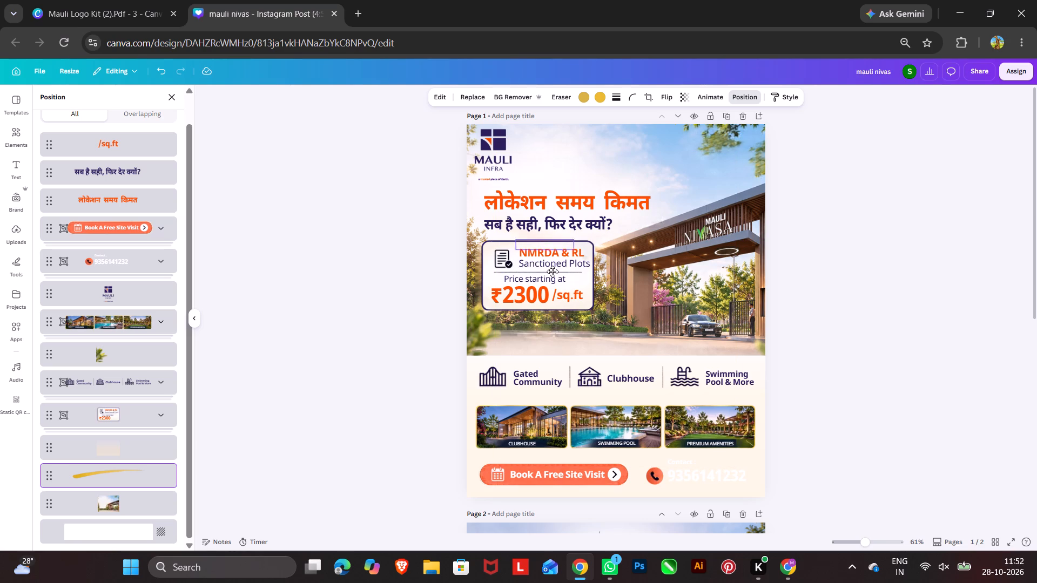
pyautogui.moveTo(553, 272); pyautogui.dragTo(604, 485)
pyautogui.click(614, 433)
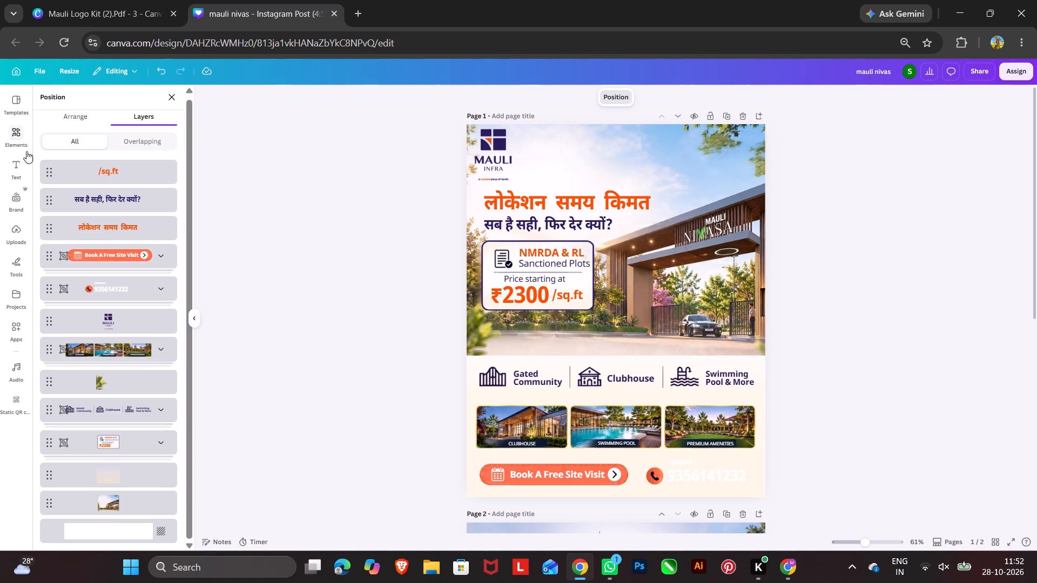
# Add a square shape to page 1 and fill it with the design's dark navy colour.
pyautogui.click(11, 130)
pyautogui.click(51, 177)
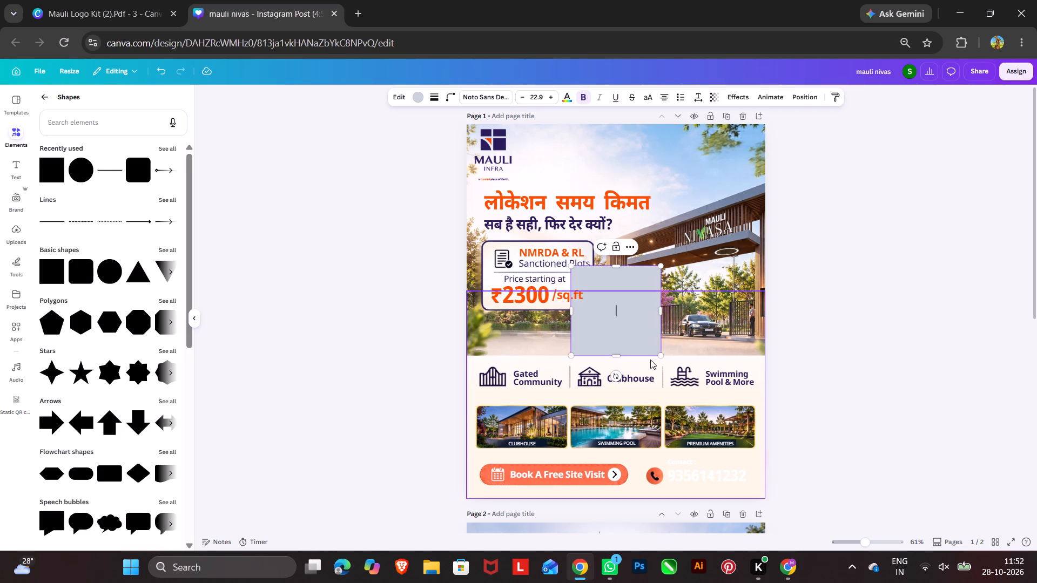
pyautogui.click(415, 97)
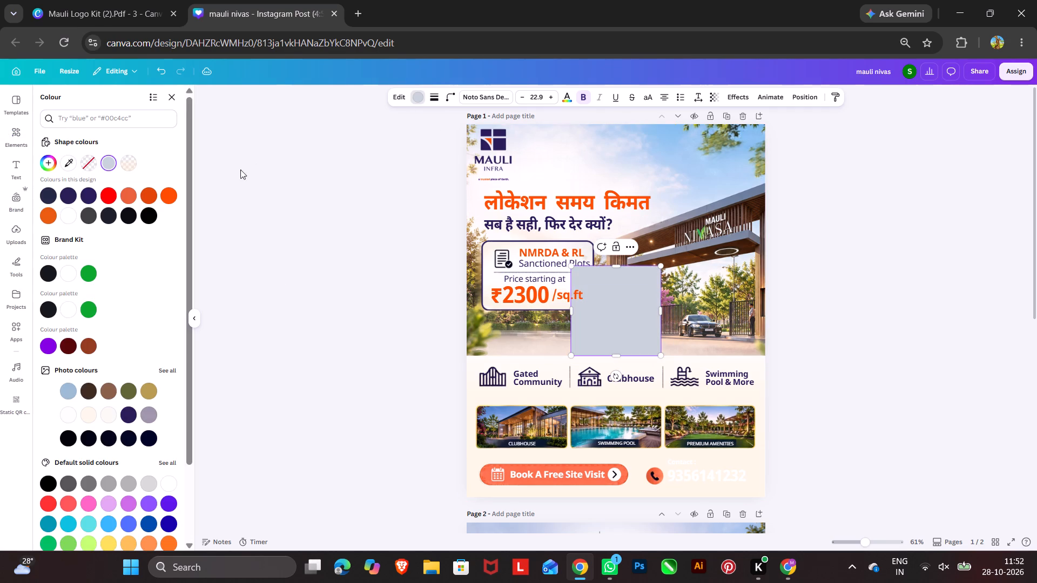
pyautogui.click(67, 195)
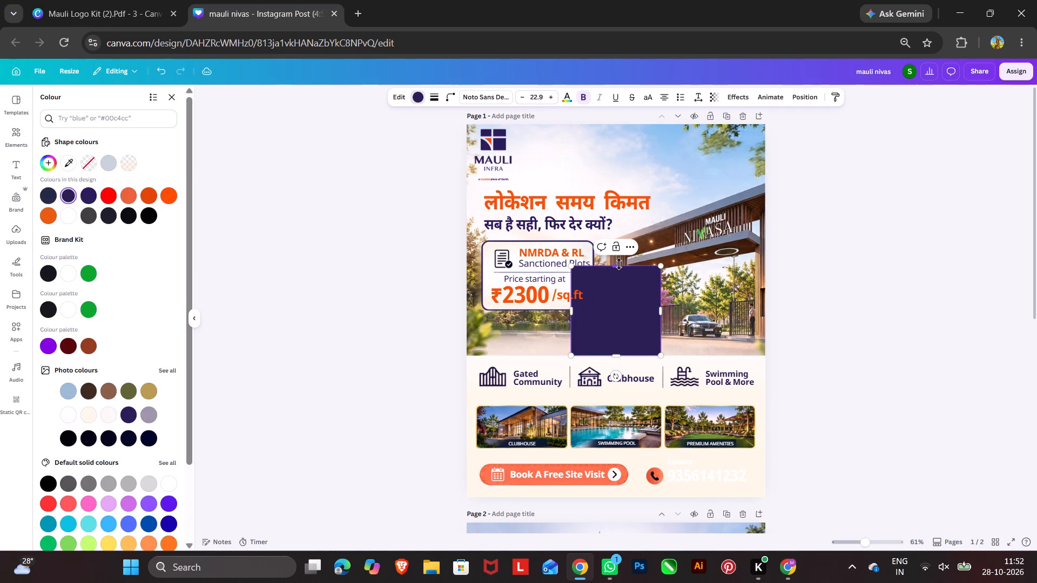
# Reshape the navy square into a full-width footer band along page 1's bottom edge, reaching up to just below the amenity photos.
pyautogui.moveTo(619, 264); pyautogui.dragTo(625, 318)
pyautogui.moveTo(617, 325); pyautogui.dragTo(598, 439)
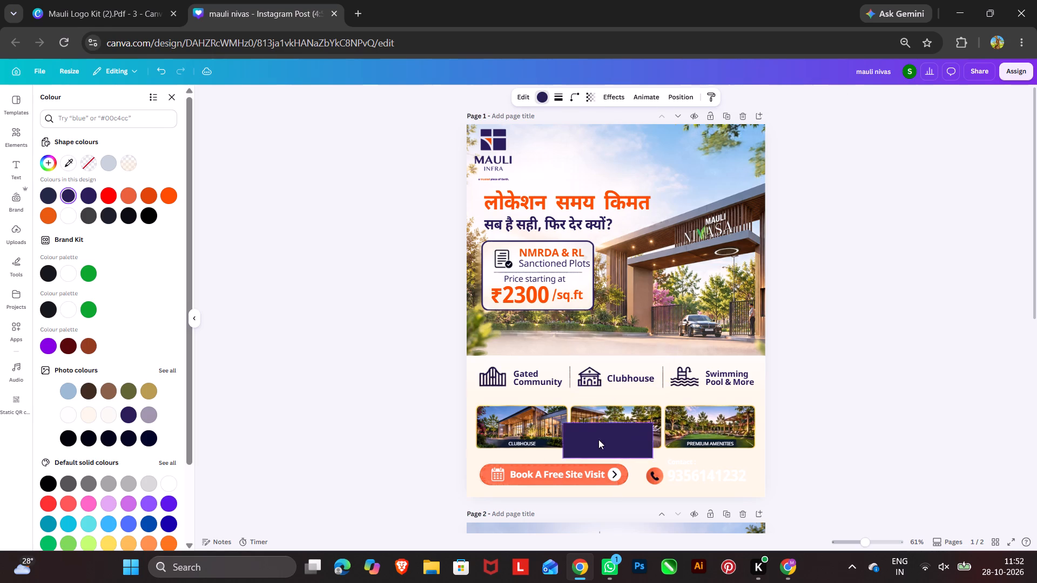
pyautogui.moveTo(598, 439); pyautogui.dragTo(511, 469)
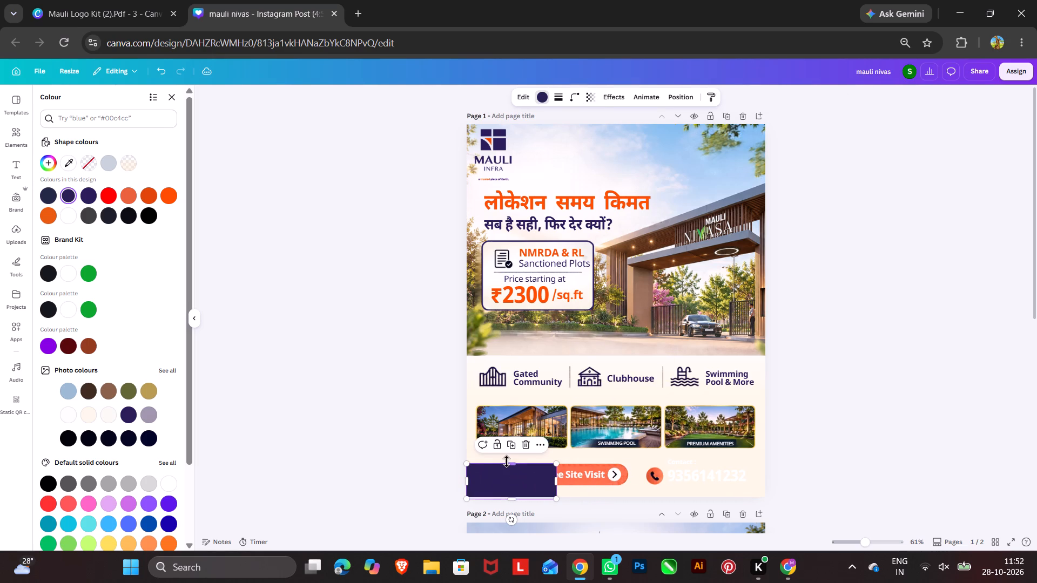
pyautogui.moveTo(507, 462); pyautogui.dragTo(507, 453)
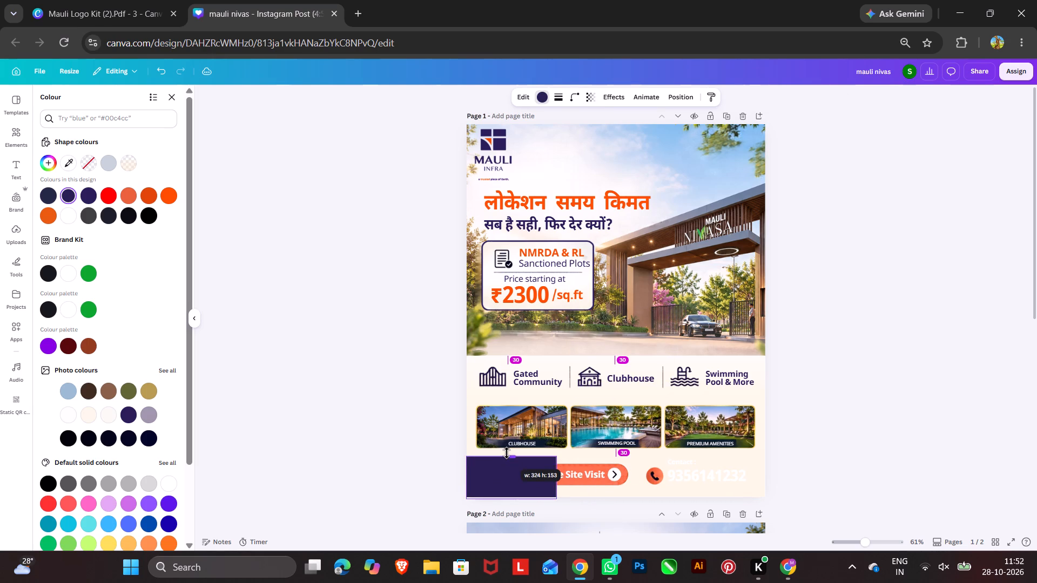
pyautogui.moveTo(507, 453); pyautogui.dragTo(513, 455)
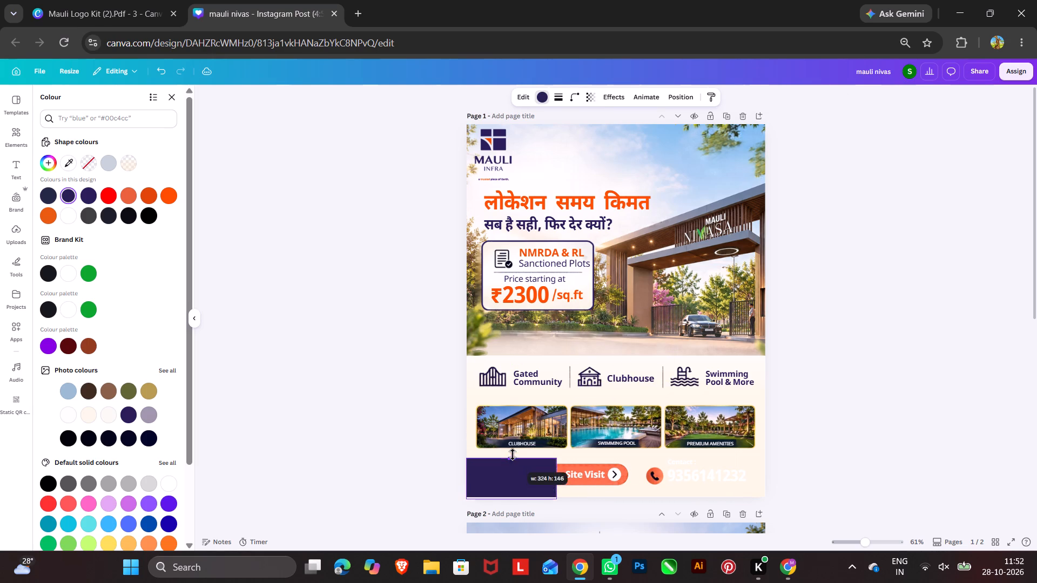
pyautogui.moveTo(513, 455); pyautogui.dragTo(513, 450)
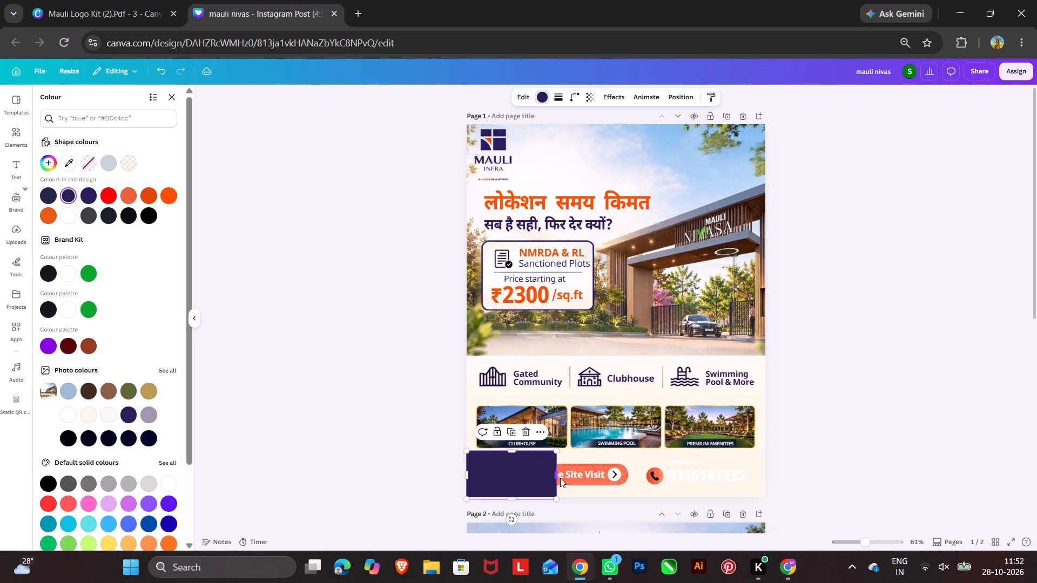
pyautogui.moveTo(558, 477); pyautogui.dragTo(770, 498)
pyautogui.click(704, 502)
# Move the navy band's layer down the stack, behind the Book A Free Site Visit button and the contact details.
pyautogui.click(689, 96)
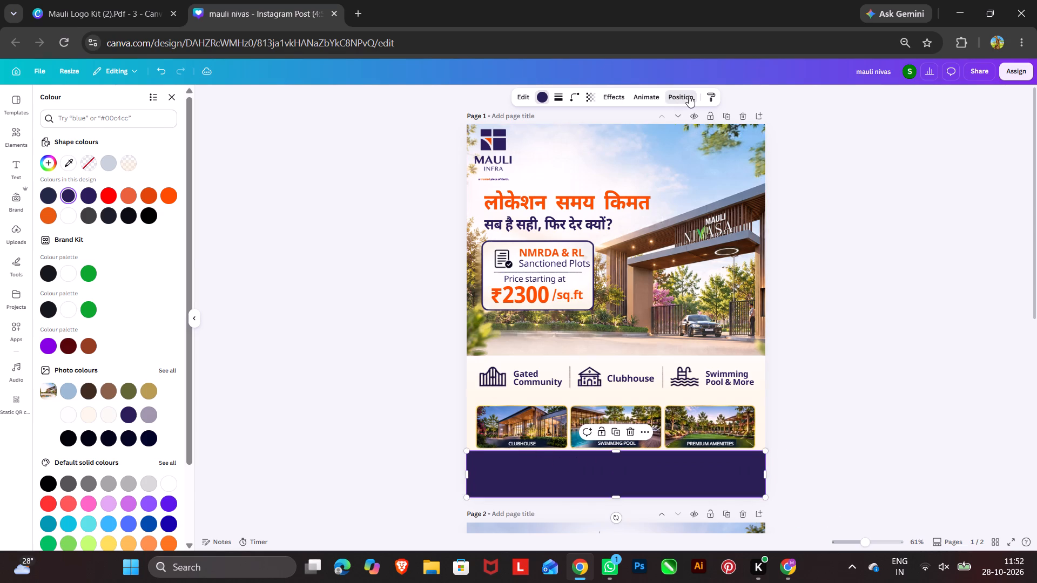
pyautogui.moveTo(133, 267); pyautogui.dragTo(134, 350)
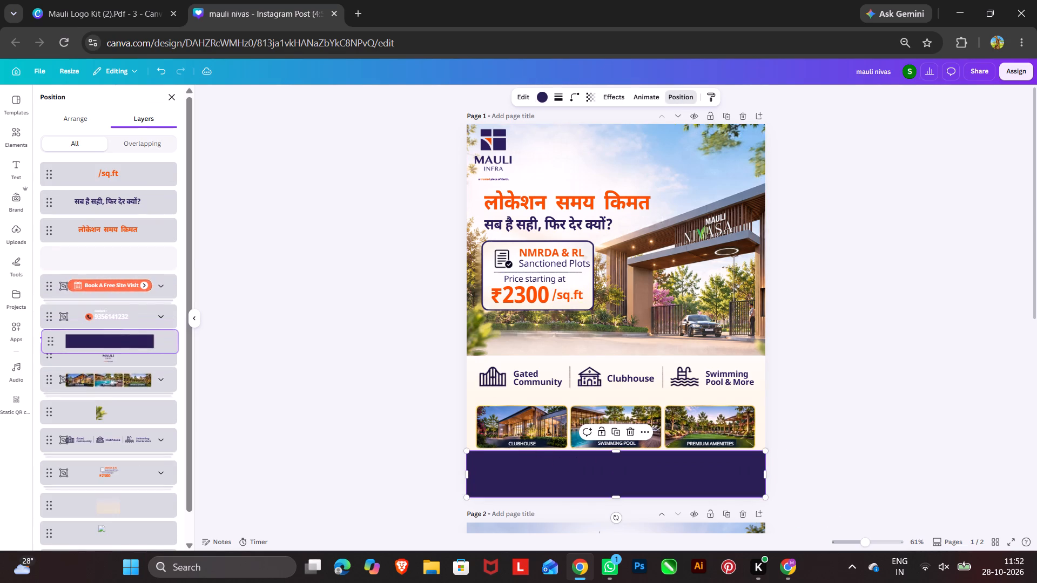
pyautogui.moveTo(134, 350); pyautogui.dragTo(139, 469)
pyautogui.tripleClick(364, 402)
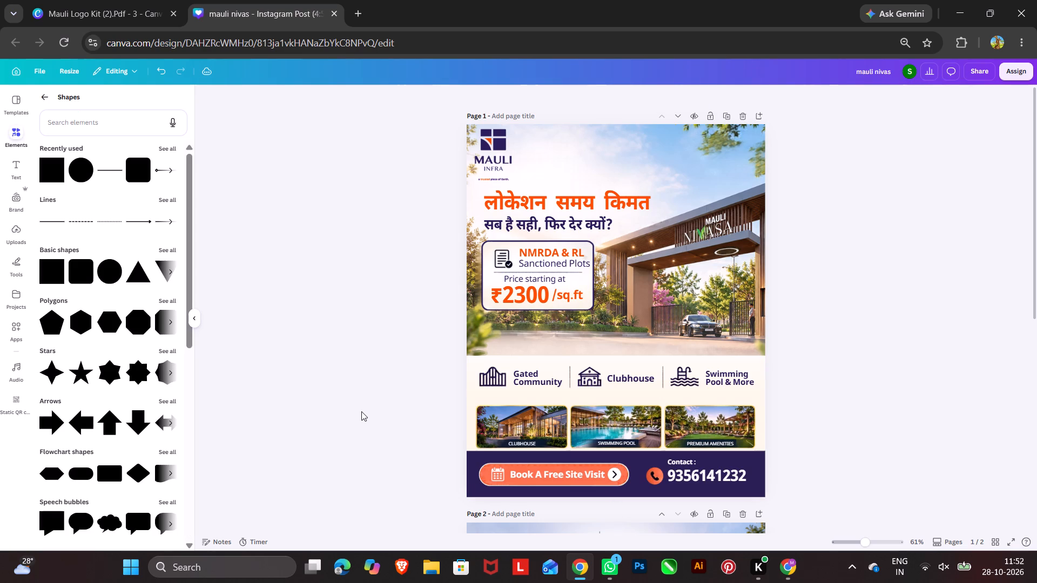
# Shift the group of three amenity photos up slightly, leaving a gap above the navy footer band.
pyautogui.moveTo(610, 430); pyautogui.dragTo(610, 422)
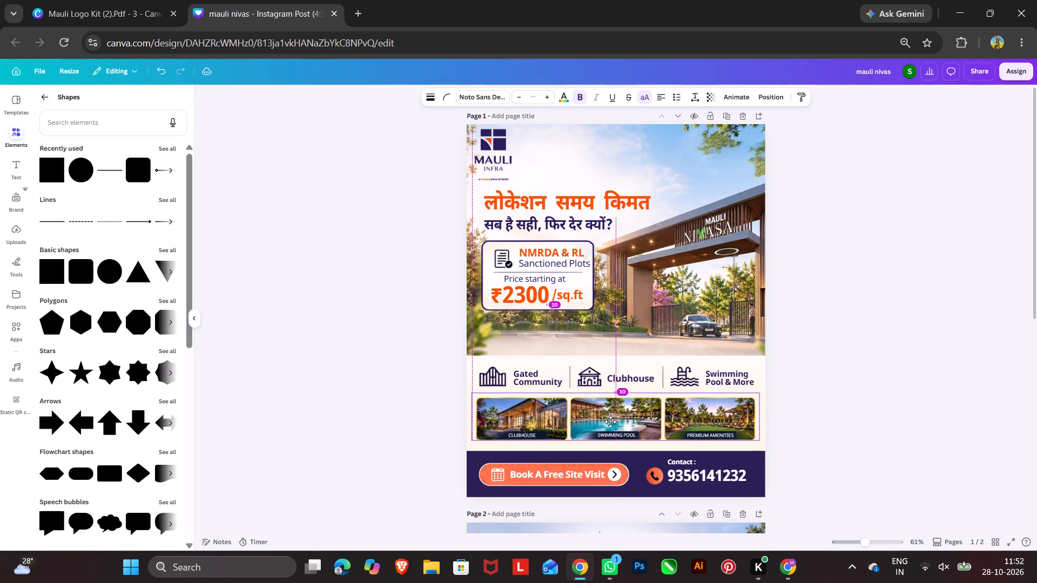
pyautogui.moveTo(610, 422); pyautogui.dragTo(611, 422)
pyautogui.rightClick(611, 421)
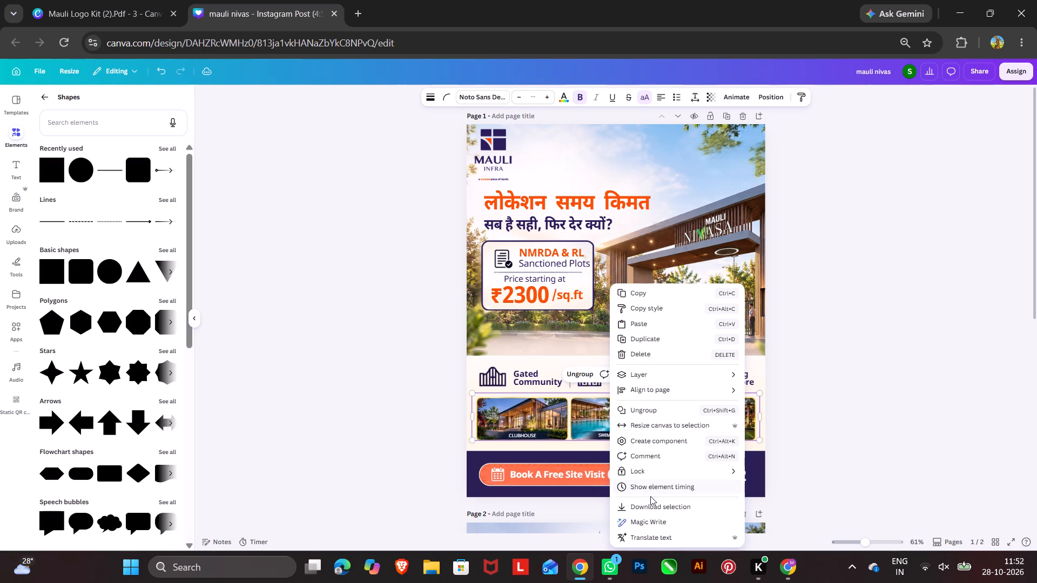
pyautogui.click(679, 390)
pyautogui.doubleClick(863, 407)
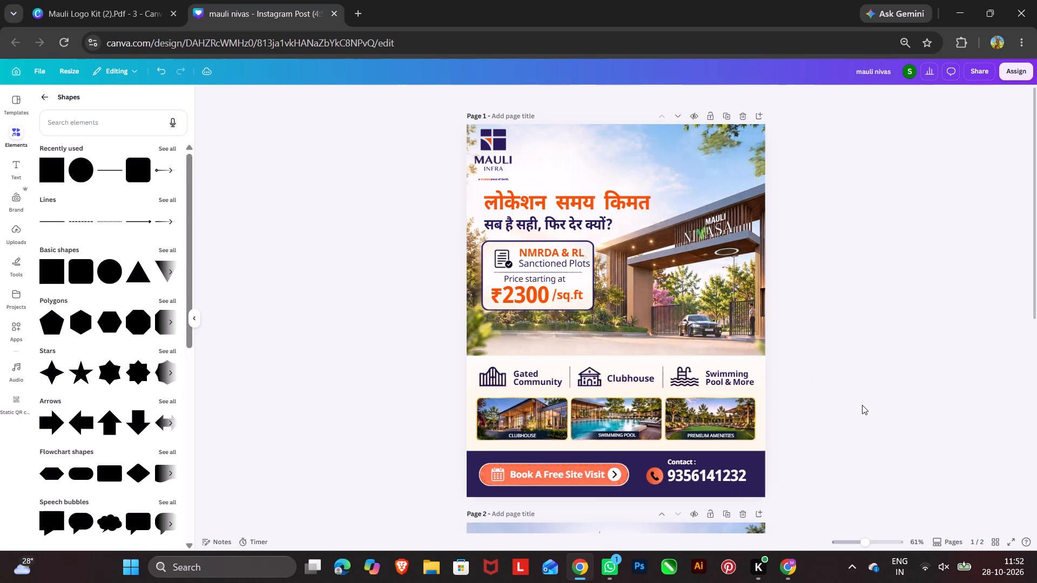
pyautogui.doubleClick(805, 466)
# Delete the old Mauli Infra logo on page 2, removing its emblem, MAULI text and INFRA text beside the divider.
pyautogui.scroll(-15, 811, 467)
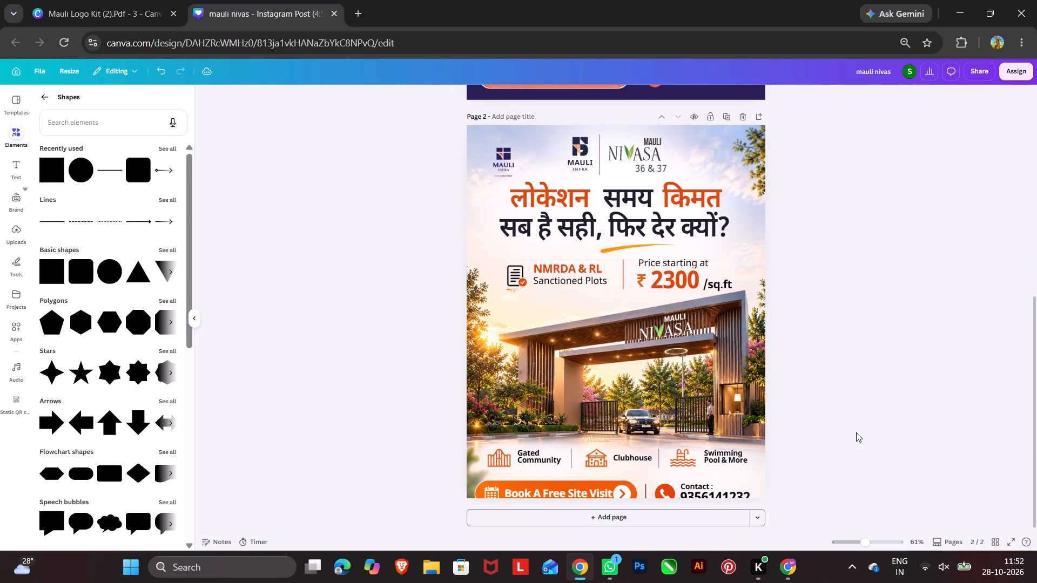
pyautogui.scroll(-4, 673, 402)
pyautogui.scroll(2, 665, 377)
pyautogui.click(581, 267)
pyautogui.click(583, 277)
pyautogui.click(595, 250)
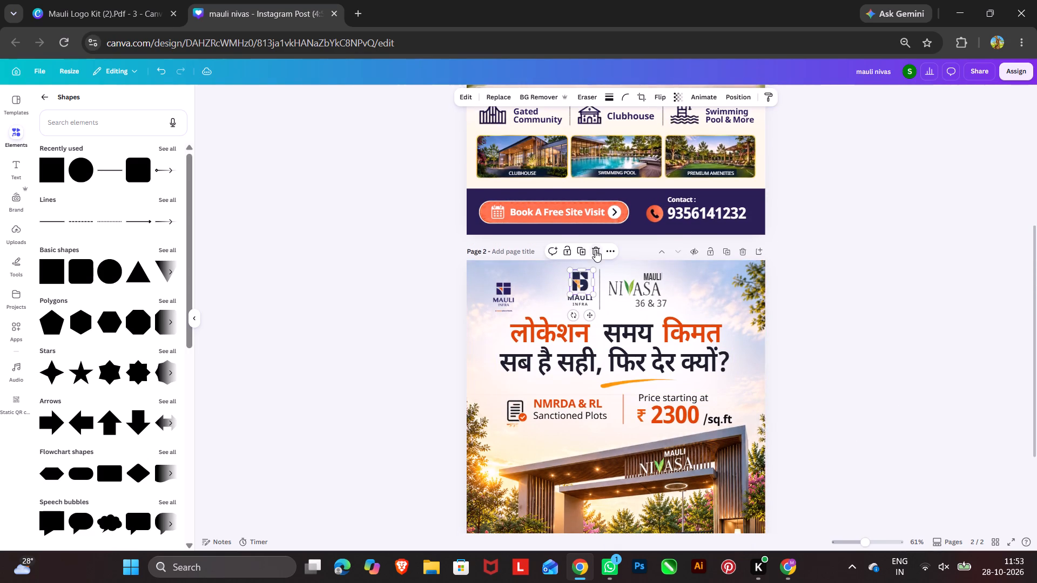
pyautogui.click(576, 295)
pyautogui.click(595, 272)
pyautogui.click(579, 306)
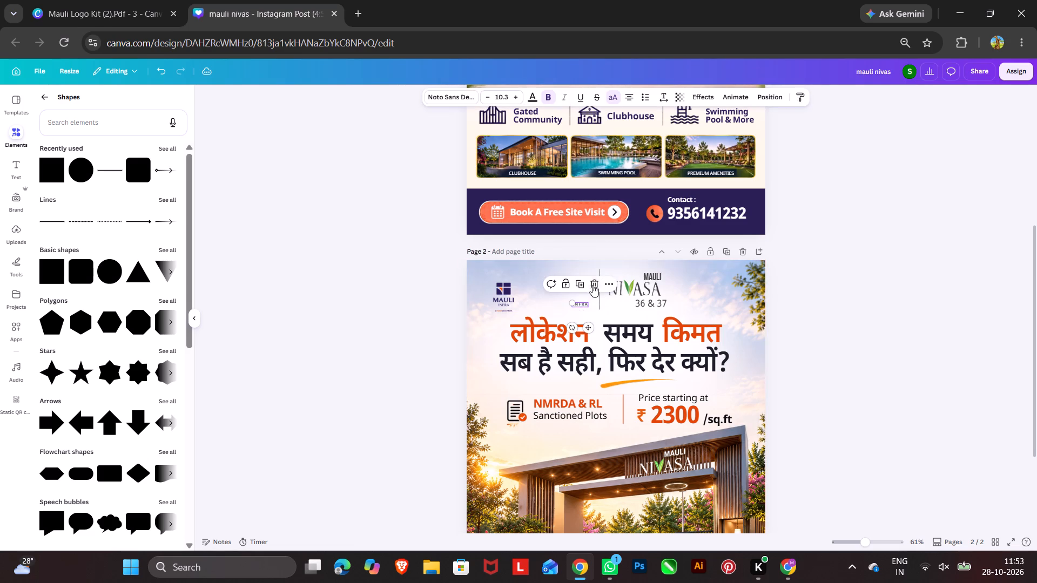
pyautogui.click(592, 284)
# Move the small Mauli Infra logo on page 2 beside the NIVASA divider line and enlarge it slightly.
pyautogui.moveTo(504, 296); pyautogui.dragTo(585, 297)
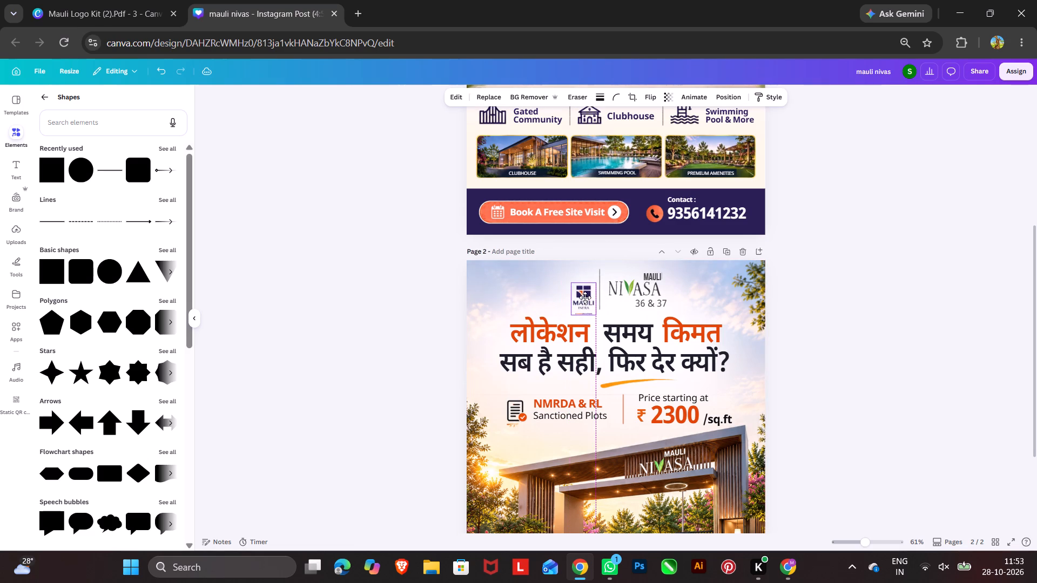
pyautogui.moveTo(585, 297); pyautogui.dragTo(585, 294)
pyautogui.moveTo(573, 277); pyautogui.dragTo(556, 273)
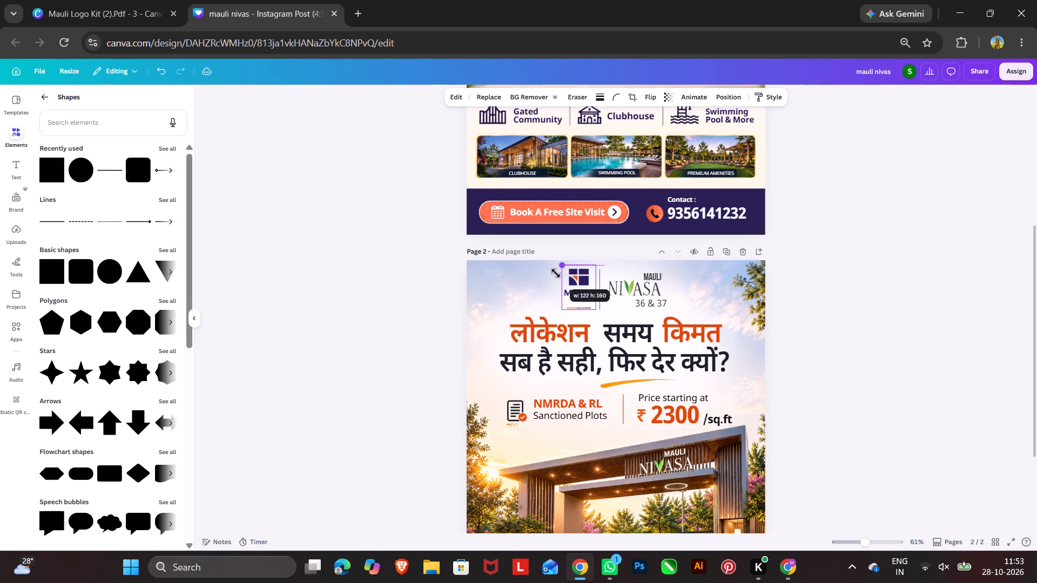
pyautogui.moveTo(556, 273); pyautogui.dragTo(556, 276)
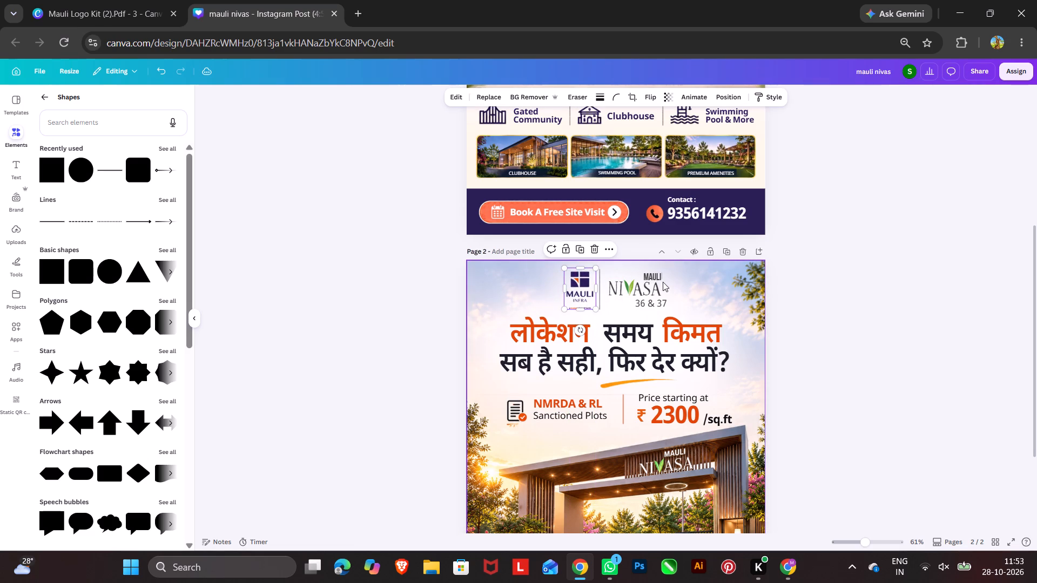
# Adjust the MAULI text box above NIVASA on page 2 so its end lines up with the wordmark.
pyautogui.click(661, 275)
pyautogui.click(662, 275)
pyautogui.moveTo(663, 275); pyautogui.dragTo(672, 275)
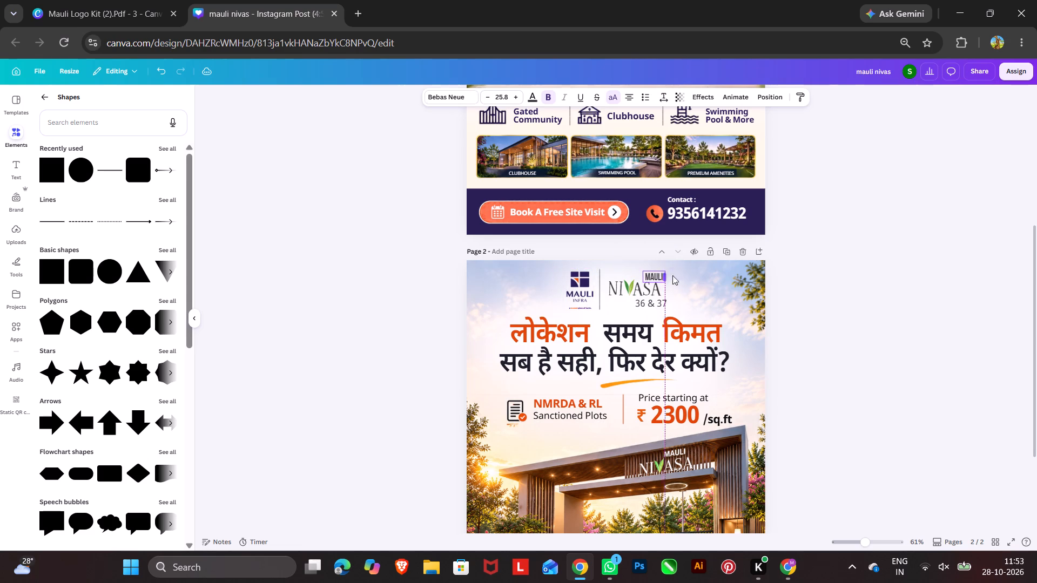
pyautogui.moveTo(672, 275); pyautogui.dragTo(665, 285)
pyautogui.click(803, 299)
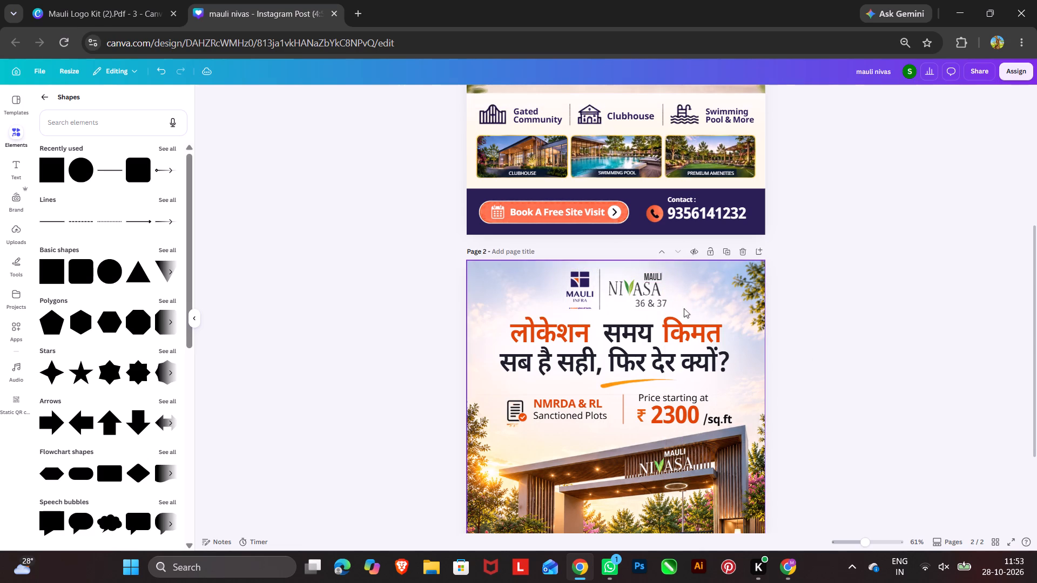
# Shrink the "36 & 37" text on page 2 to font size 16.9, keeping it beneath the end of the NIVASA wordmark.
pyautogui.click(659, 305)
pyautogui.moveTo(668, 311); pyautogui.dragTo(660, 307)
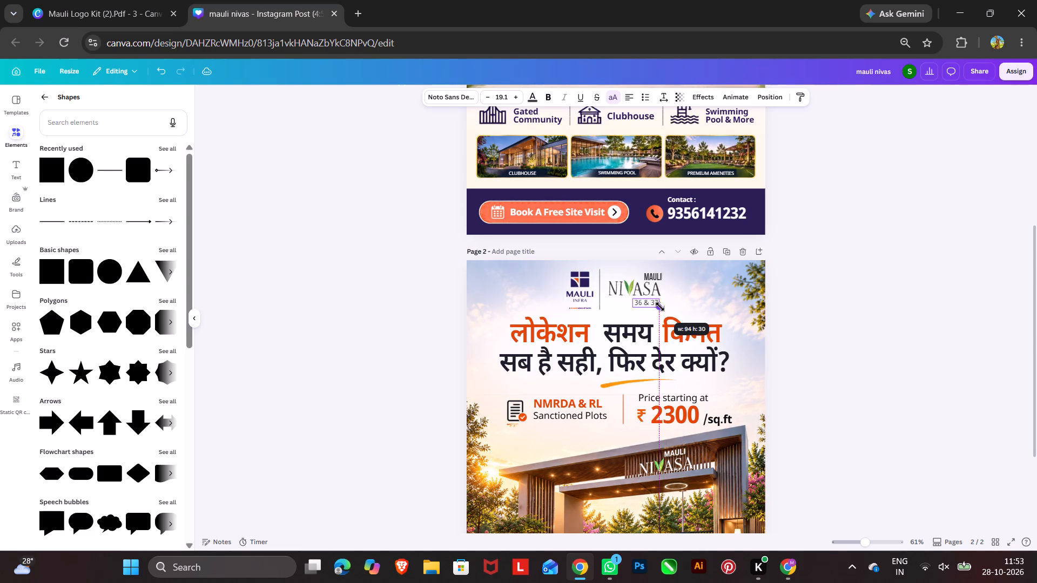
pyautogui.moveTo(660, 307); pyautogui.dragTo(662, 308)
pyautogui.moveTo(632, 301); pyautogui.dragTo(636, 303)
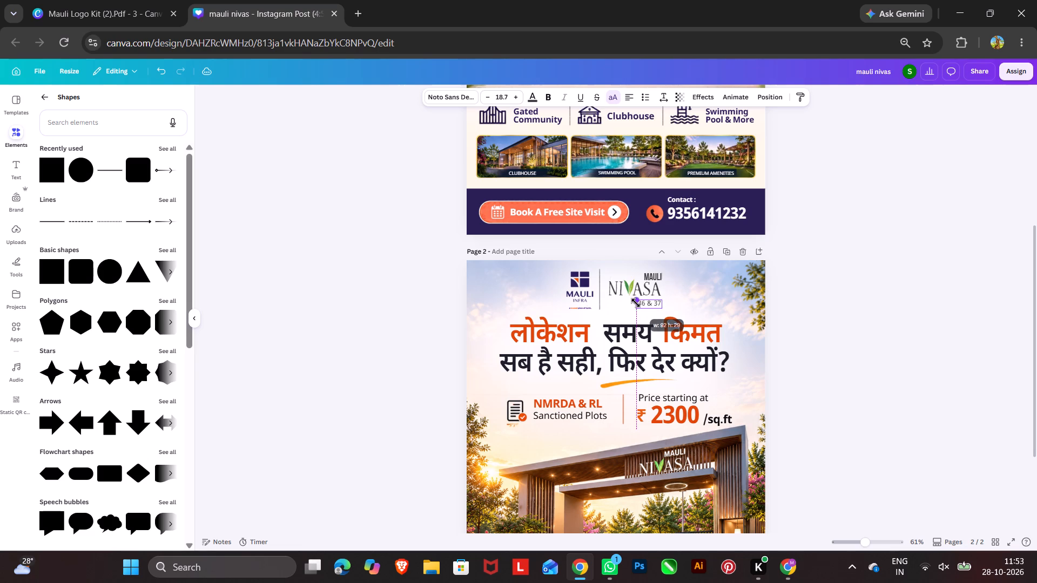
pyautogui.moveTo(636, 303); pyautogui.dragTo(638, 307)
pyautogui.click(664, 308)
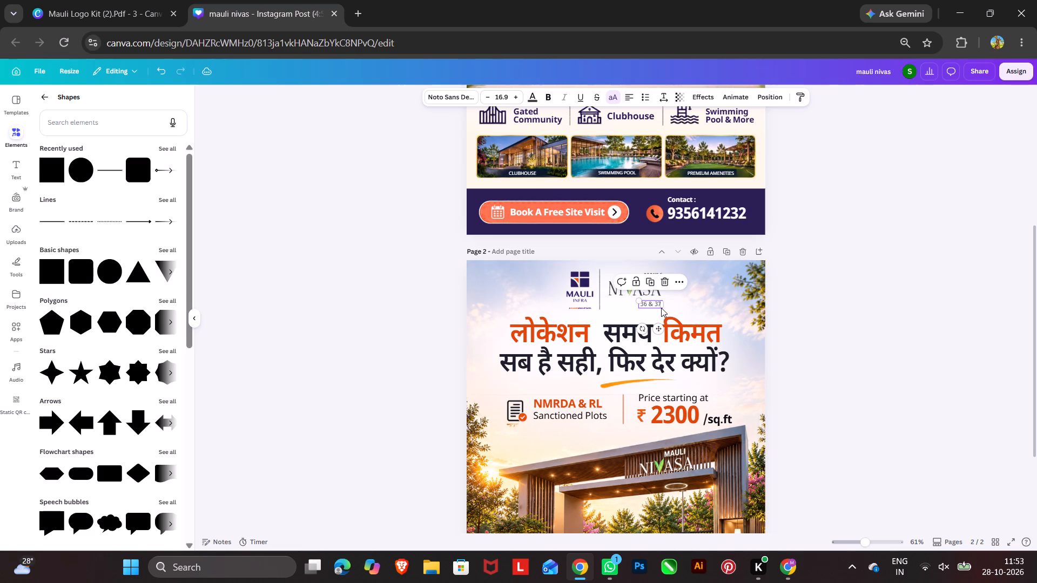
pyautogui.doubleClick(840, 310)
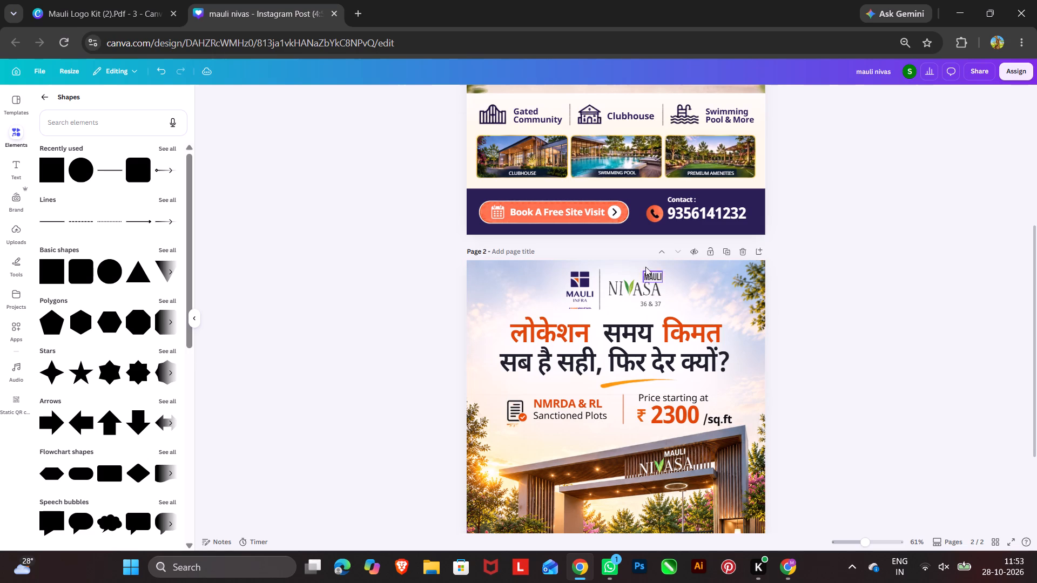
# Duplicate the MAULI NIVASA 36 & 37 lockup on page 2, move the copy to the top of page 1, and resume editing.
pyautogui.moveTo(613, 245); pyautogui.dragTo(657, 304)
pyautogui.click(612, 248)
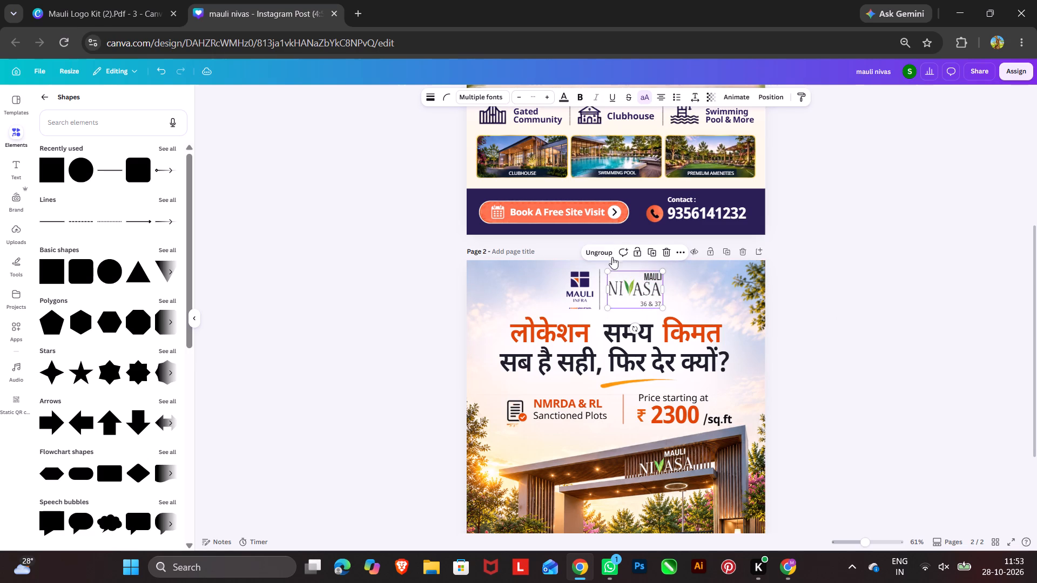
pyautogui.click(651, 251)
pyautogui.moveTo(639, 288); pyautogui.dragTo(609, 287)
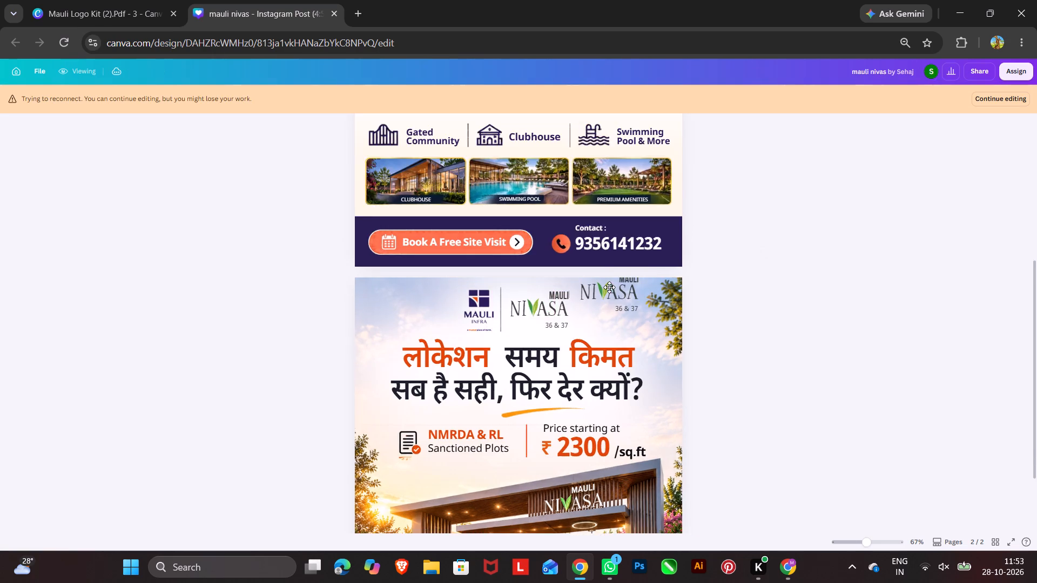
pyautogui.moveTo(609, 287); pyautogui.dragTo(538, 250)
pyautogui.scroll(5, 609, 287)
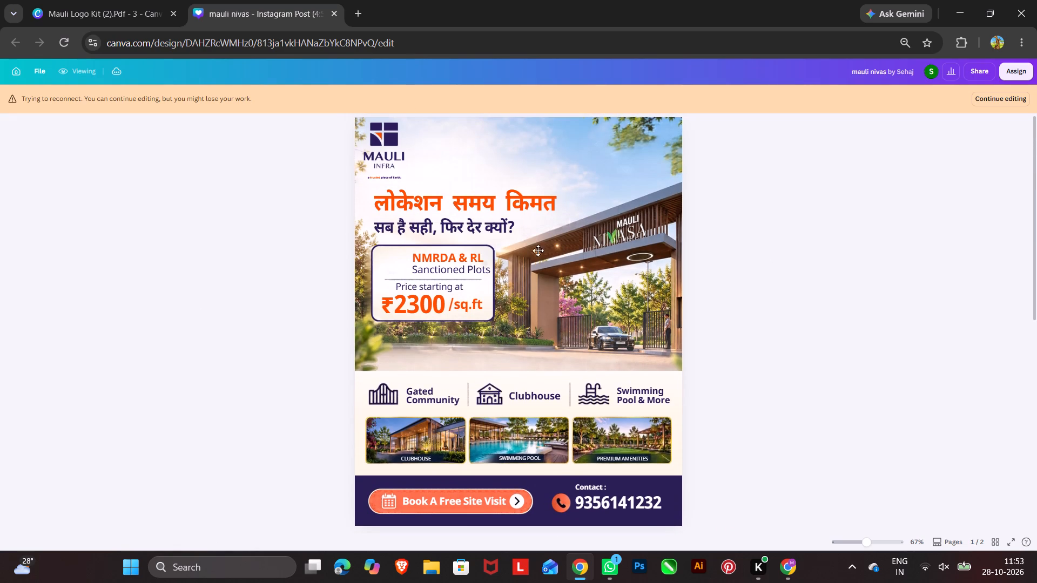
pyautogui.moveTo(538, 250); pyautogui.dragTo(458, 151)
pyautogui.moveTo(451, 151); pyautogui.dragTo(446, 146)
pyautogui.moveTo(469, 161); pyautogui.dragTo(452, 155)
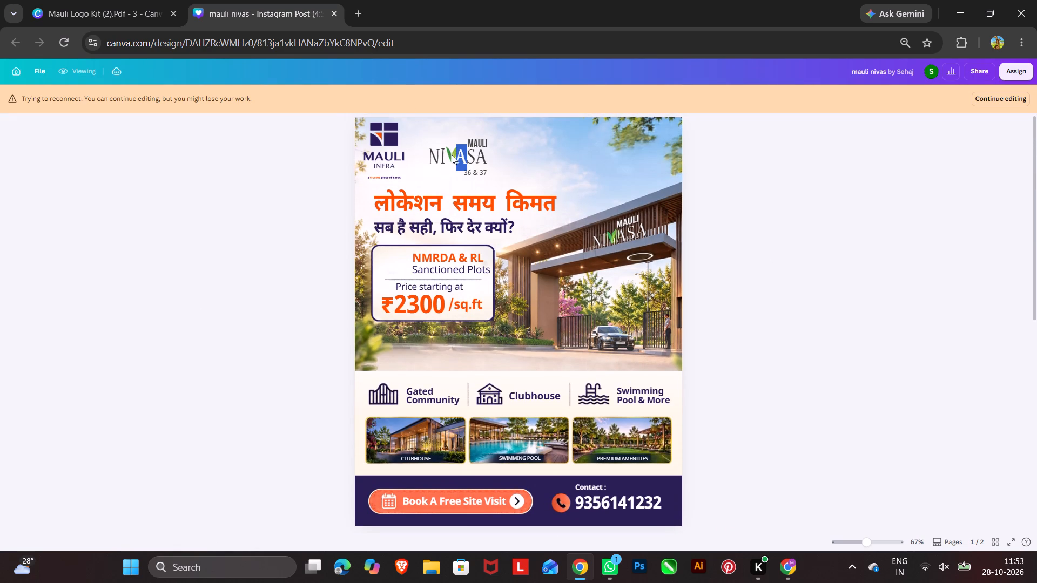
pyautogui.click(1013, 100)
pyautogui.click(922, 280)
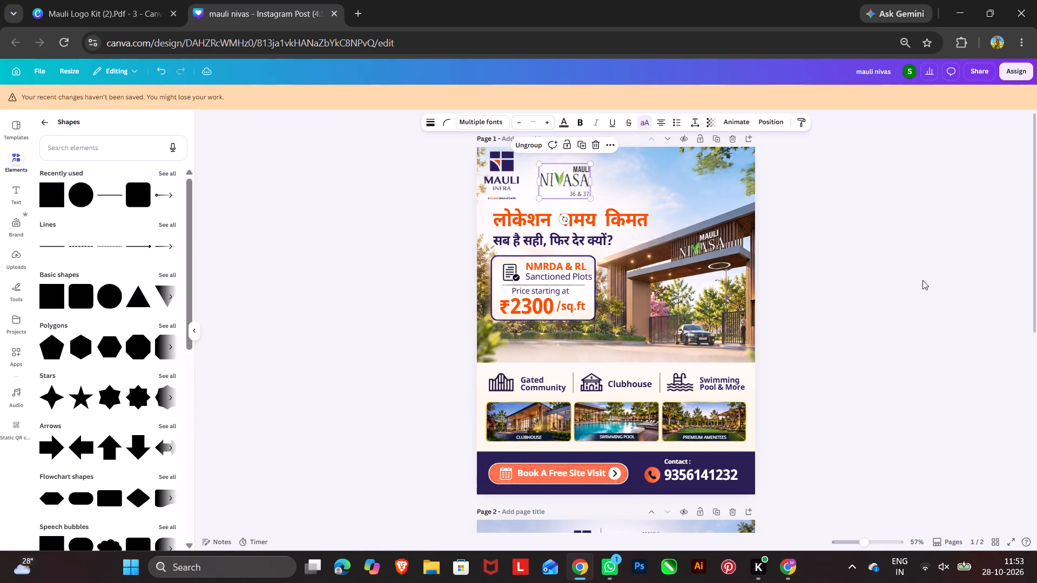
# Place the NIVASA lockup close beside the Mauli Infra logo on page 1 and enlarge it to about 220 by 148.
pyautogui.moveTo(579, 184); pyautogui.dragTo(564, 173)
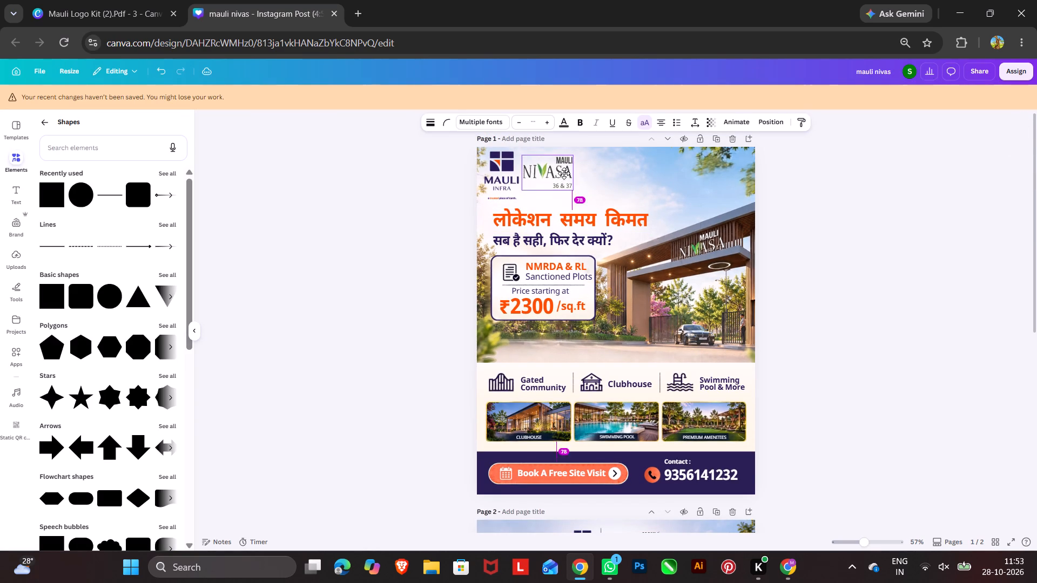
pyautogui.moveTo(564, 173); pyautogui.dragTo(567, 172)
pyautogui.click(578, 188)
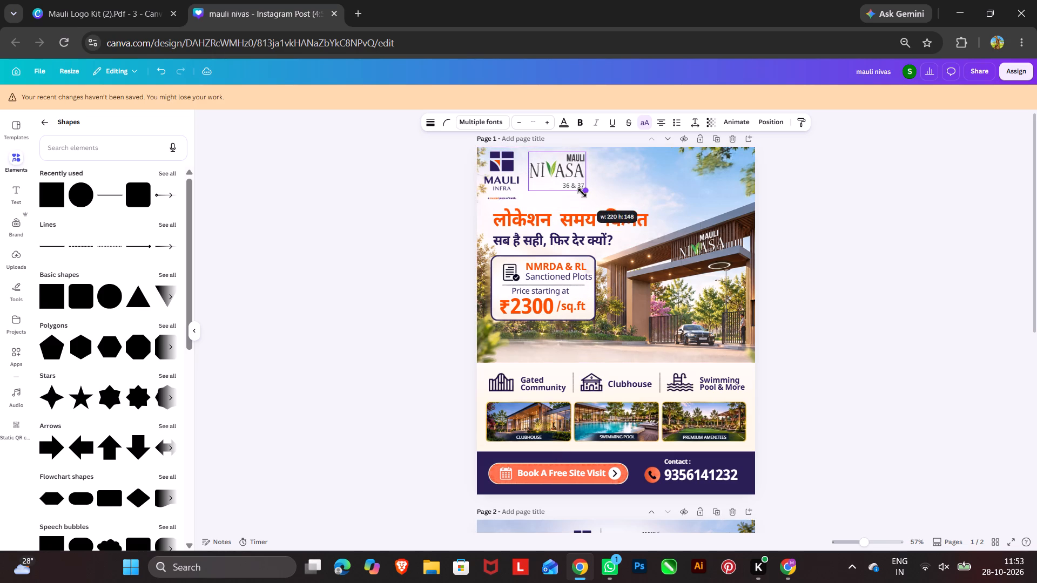
pyautogui.doubleClick(827, 203)
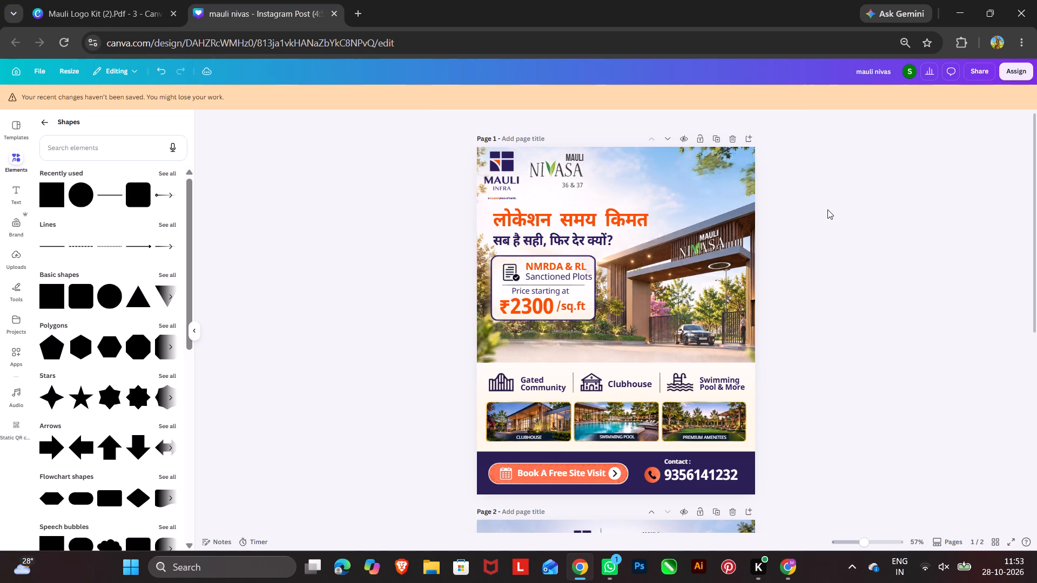
# Open the font choices for the NI letters of the NIVASA wordmark on page 1.
pyautogui.click(535, 174)
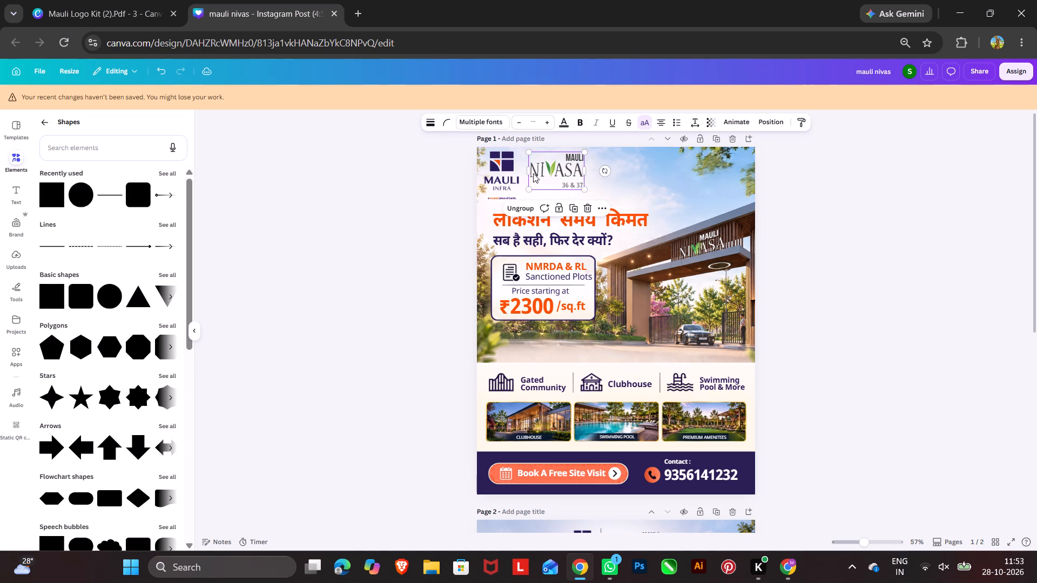
pyautogui.click(533, 173)
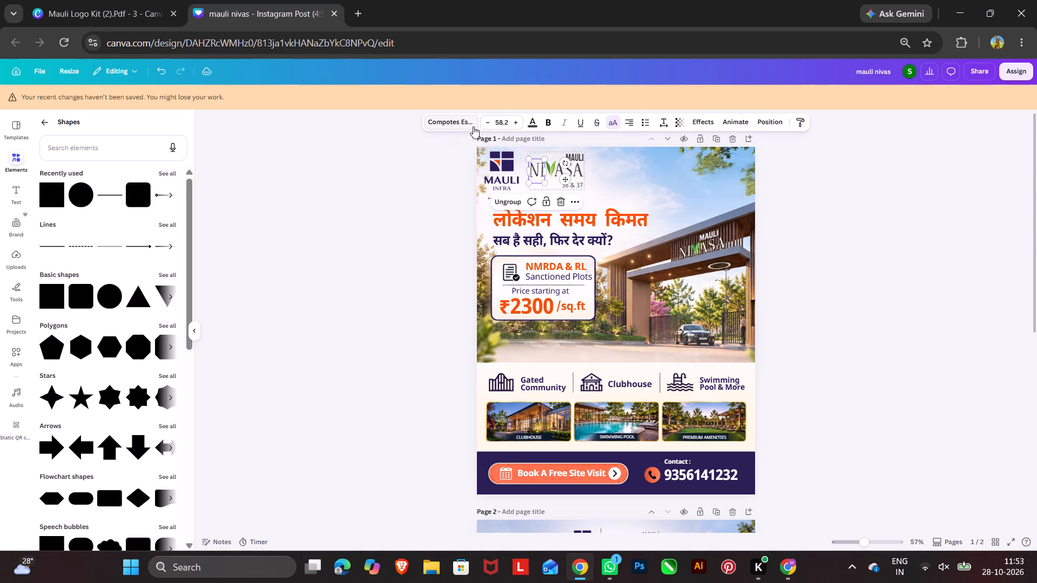
pyautogui.click(473, 126)
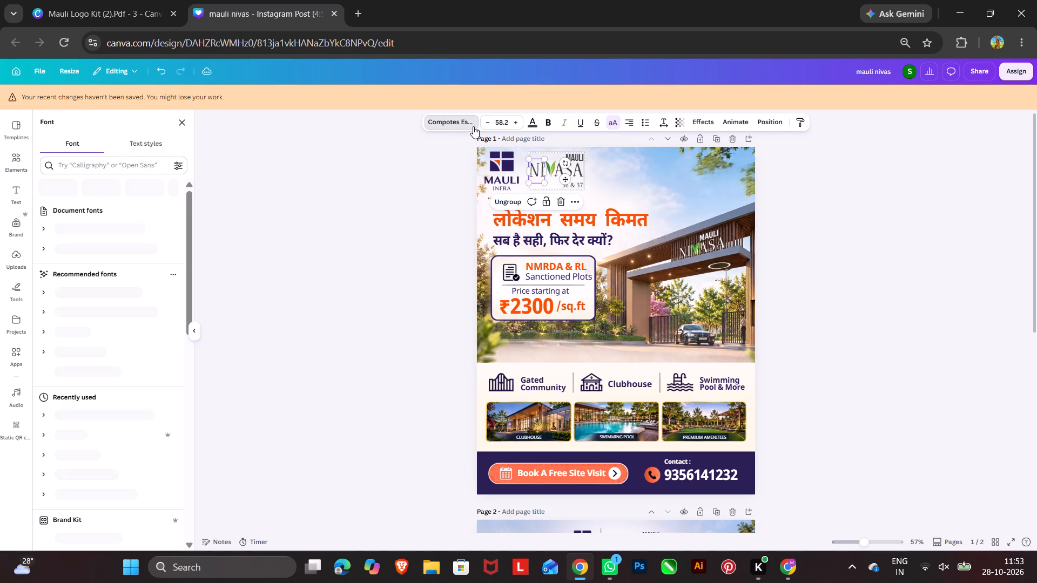
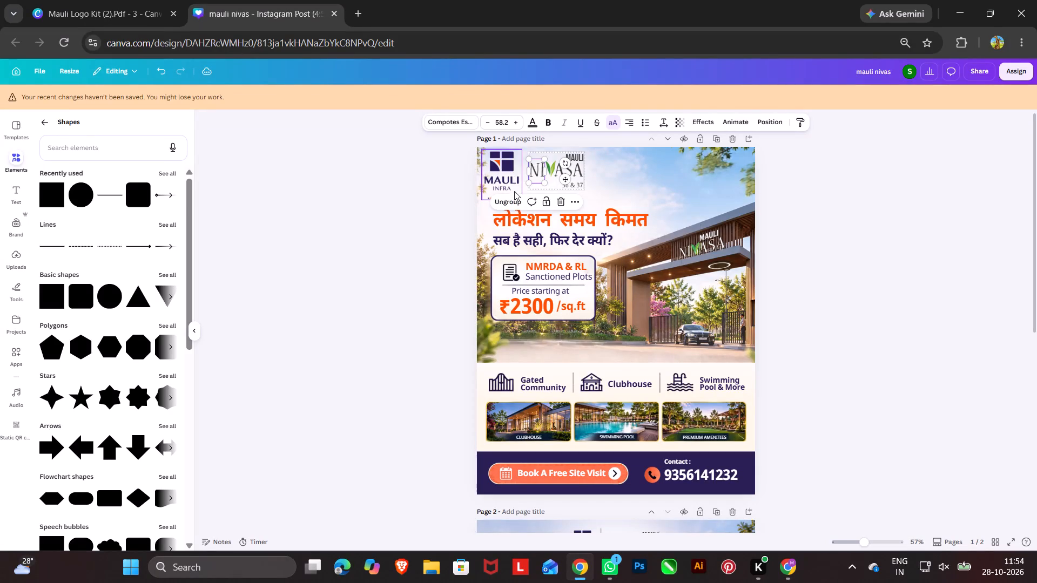
# Check the font choices for the NI, ASA and MAULI text in the NIVASA lockup on page 1.
pyautogui.click(445, 124)
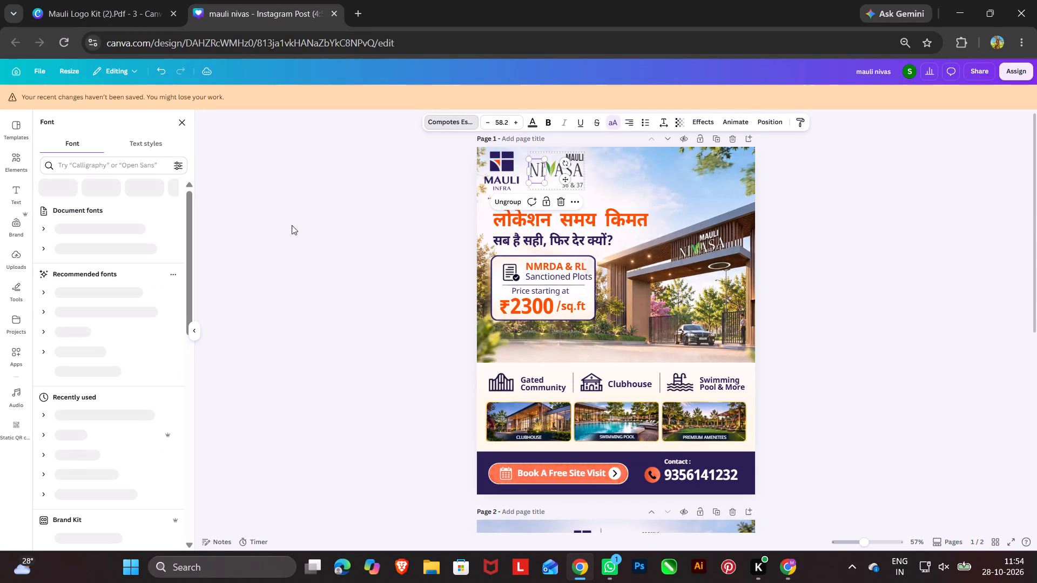
pyautogui.doubleClick(940, 191)
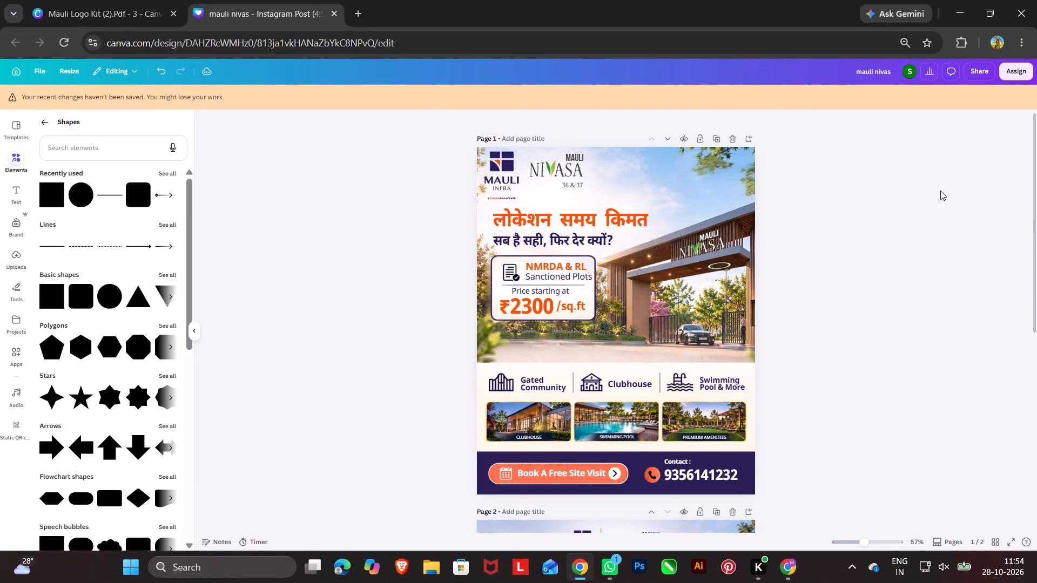
pyautogui.doubleClick(573, 175)
pyautogui.click(536, 172)
pyautogui.click(472, 124)
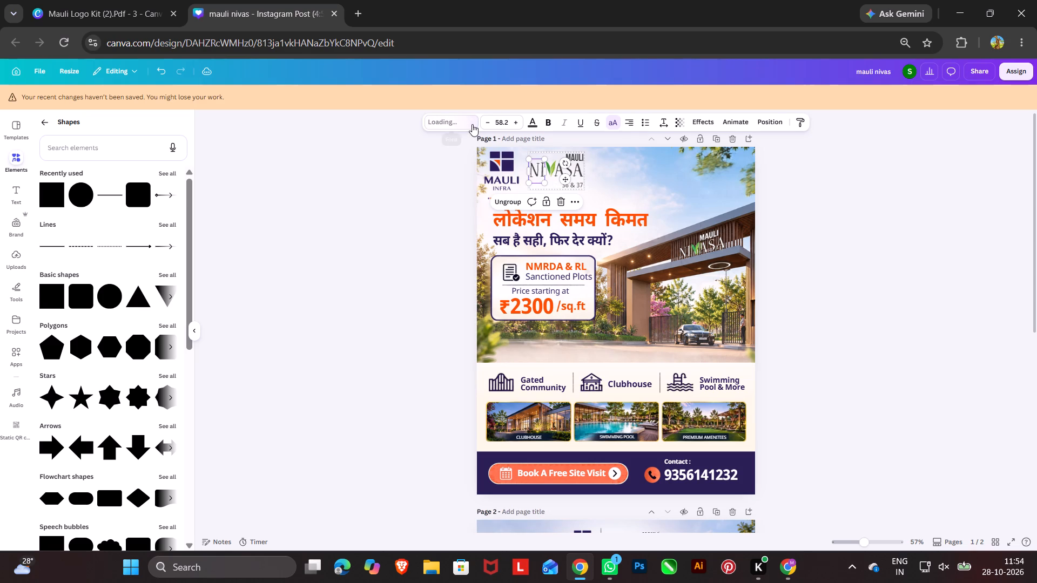
pyautogui.click(469, 116)
pyautogui.click(466, 120)
pyautogui.click(574, 168)
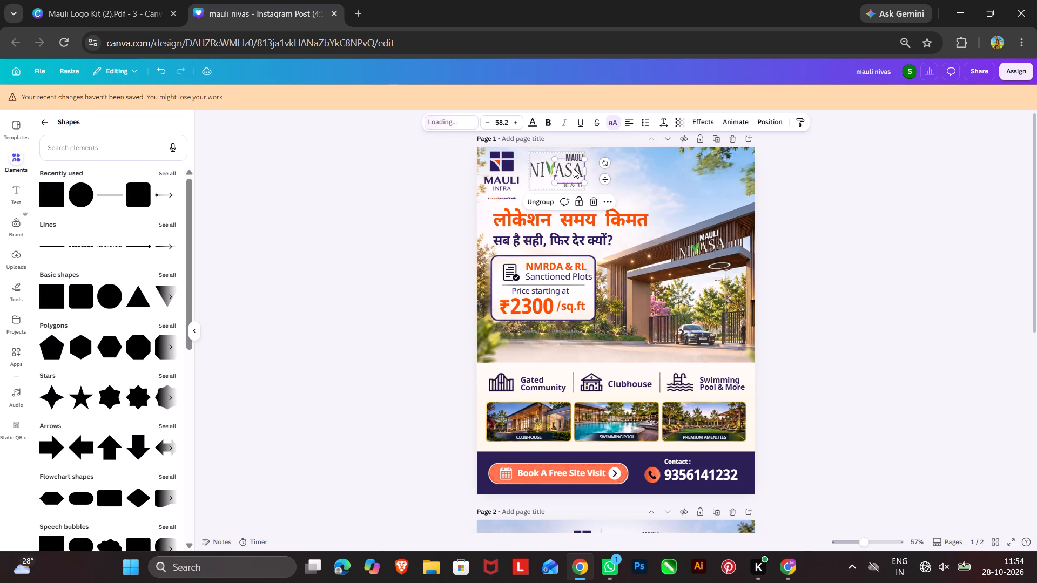
pyautogui.click(580, 158)
pyautogui.click(564, 167)
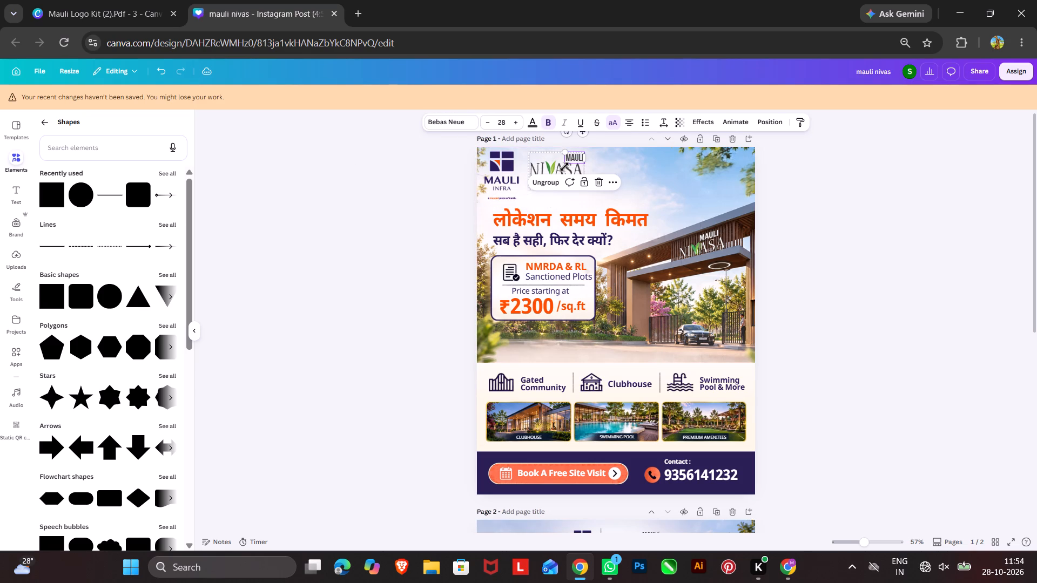
pyautogui.click(567, 170)
pyautogui.click(547, 173)
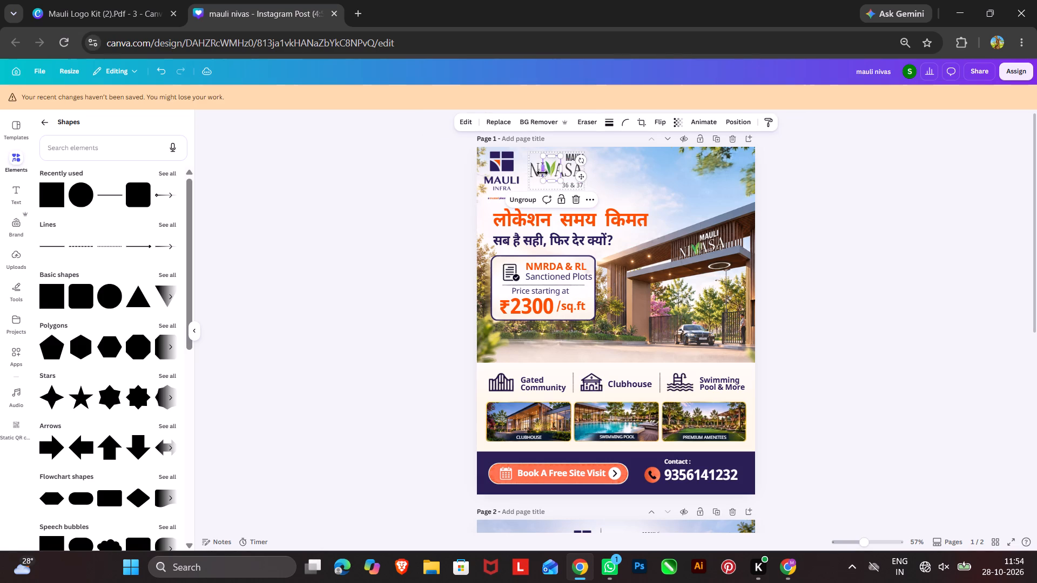
pyautogui.click(569, 156)
pyautogui.click(472, 120)
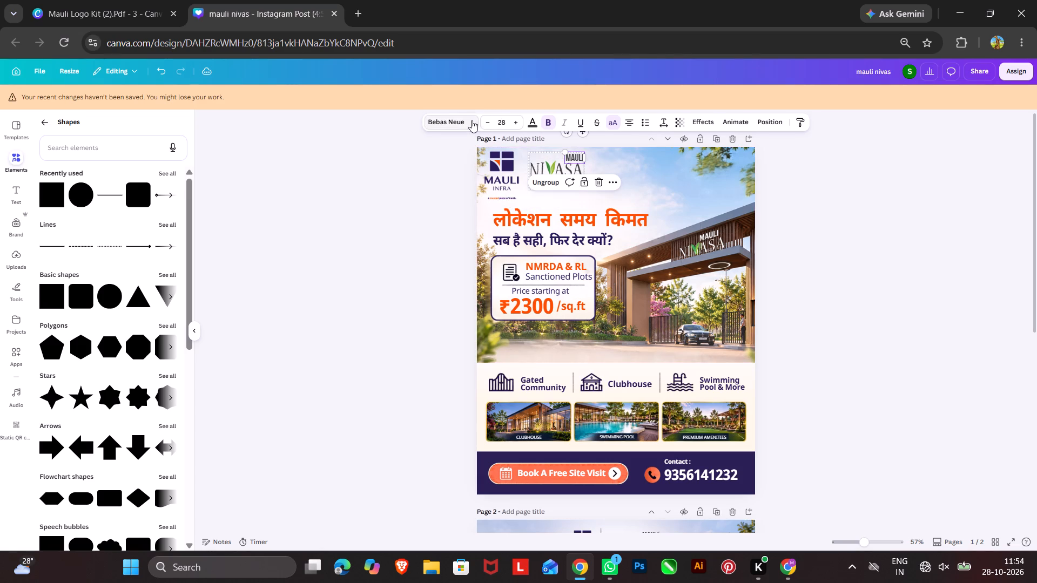
pyautogui.click(535, 167)
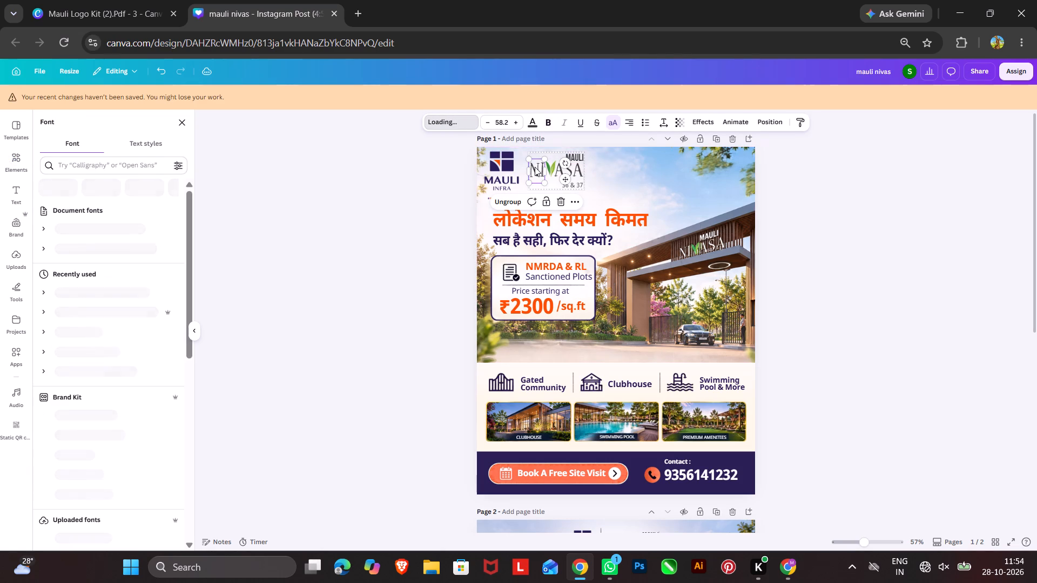
pyautogui.scroll(-4, 102, 457)
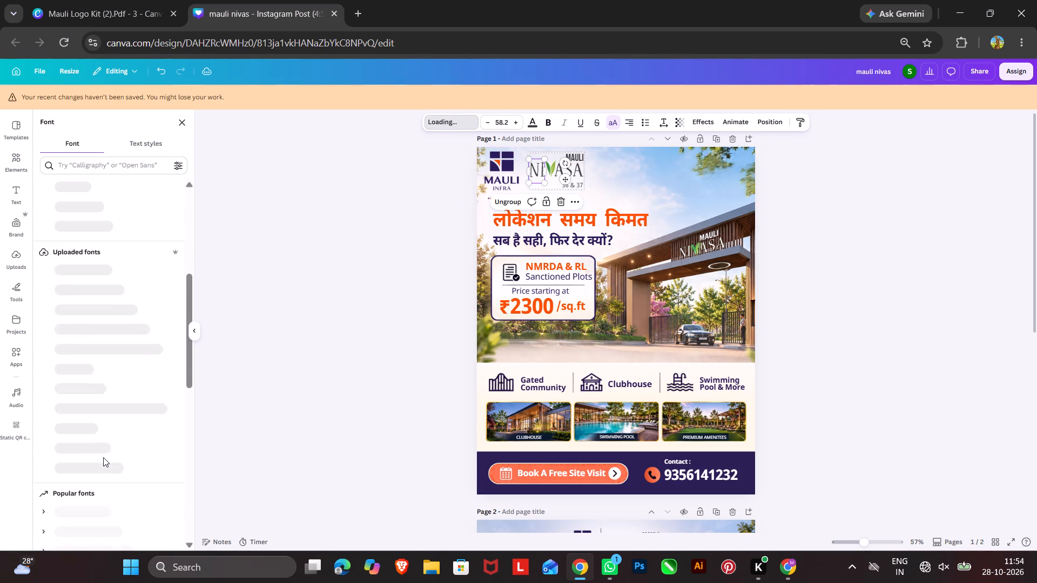
pyautogui.scroll(4, 103, 457)
pyautogui.doubleClick(343, 380)
# Review page 2 from its logos down to the contact strip, and open the uploaded files.
pyautogui.scroll(-4, 344, 381)
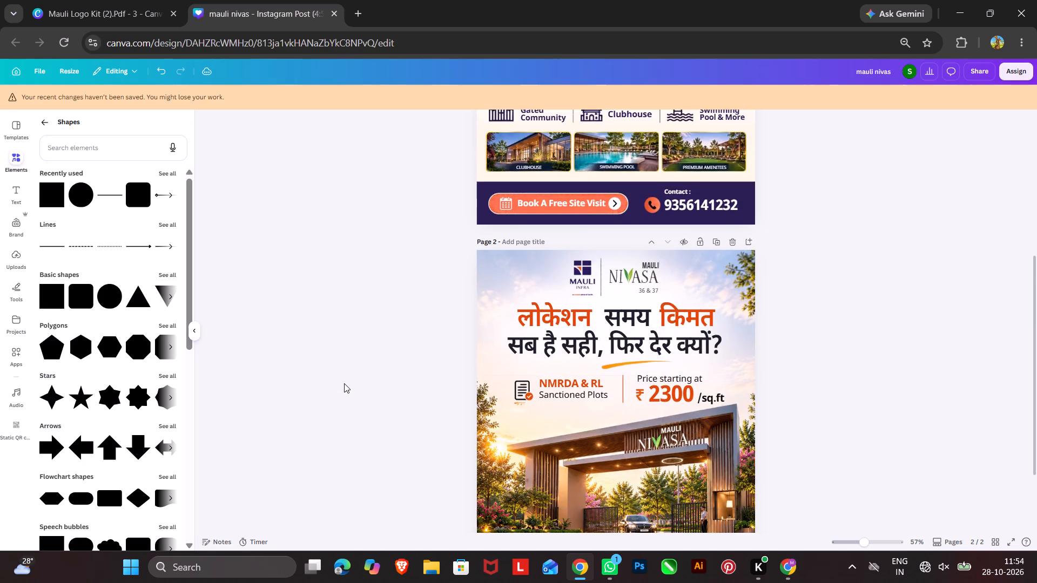
pyautogui.scroll(-2, 344, 384)
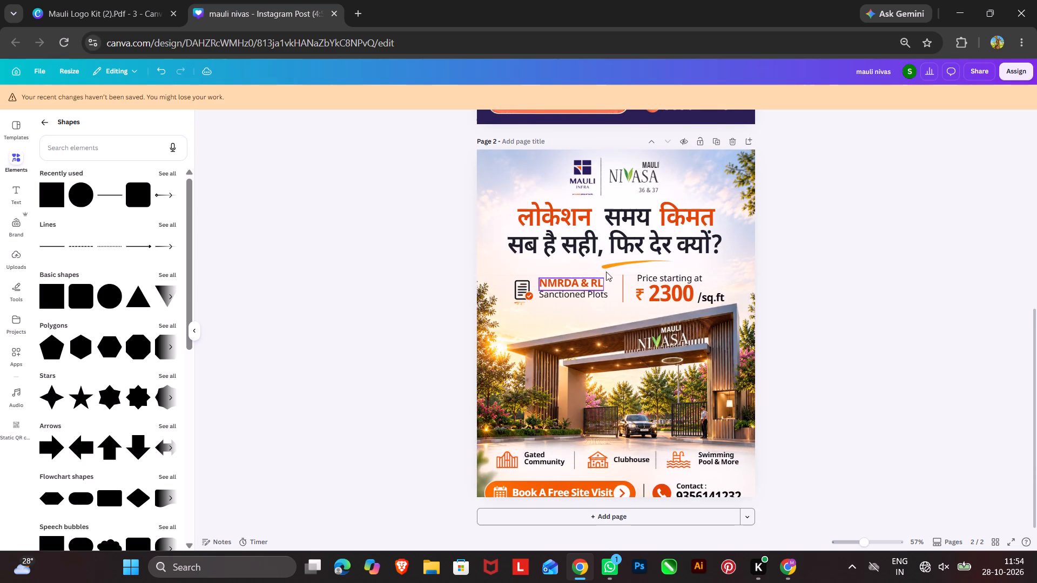
pyautogui.click(616, 262)
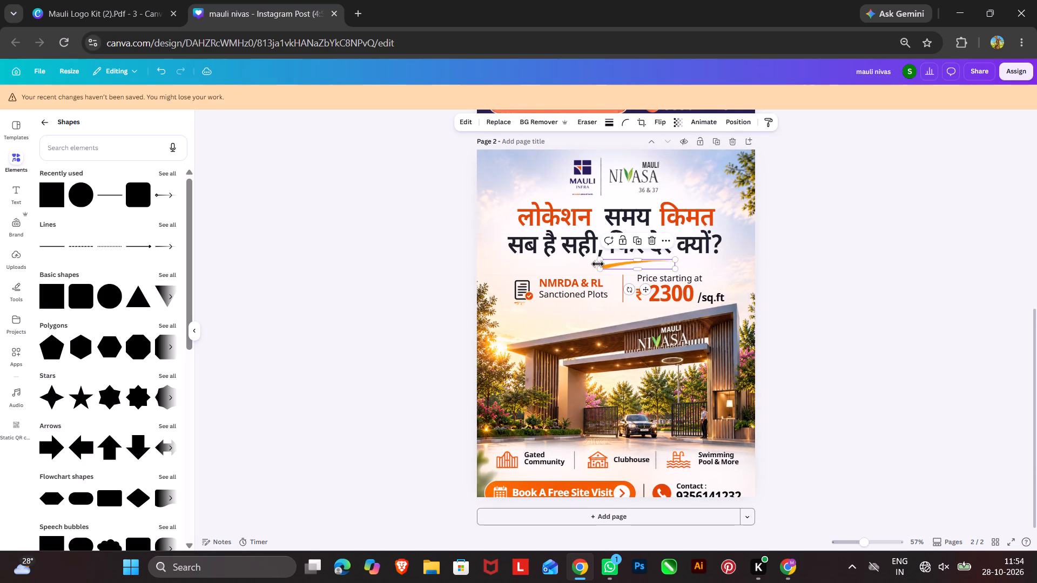
pyautogui.scroll(-6, 844, 315)
pyautogui.scroll(-4, 691, 406)
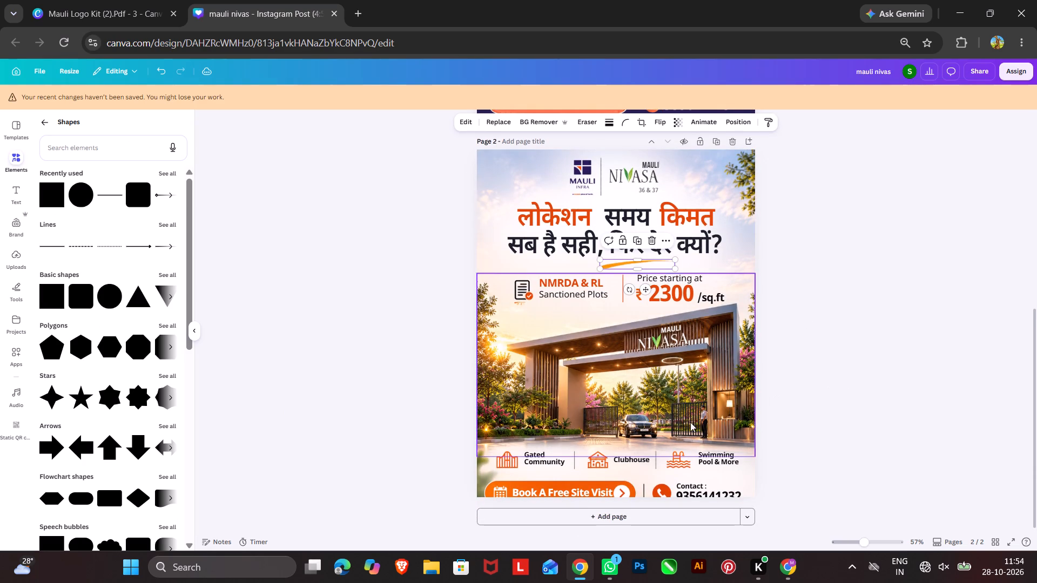
pyautogui.click(17, 246)
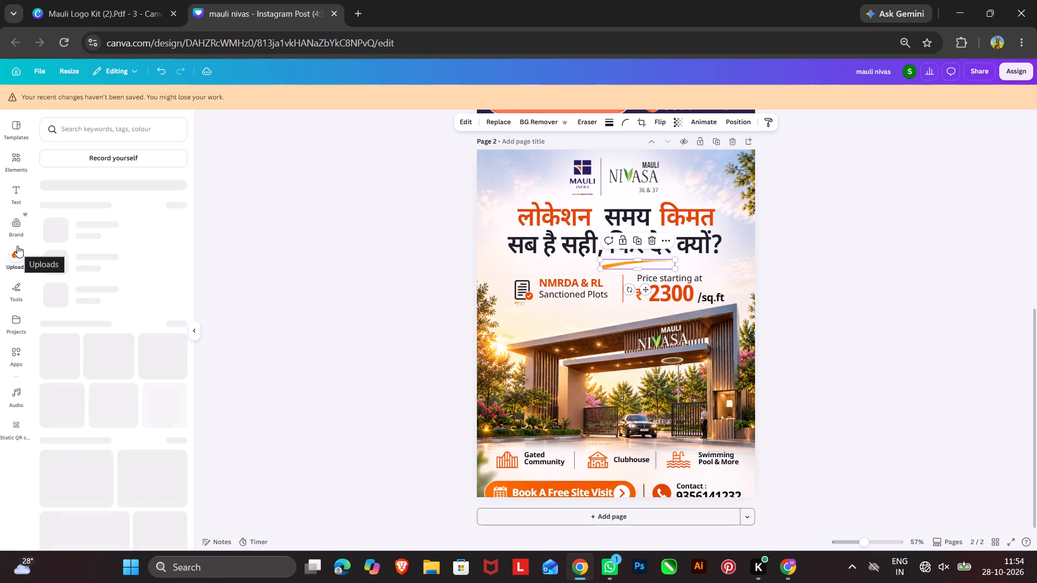
# Inspect the document icon, gate photo and sky background on page 2 to find which holds the stray mark below the icon.
pyautogui.click(518, 304)
pyautogui.click(522, 295)
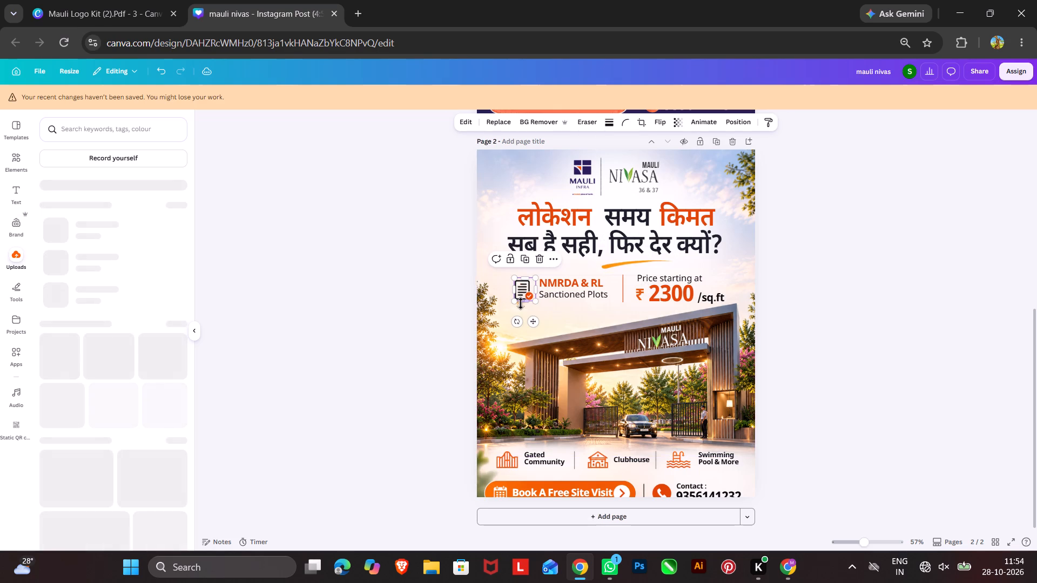
pyautogui.click(521, 303)
pyautogui.click(537, 311)
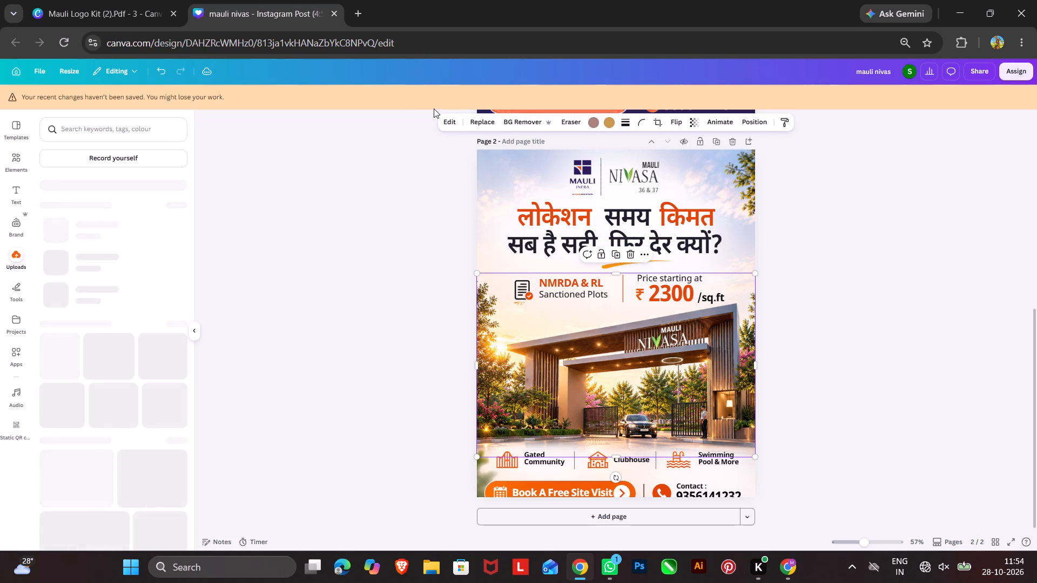
pyautogui.click(450, 119)
pyautogui.click(145, 171)
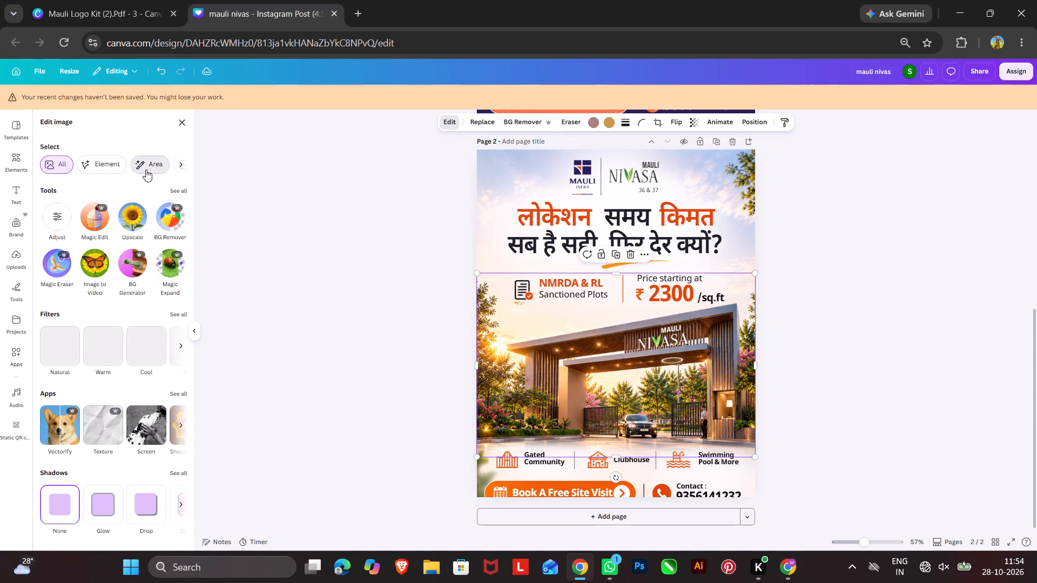
pyautogui.click(186, 121)
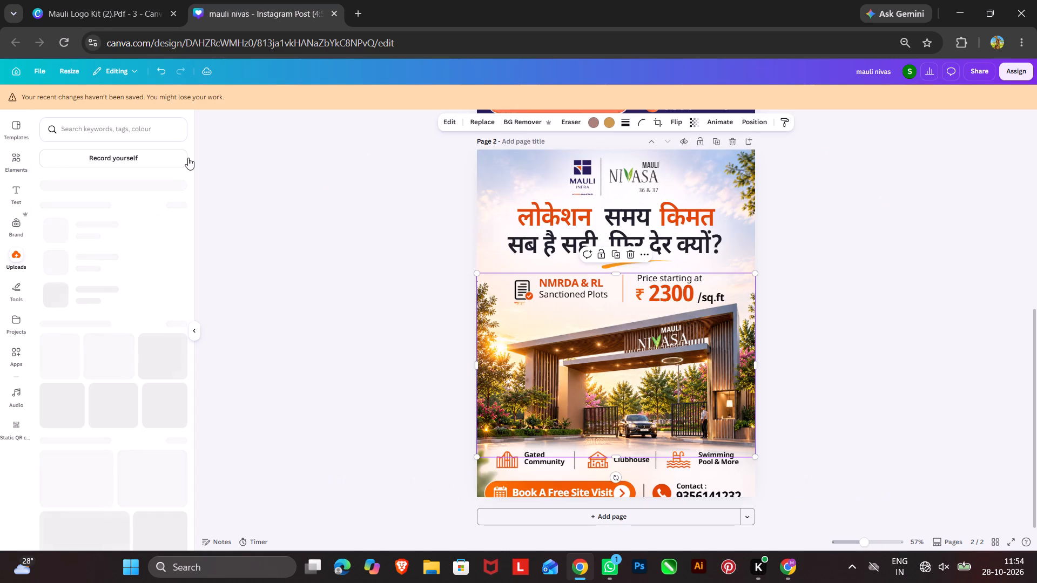
pyautogui.click(490, 262)
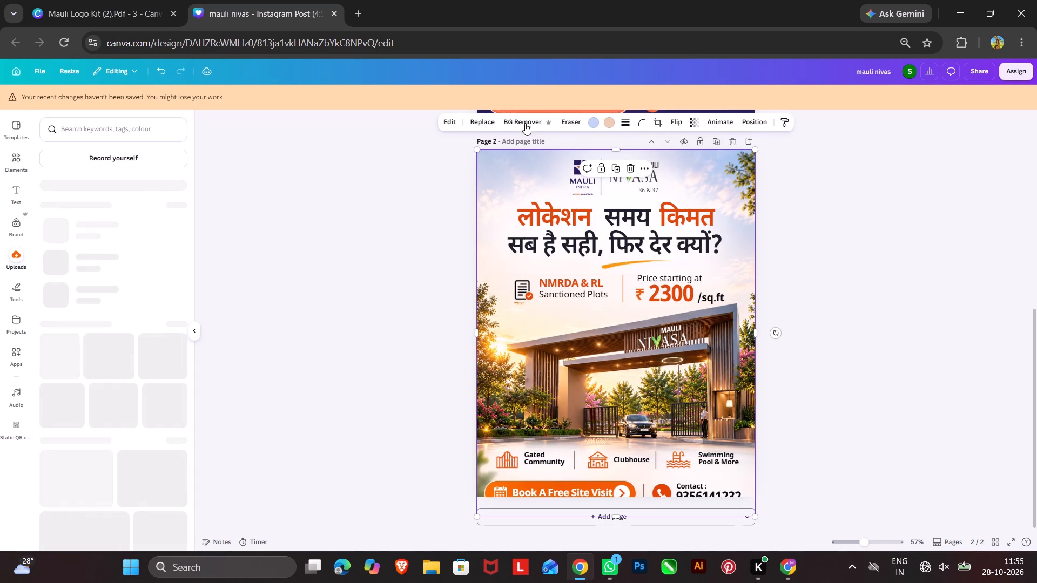
pyautogui.click(448, 121)
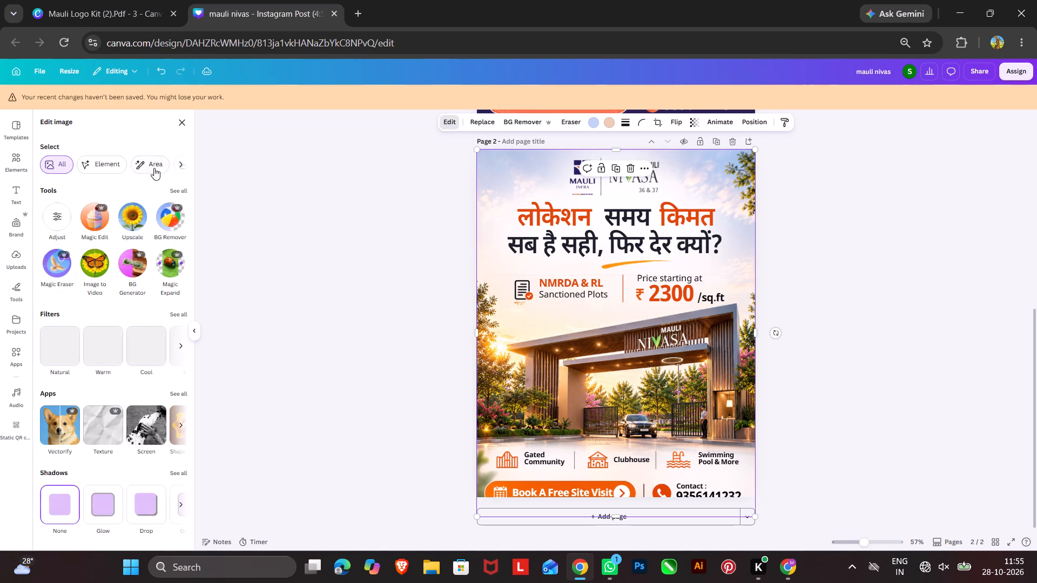
pyautogui.click(153, 167)
pyautogui.click(182, 123)
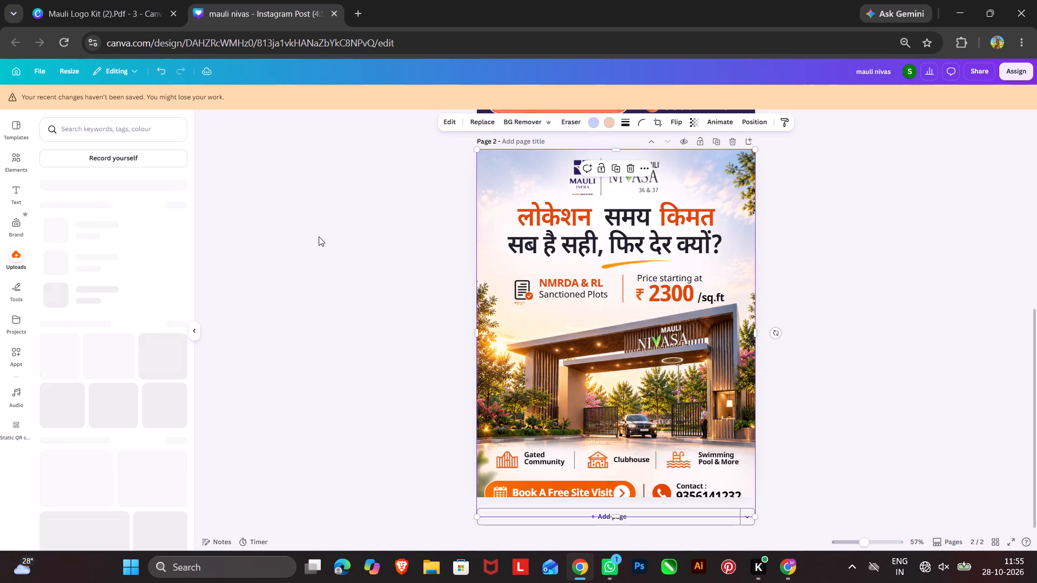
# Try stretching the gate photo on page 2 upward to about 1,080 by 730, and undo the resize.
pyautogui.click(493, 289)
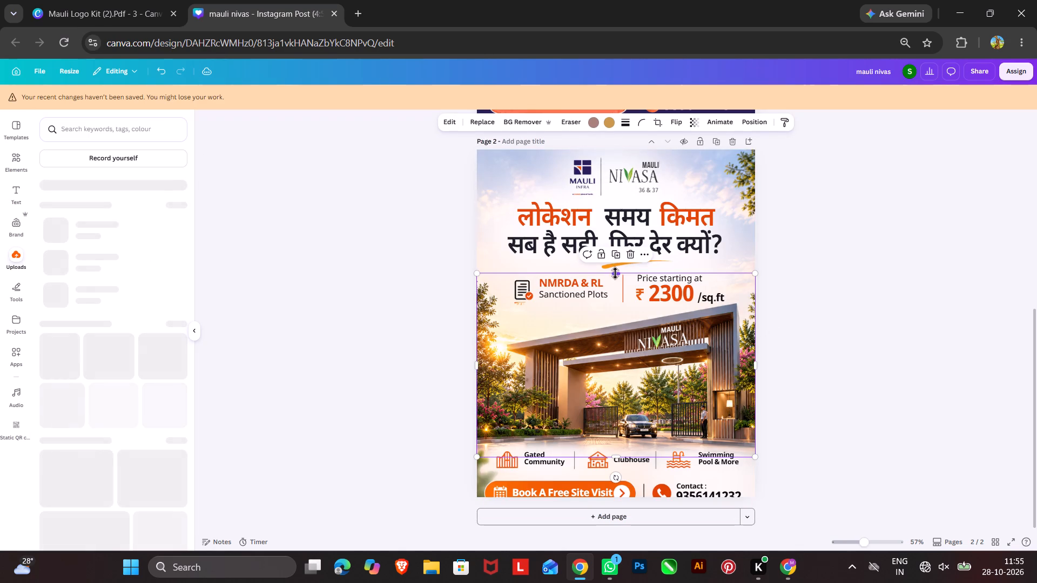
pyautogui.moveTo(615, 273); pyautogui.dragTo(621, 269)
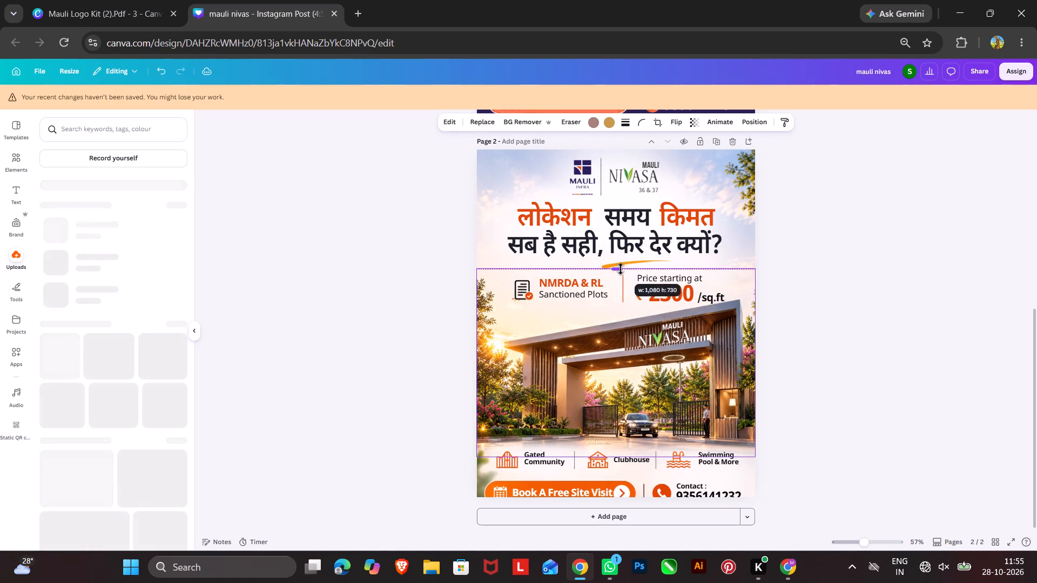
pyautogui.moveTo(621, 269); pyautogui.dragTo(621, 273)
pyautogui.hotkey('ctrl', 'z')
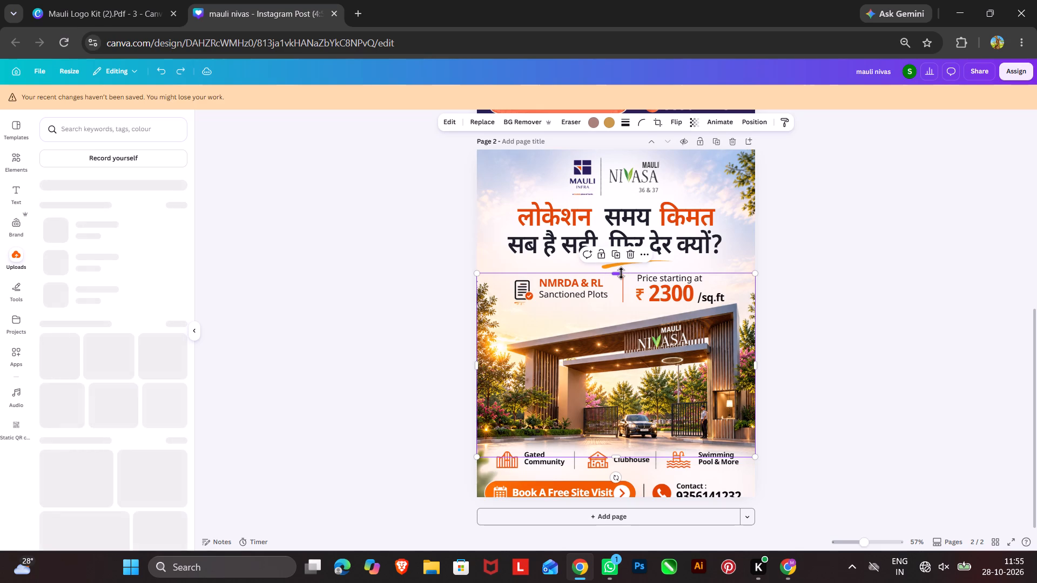
# Erase the small stray orange mark from the sky in page 2's gate photo, brushing over it at brush size 6.
pyautogui.click(453, 126)
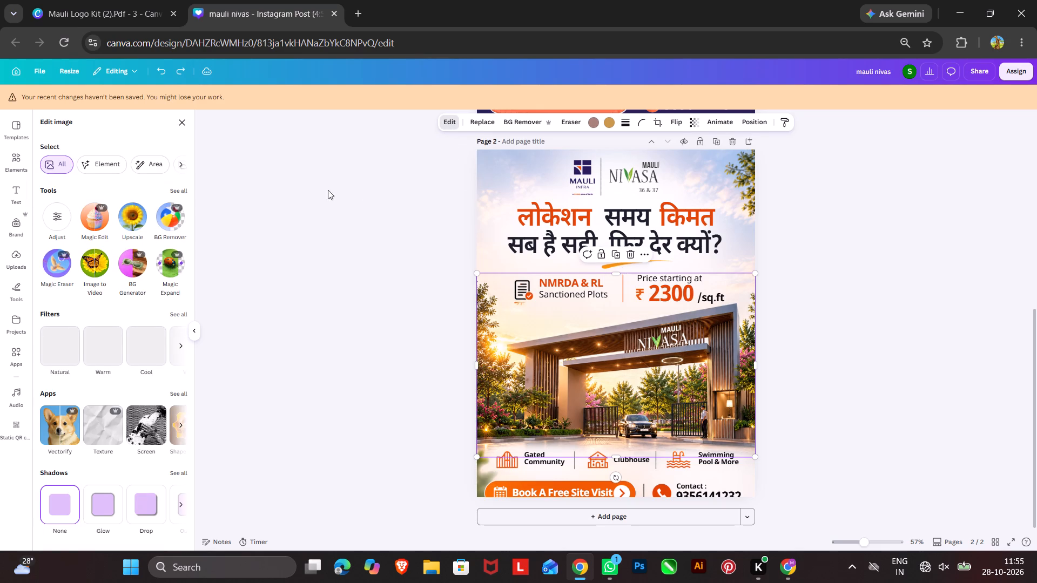
pyautogui.click(151, 167)
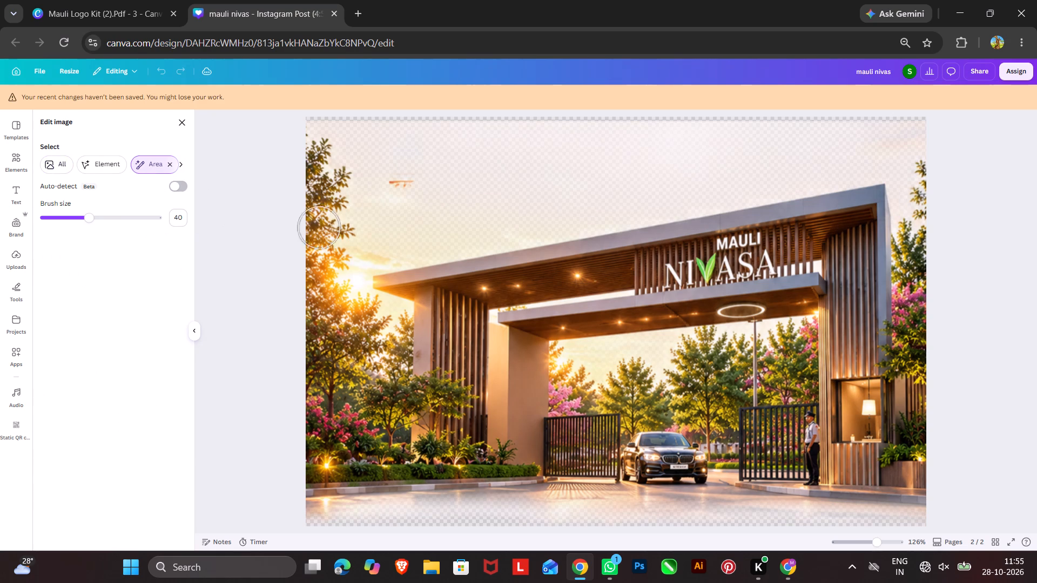
pyautogui.click(50, 220)
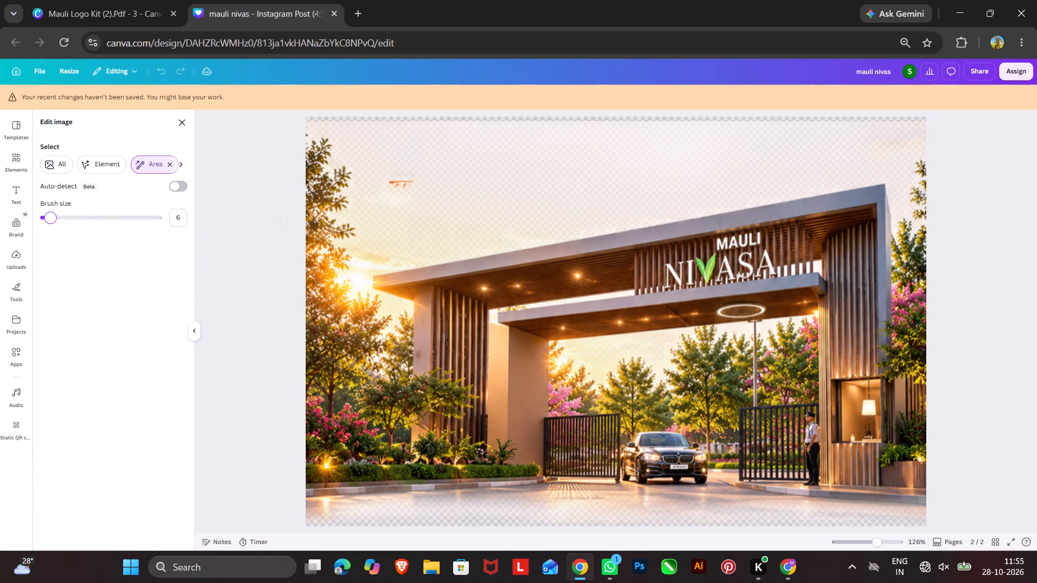
pyautogui.click(388, 184)
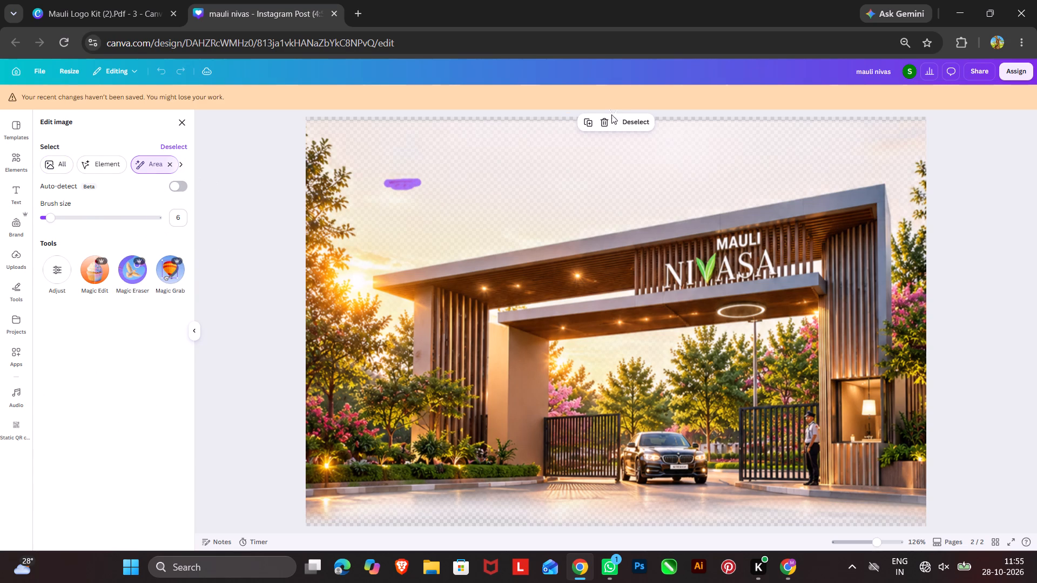
pyautogui.click(604, 122)
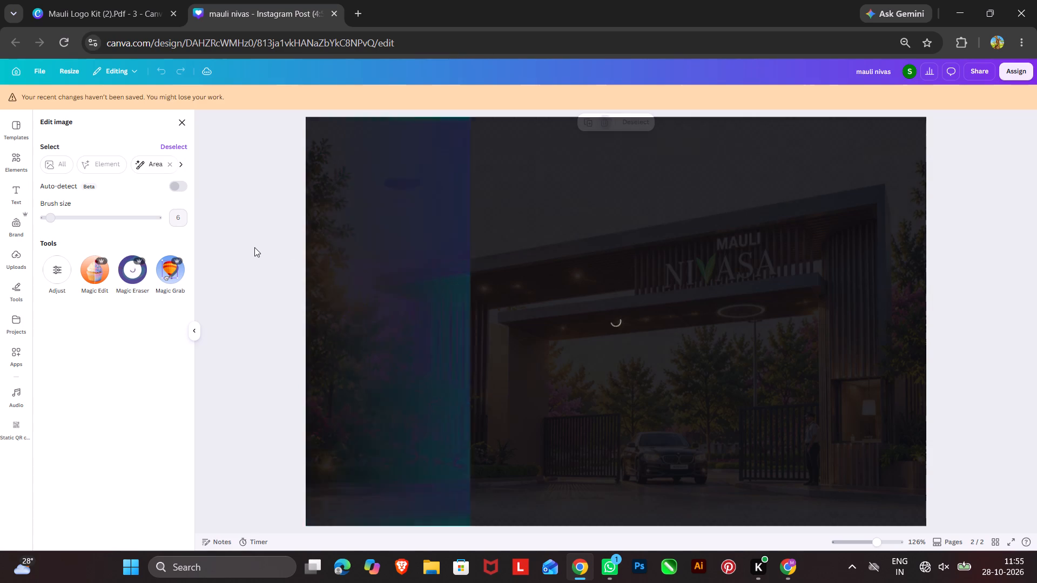
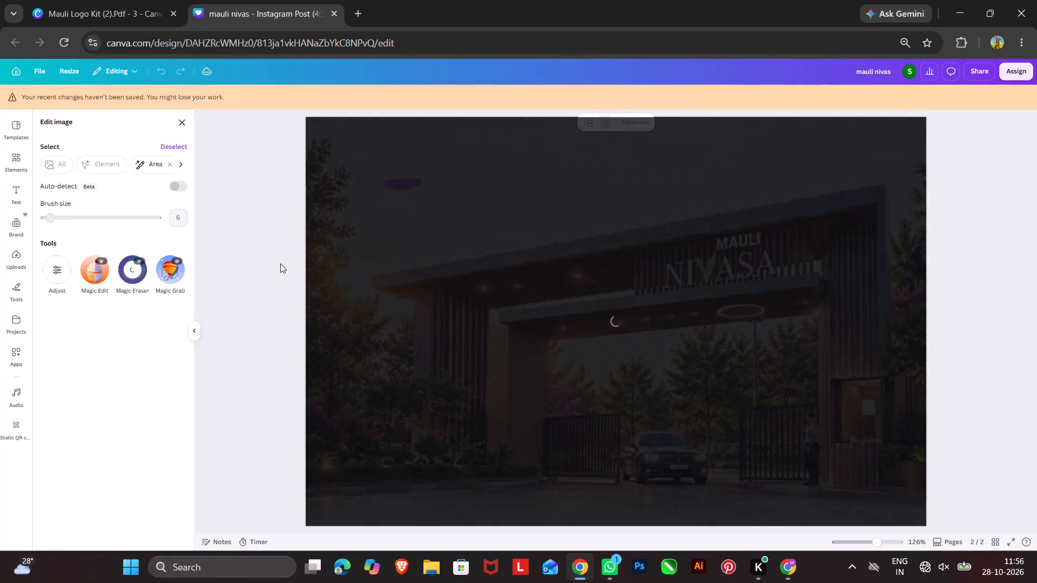
# Connect the computer to the UCN_Mds office_5G Wi-Fi network.
pyautogui.click(922, 571)
pyautogui.click(850, 315)
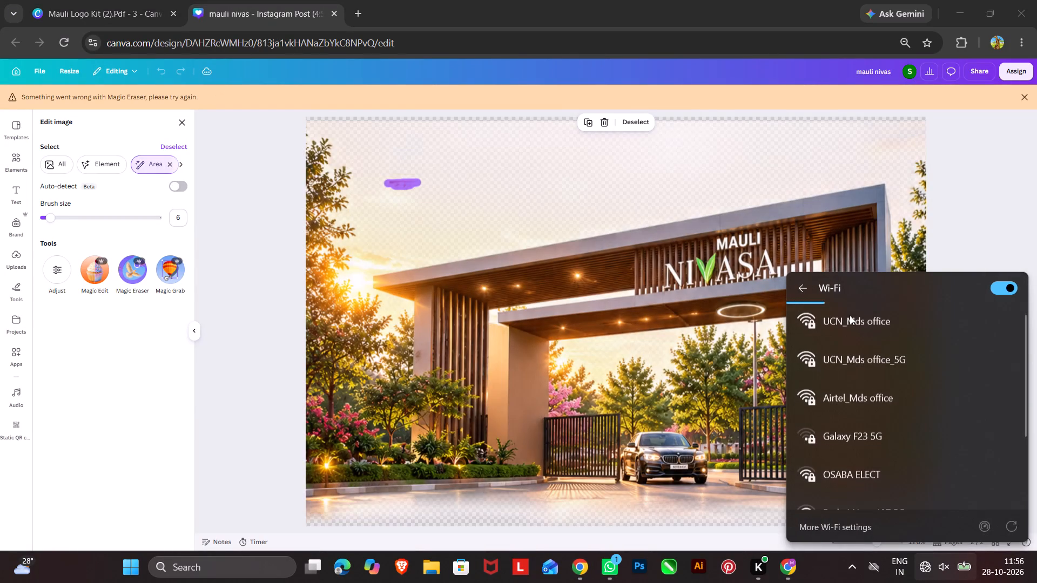
pyautogui.click(879, 357)
pyautogui.click(958, 419)
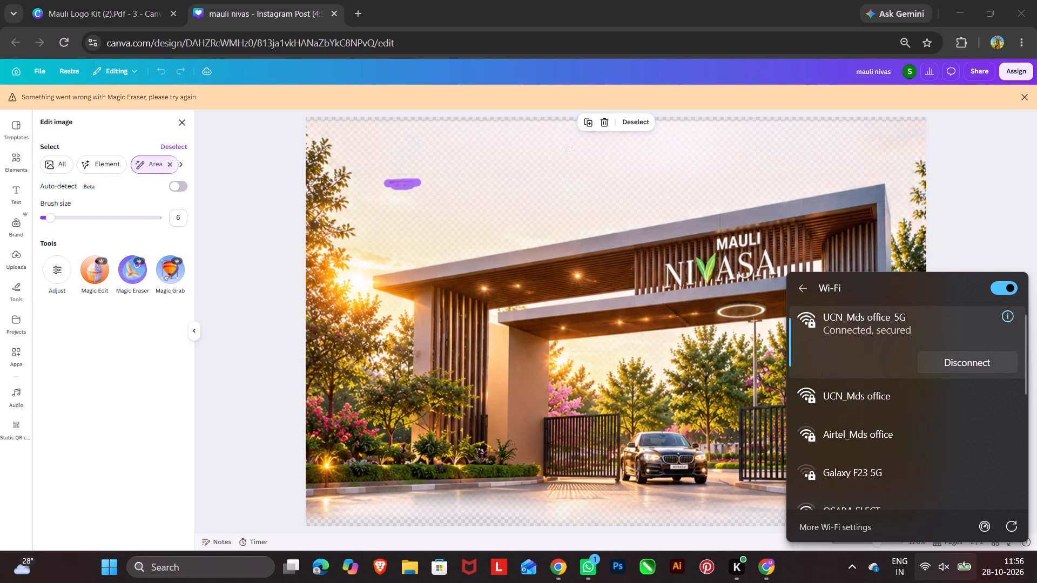
# Retry erasing the brushed mark from the sky in page 2's gate photo with Magic Eraser, and dismiss the error notice.
pyautogui.click(600, 124)
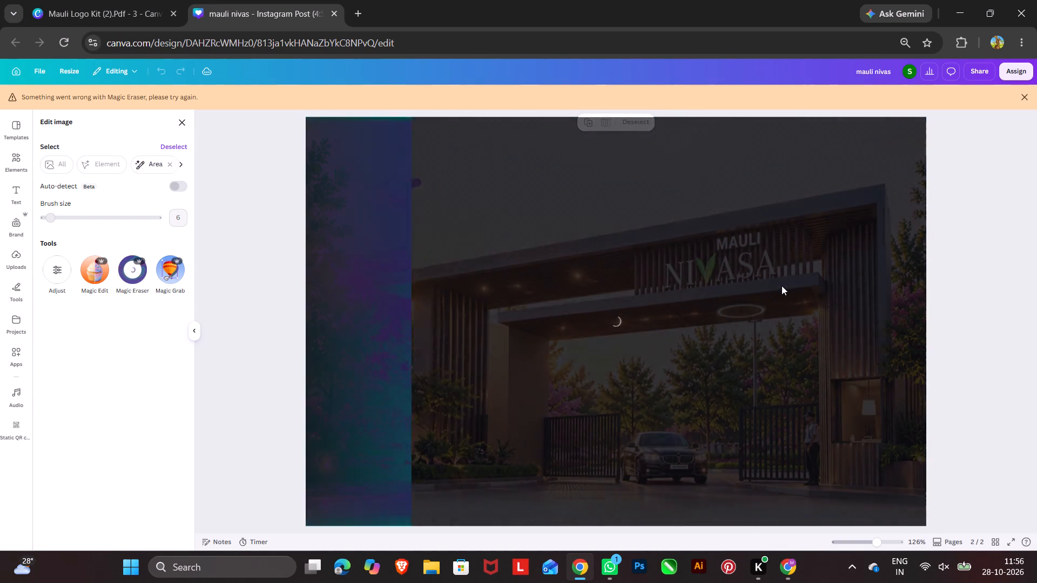
pyautogui.click(1022, 97)
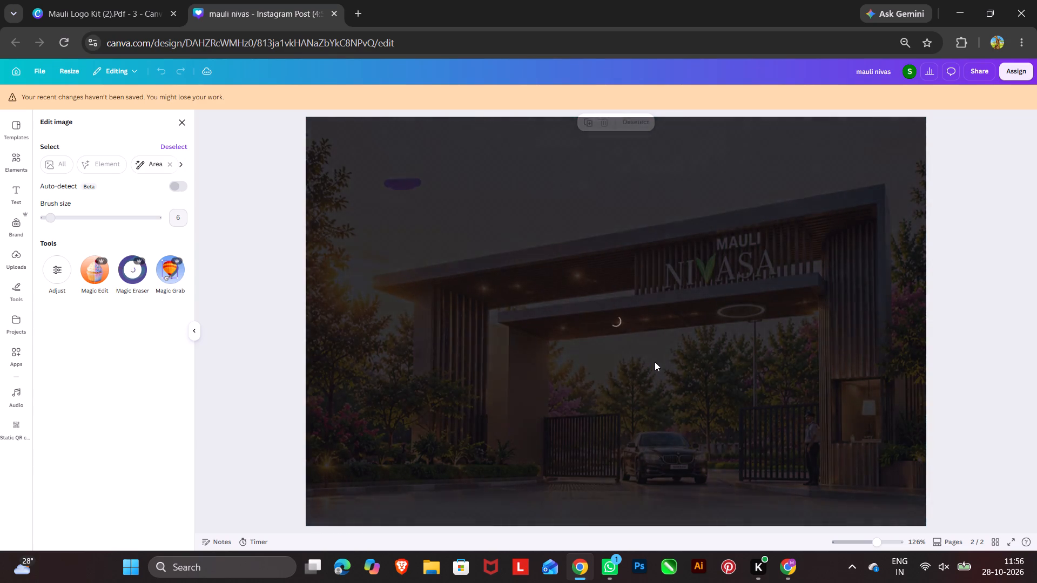
# Close the image editing of page 2's gate photo.
pyautogui.click(179, 121)
pyautogui.click(358, 325)
# Copy the divider beside Gated Community to page 1's header between the MAULI INFRA and NIVASA logos, enlarging it to about 60 by 184.
pyautogui.scroll(6, 360, 333)
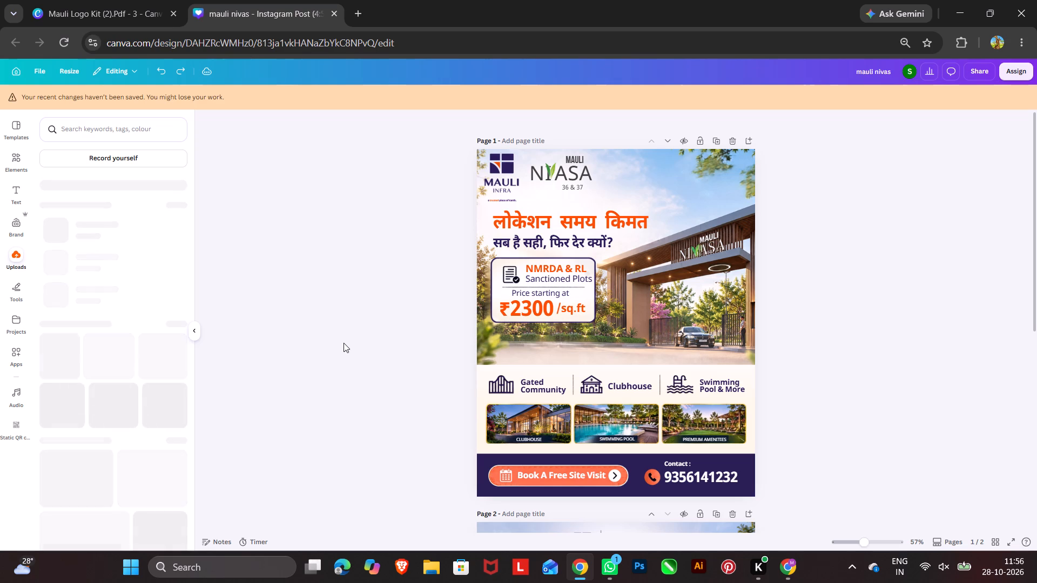
pyautogui.click(573, 387)
pyautogui.click(573, 387)
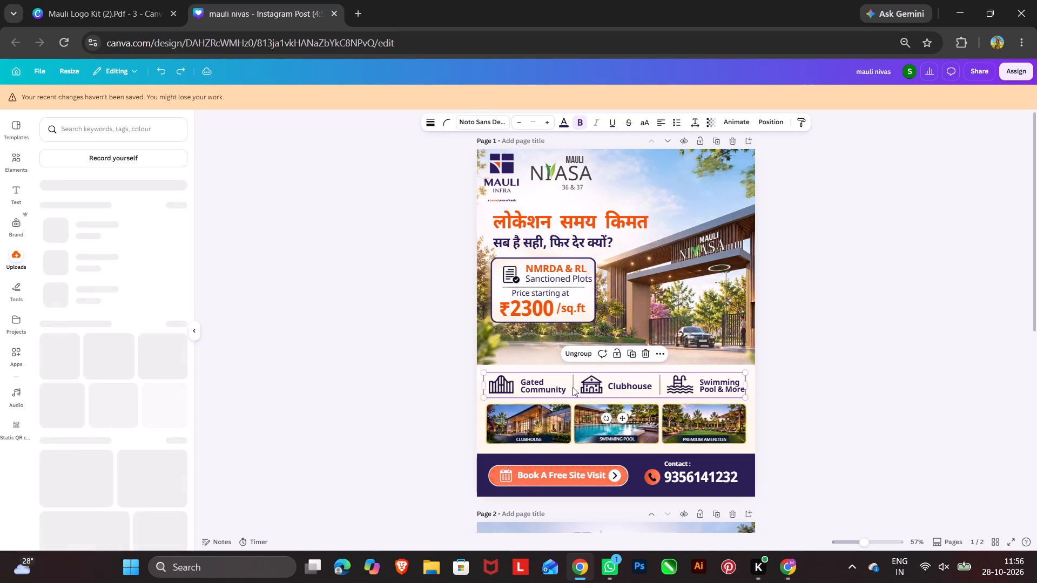
pyautogui.click(420, 391)
pyautogui.hotkey('ctrl', 'c')
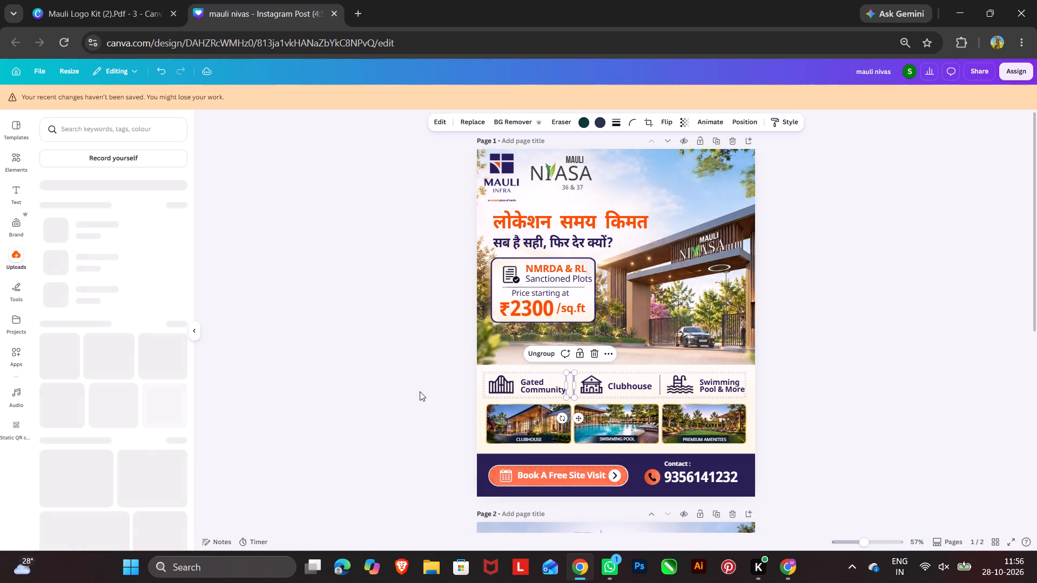
pyautogui.click(559, 201)
pyautogui.hotkey('ctrl', 'v')
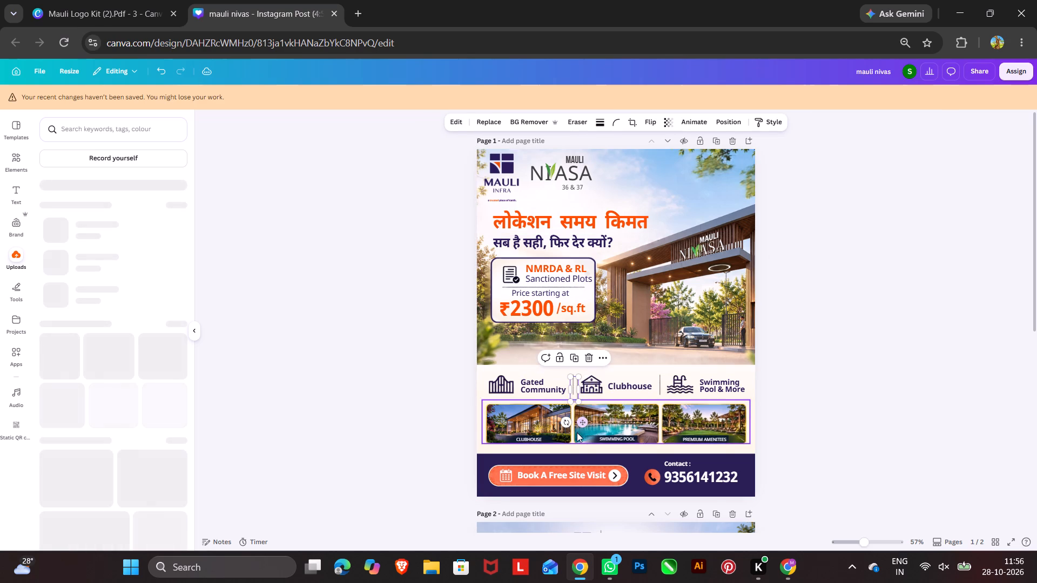
pyautogui.moveTo(584, 420); pyautogui.dragTo(535, 201)
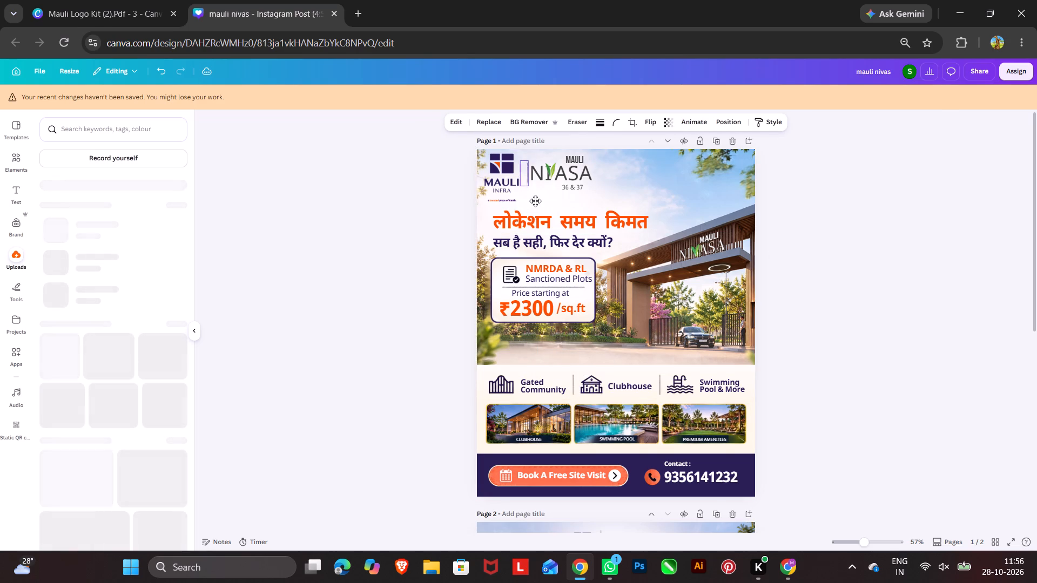
pyautogui.moveTo(535, 201); pyautogui.dragTo(531, 195)
pyautogui.moveTo(527, 178); pyautogui.dragTo(528, 192)
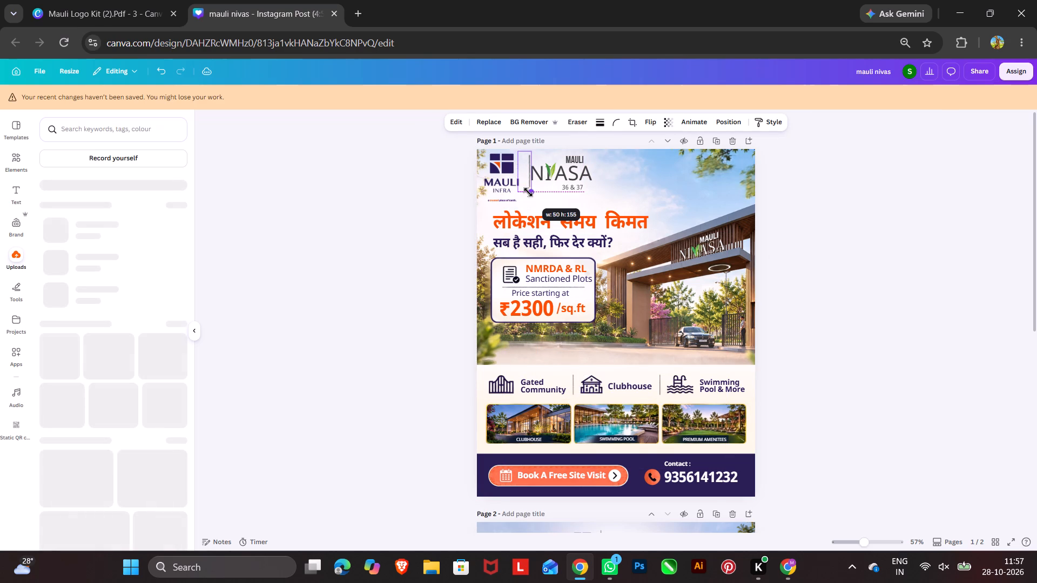
pyautogui.moveTo(528, 192); pyautogui.dragTo(527, 204)
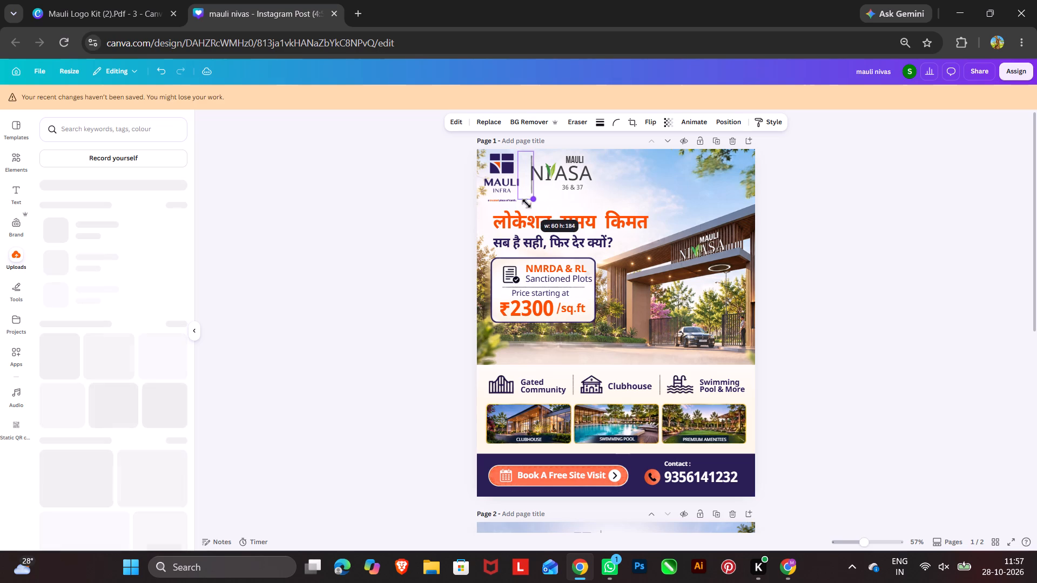
pyautogui.moveTo(527, 204); pyautogui.dragTo(527, 203)
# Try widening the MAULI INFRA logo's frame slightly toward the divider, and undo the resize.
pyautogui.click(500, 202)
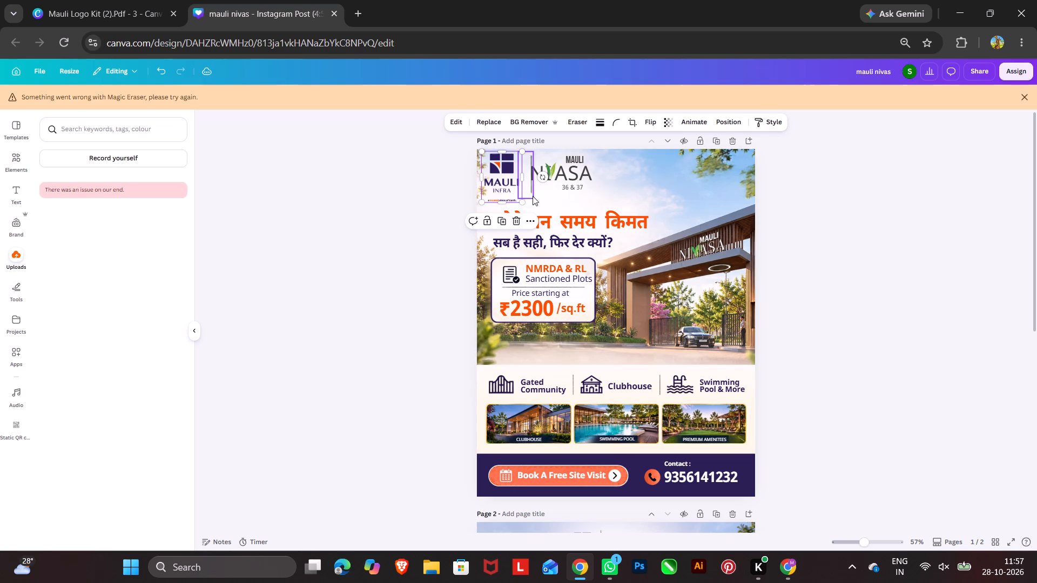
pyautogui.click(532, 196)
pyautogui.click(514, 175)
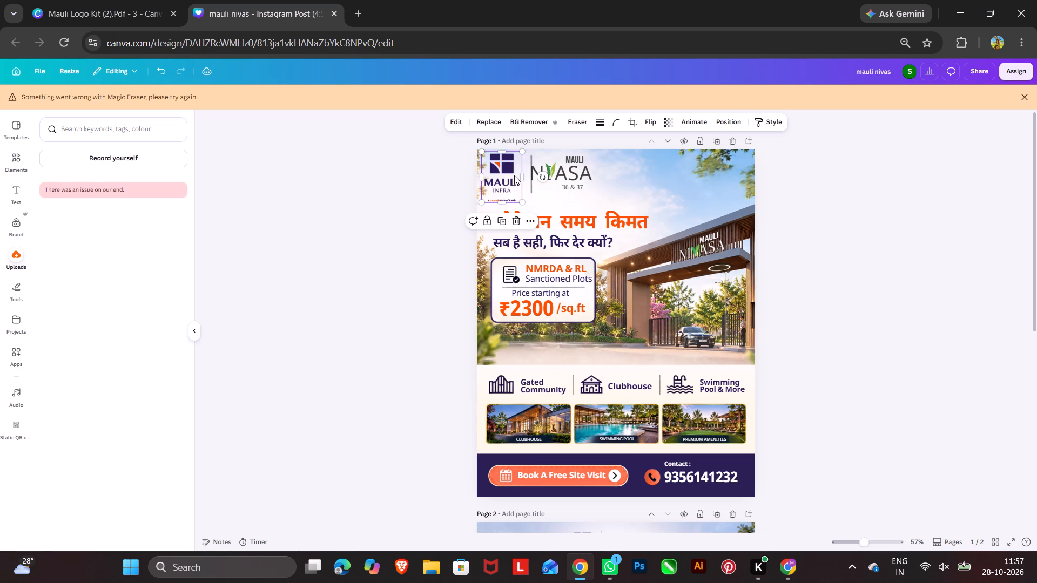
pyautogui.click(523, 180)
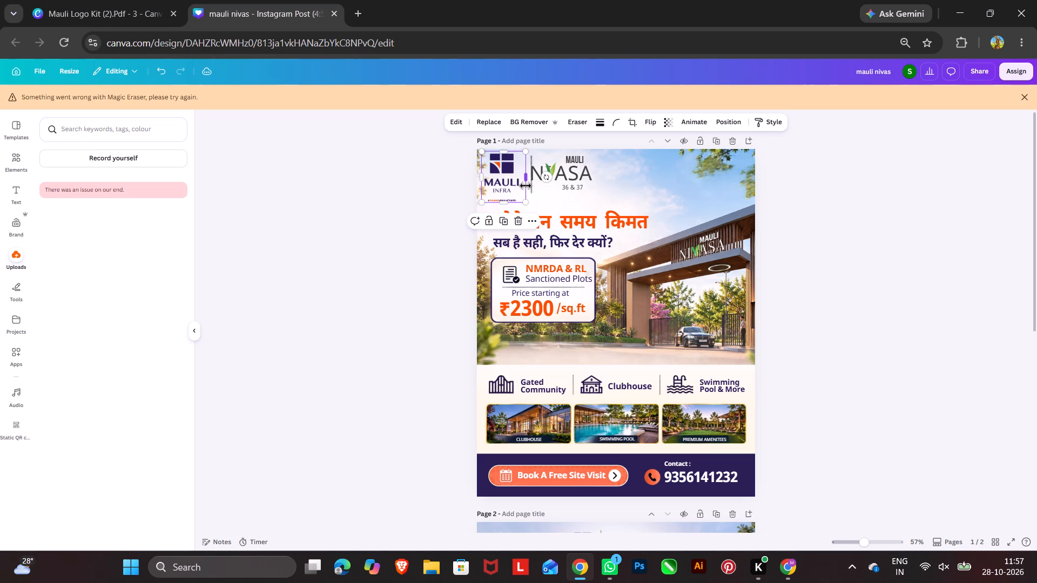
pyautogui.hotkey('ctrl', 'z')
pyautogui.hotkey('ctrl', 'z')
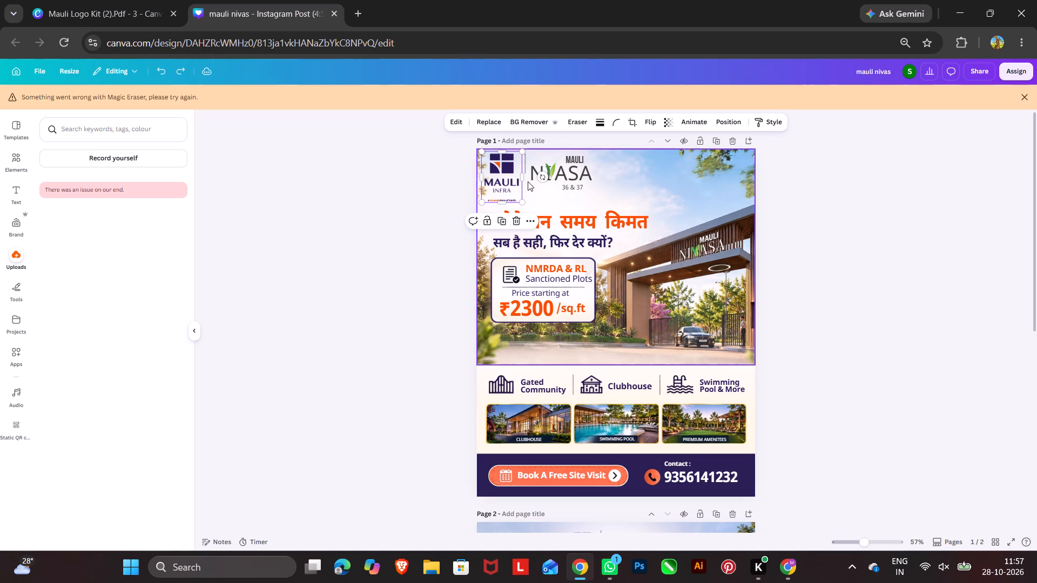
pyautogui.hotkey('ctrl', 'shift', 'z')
# Crop the empty margin off the left of the header divider and position the line midway between the two logos.
pyautogui.click(532, 188)
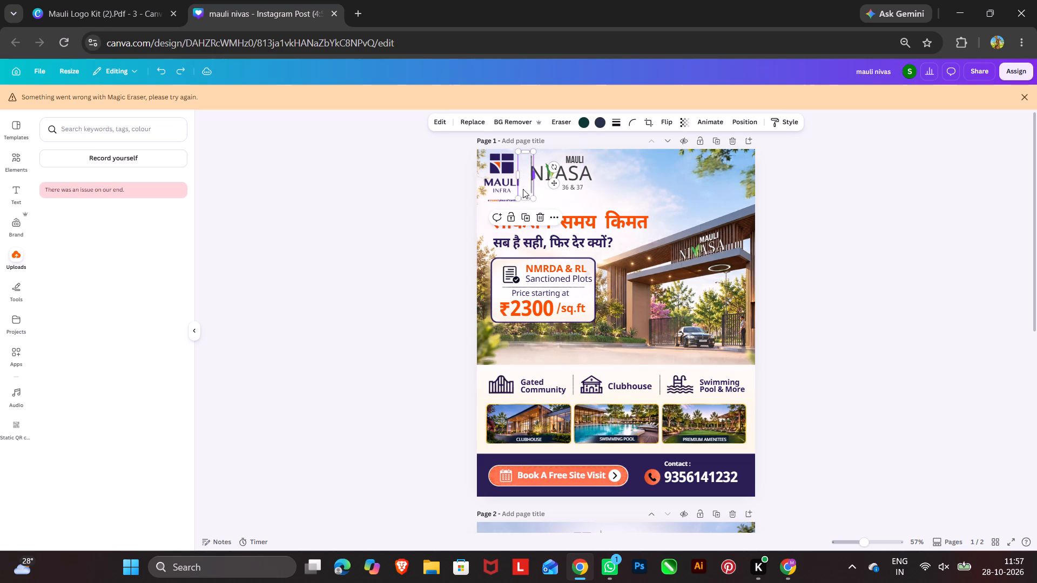
pyautogui.moveTo(518, 177); pyautogui.dragTo(528, 191)
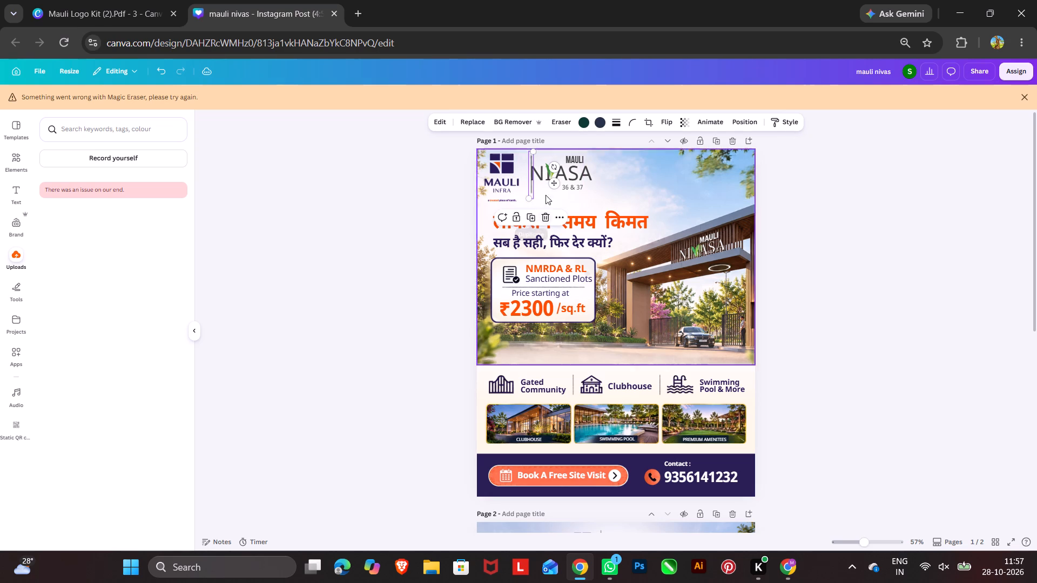
pyautogui.moveTo(551, 182); pyautogui.dragTo(544, 182)
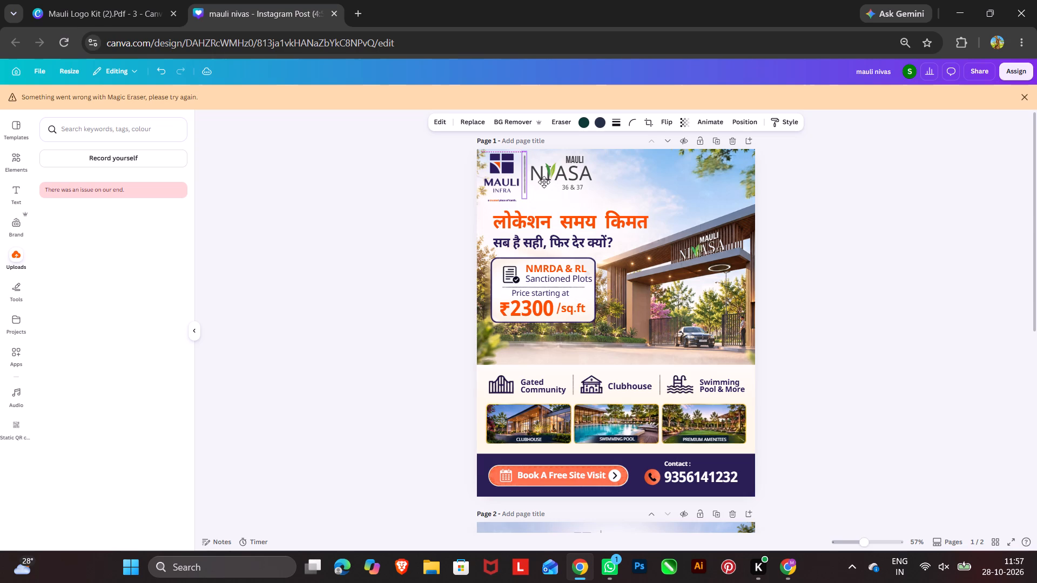
pyautogui.moveTo(544, 182); pyautogui.dragTo(544, 181)
pyautogui.moveTo(544, 181); pyautogui.dragTo(544, 180)
pyautogui.moveTo(544, 180); pyautogui.dragTo(544, 181)
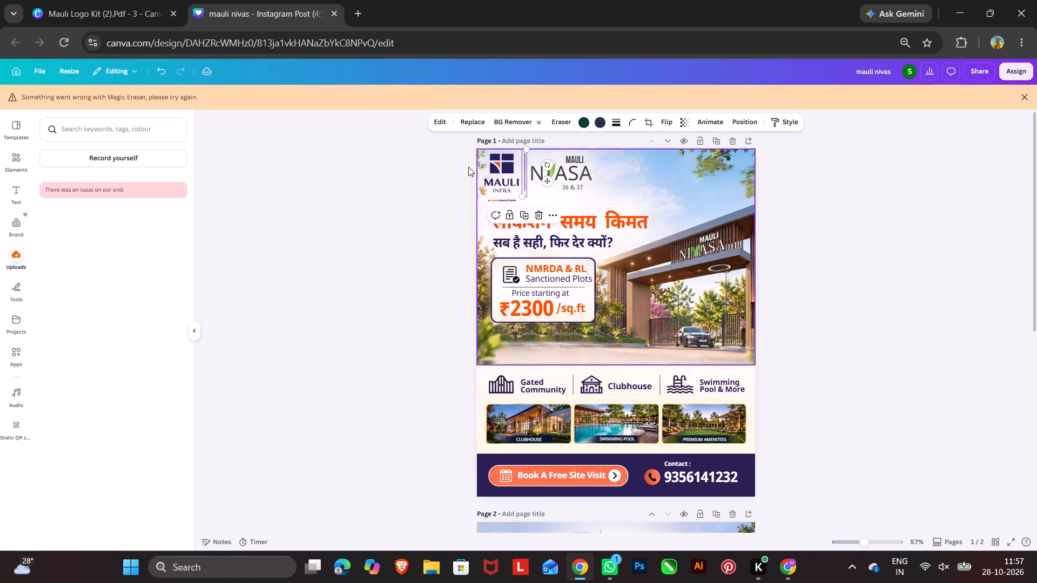
# Group the MAULI INFRA logo, the divider and the NIVASA lockup on page 1, leaving out the background photo.
pyautogui.moveTo(466, 164); pyautogui.dragTo(574, 194)
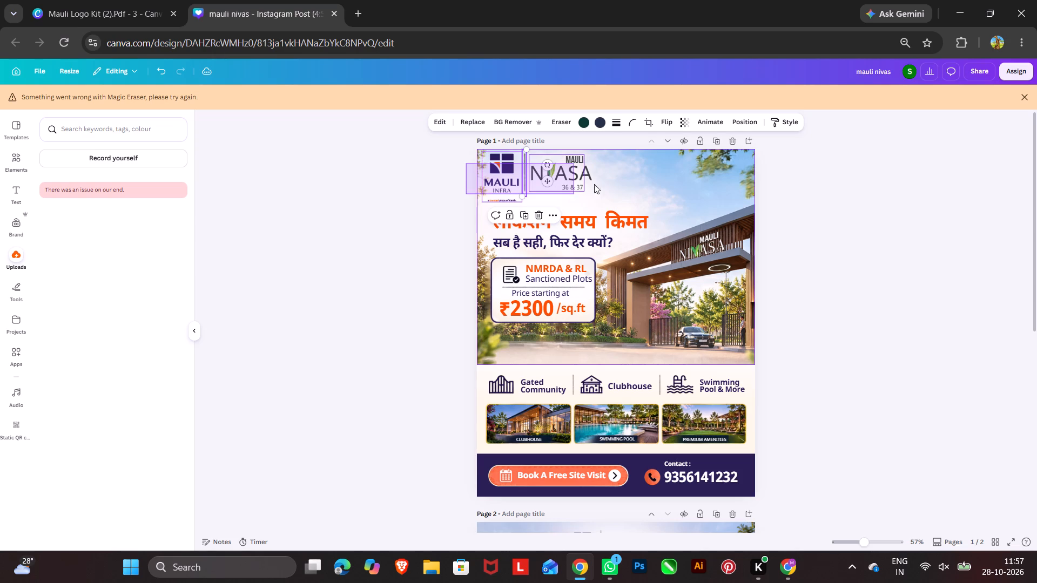
pyautogui.click(657, 121)
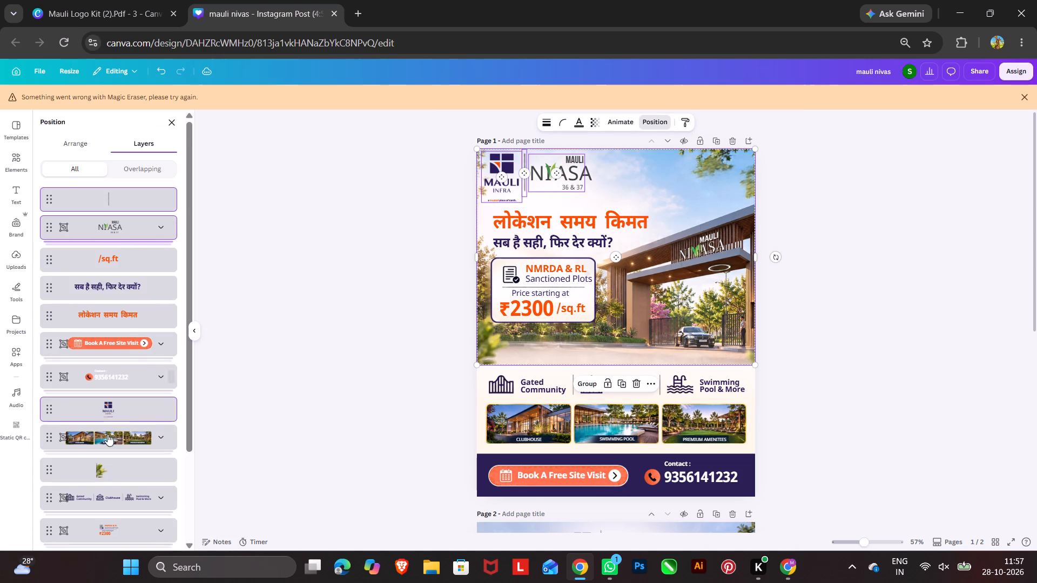
pyautogui.scroll(-8, 100, 461)
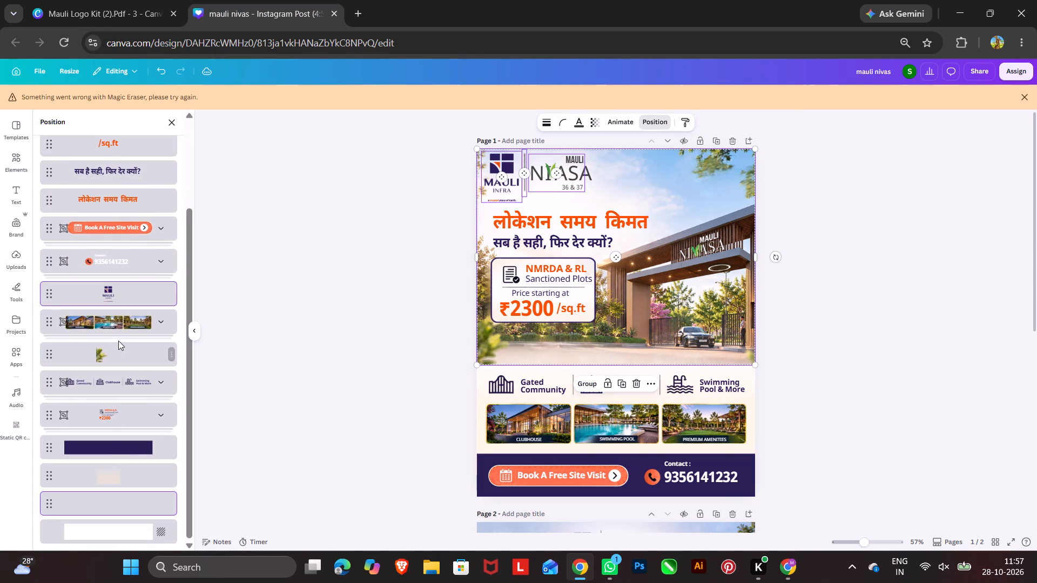
pyautogui.keyDown('ctrl'); pyautogui.click(118, 507); pyautogui.keyUp('ctrl')
pyautogui.click(506, 222)
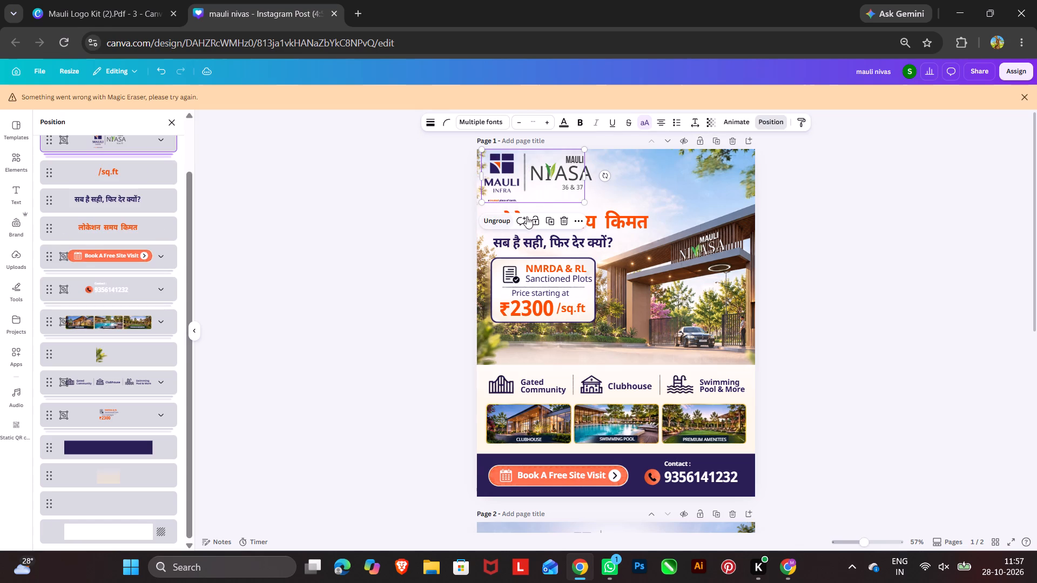
# Move the logo group to the top middle of page 1, shrink it, and align it to the page's horizontal centre.
pyautogui.moveTo(562, 190); pyautogui.dragTo(628, 196)
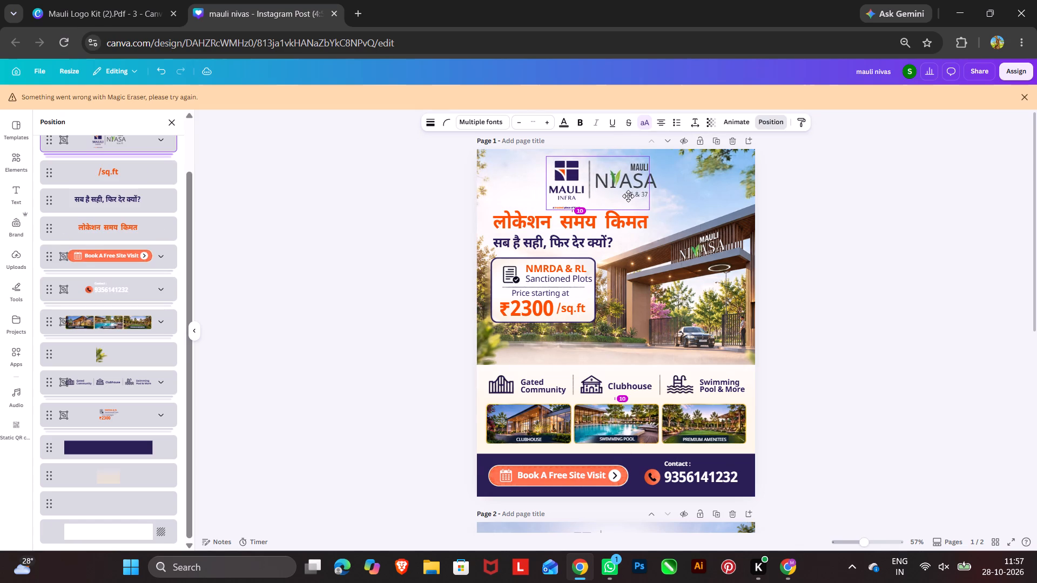
pyautogui.moveTo(628, 196); pyautogui.dragTo(632, 195)
pyautogui.moveTo(553, 209); pyautogui.dragTo(569, 204)
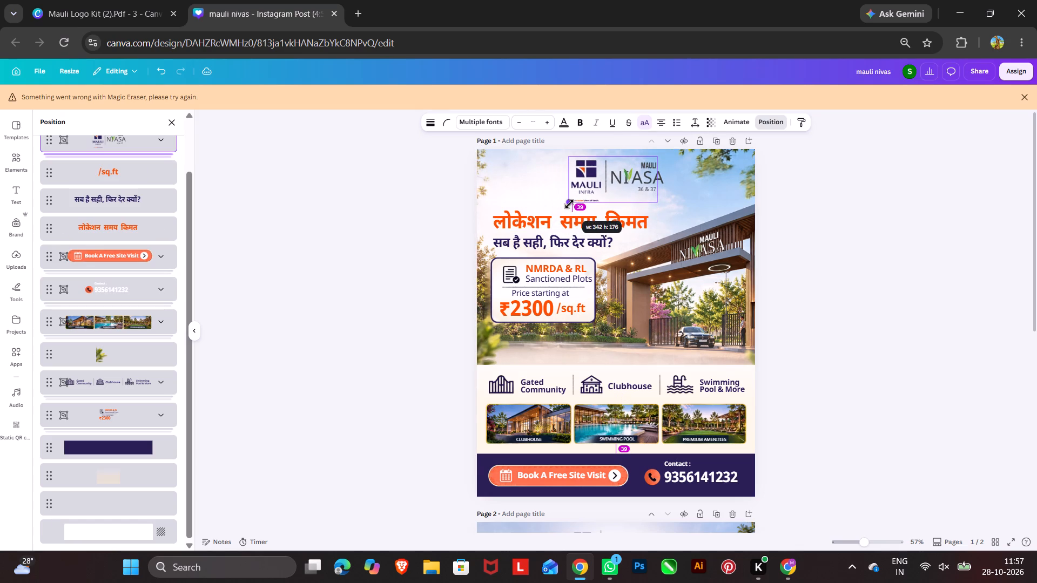
pyautogui.moveTo(569, 204); pyautogui.dragTo(569, 204)
pyautogui.moveTo(656, 202); pyautogui.dragTo(648, 201)
pyautogui.rightClick(615, 187)
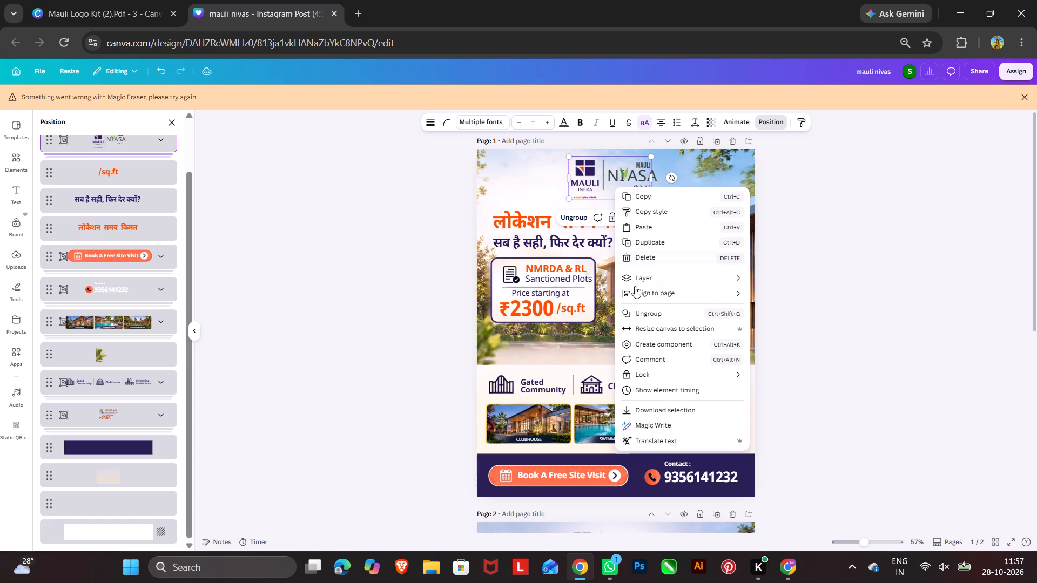
pyautogui.click(637, 289)
pyautogui.click(783, 310)
pyautogui.doubleClick(850, 273)
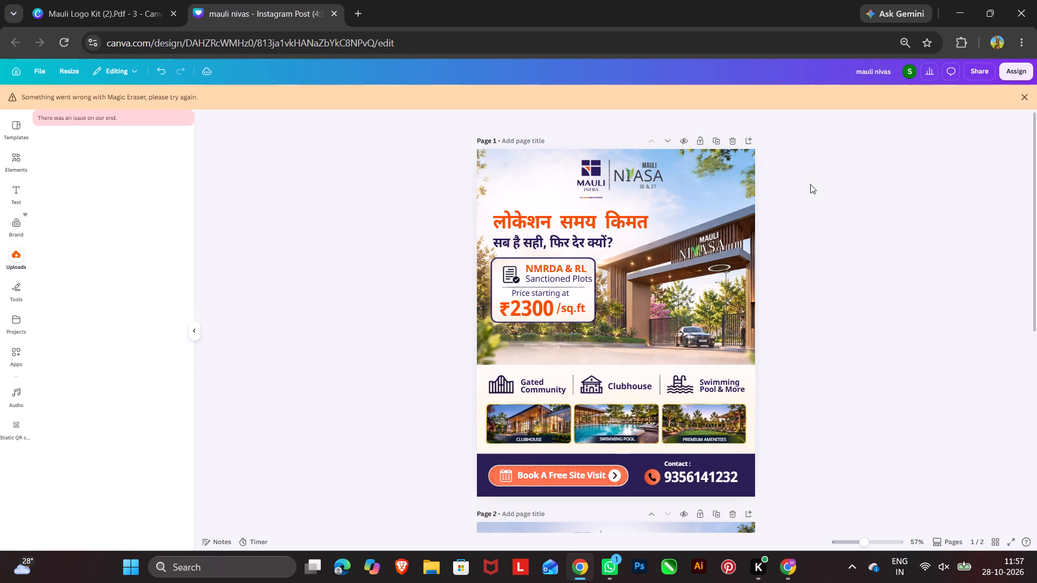
# Move the green leaf in the NIVASA lockup upward so it sits above the gap between NI and ASA.
pyautogui.click(629, 171)
pyautogui.click(631, 173)
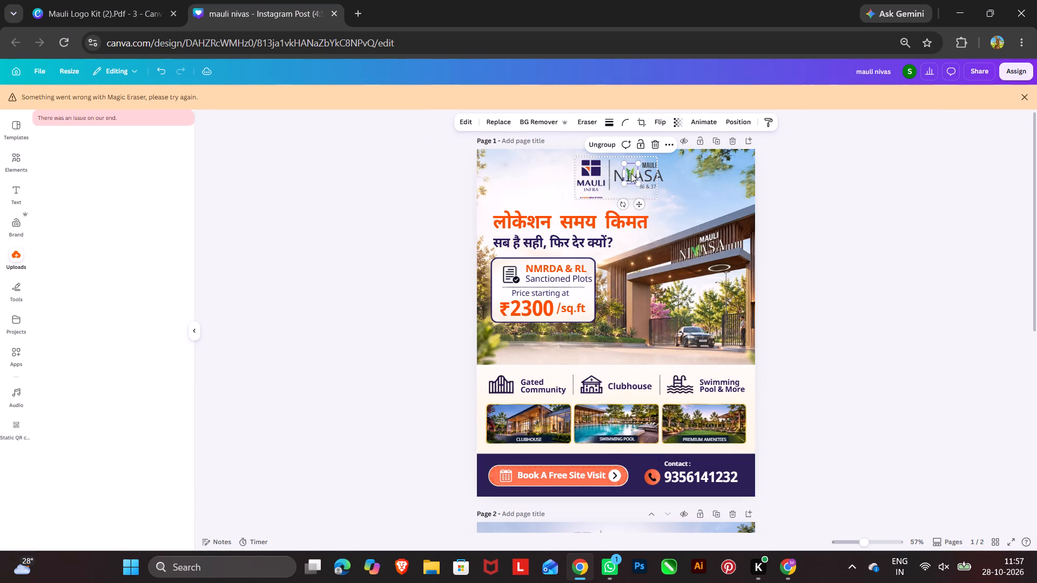
pyautogui.scroll(3, 656, 263)
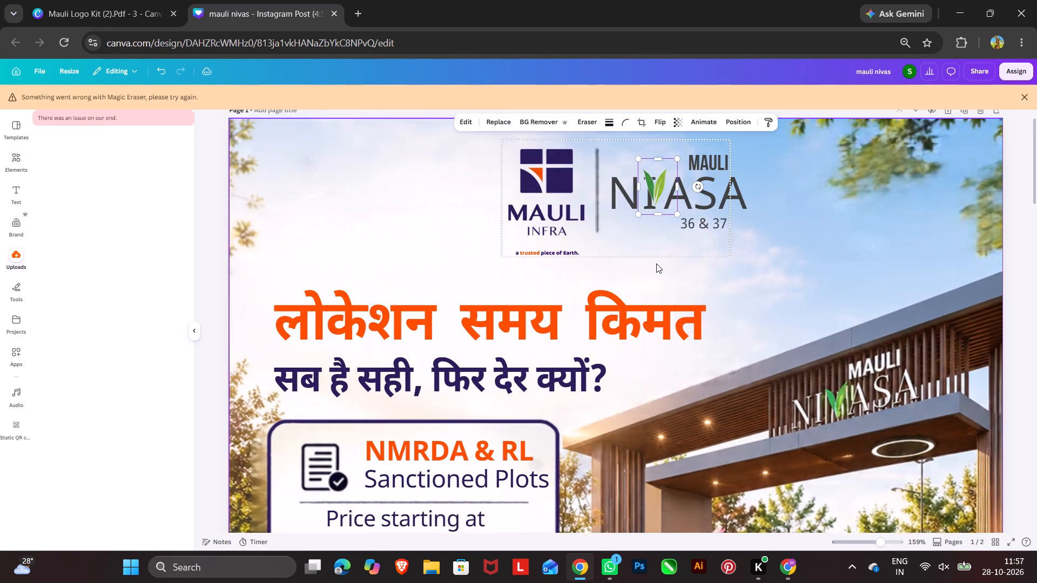
pyautogui.click(629, 223)
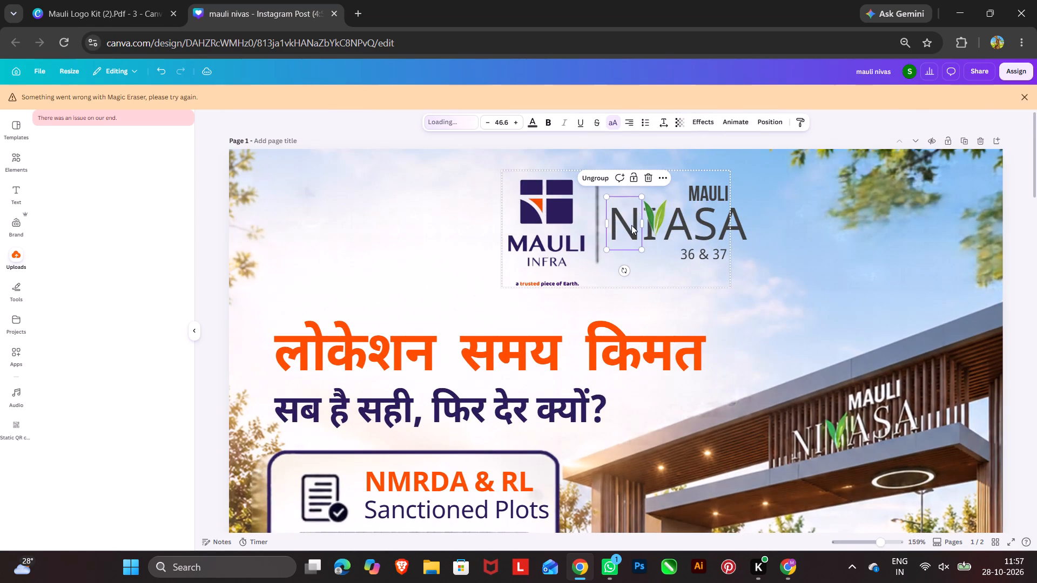
pyautogui.click(690, 229)
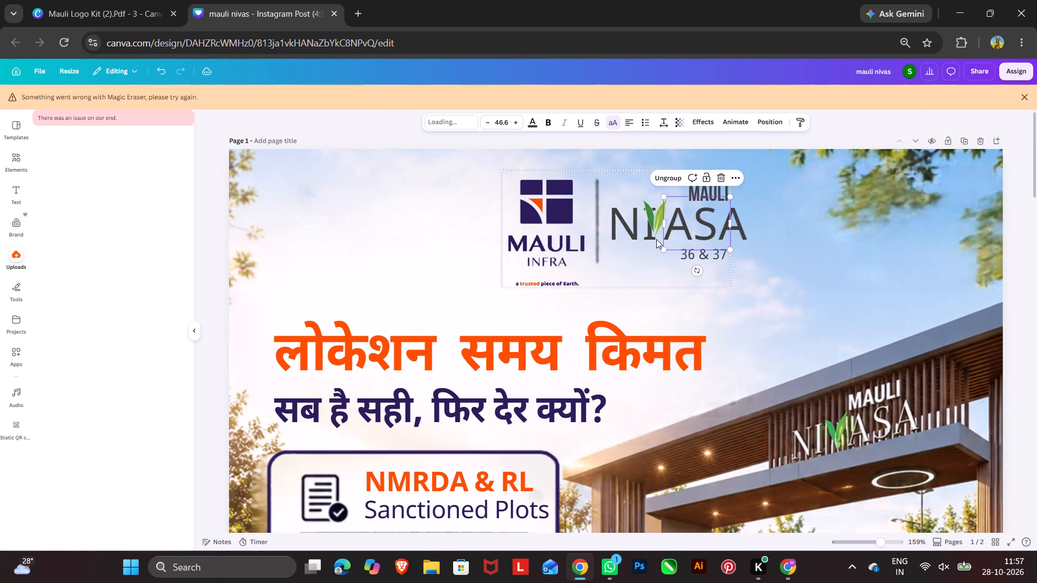
pyautogui.click(653, 239)
pyautogui.click(651, 227)
pyautogui.click(653, 223)
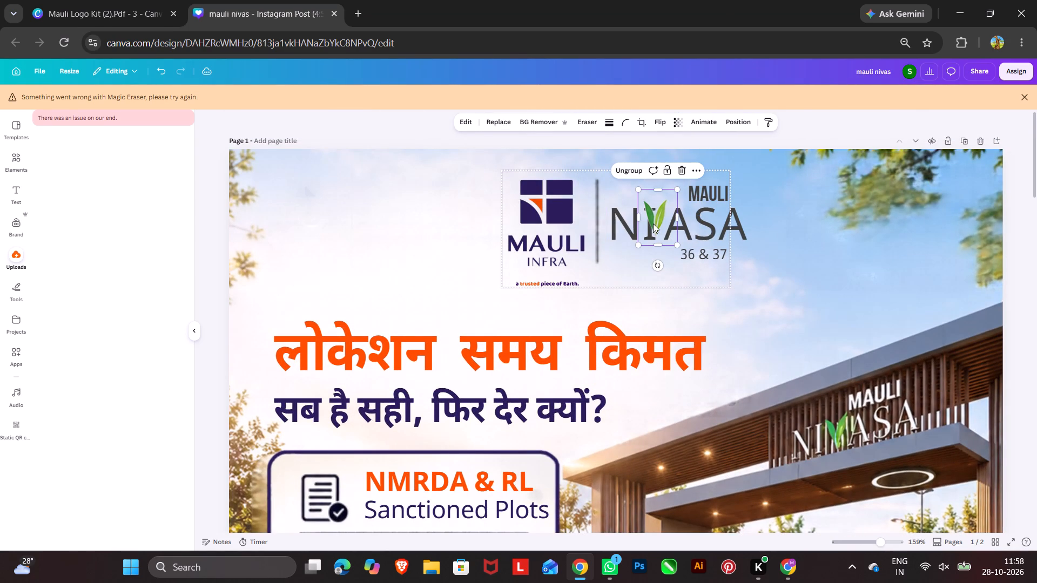
pyautogui.click(664, 216)
pyautogui.click(657, 215)
pyautogui.moveTo(657, 215); pyautogui.dragTo(667, 216)
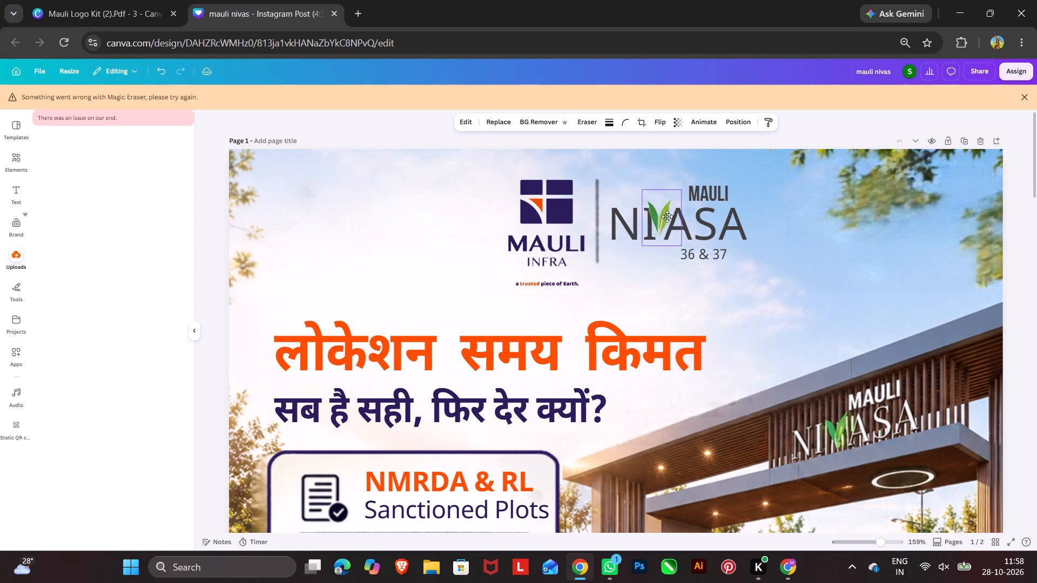
pyautogui.moveTo(667, 216); pyautogui.dragTo(652, 190)
pyautogui.click(652, 179)
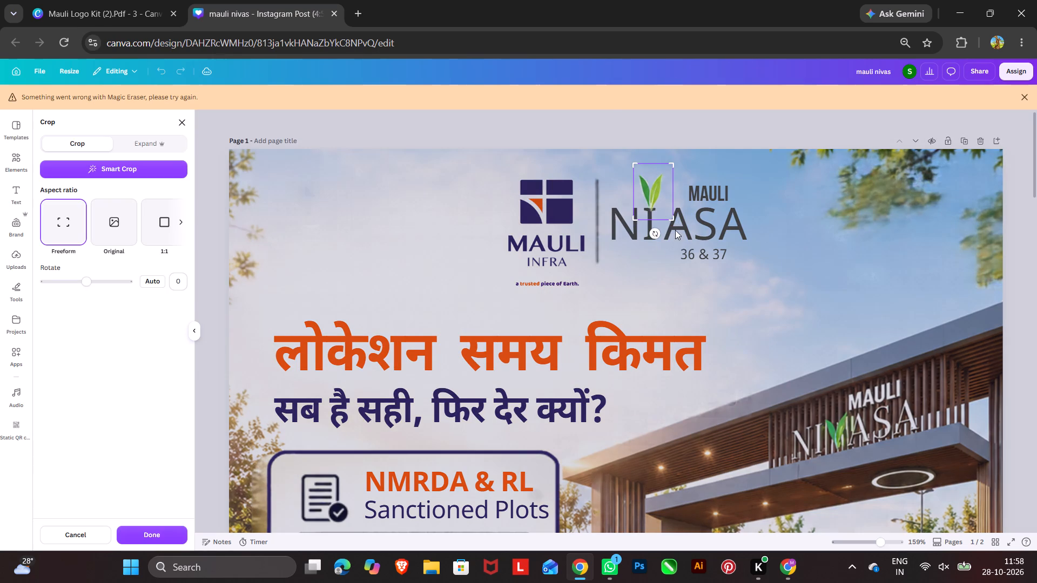
# Widen the gap in the page 1 NIVASA lockup by moving ASA slightly right and NI slightly left.
pyautogui.click(675, 230)
pyautogui.click(667, 229)
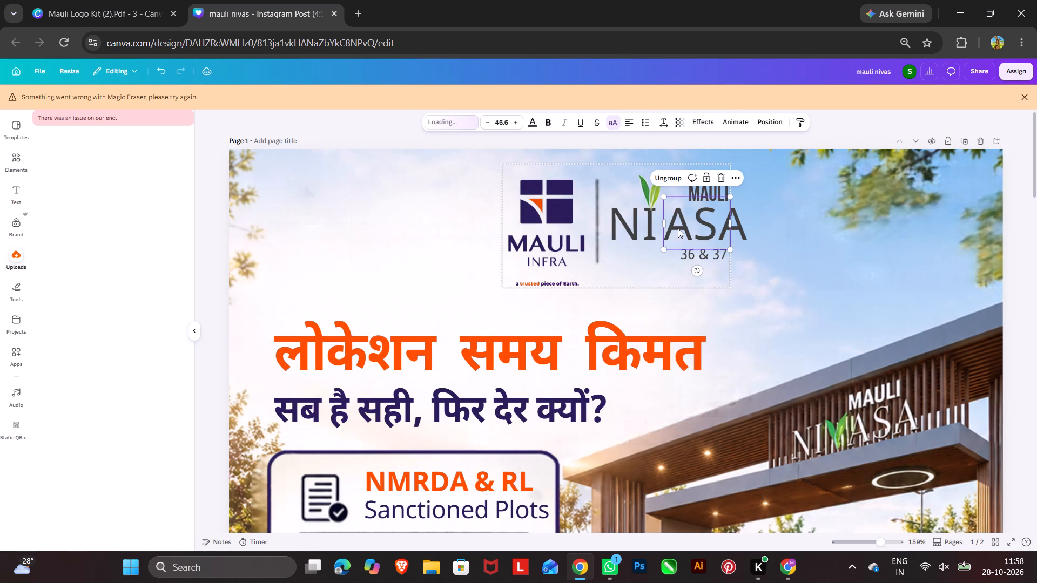
pyautogui.moveTo(678, 228); pyautogui.dragTo(685, 231)
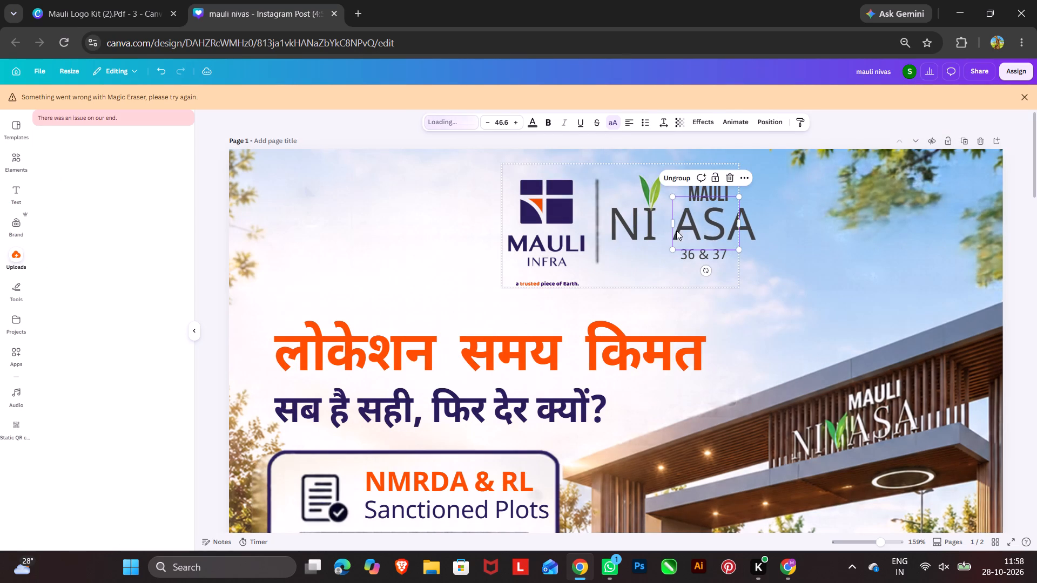
pyautogui.click(636, 229)
pyautogui.click(636, 229)
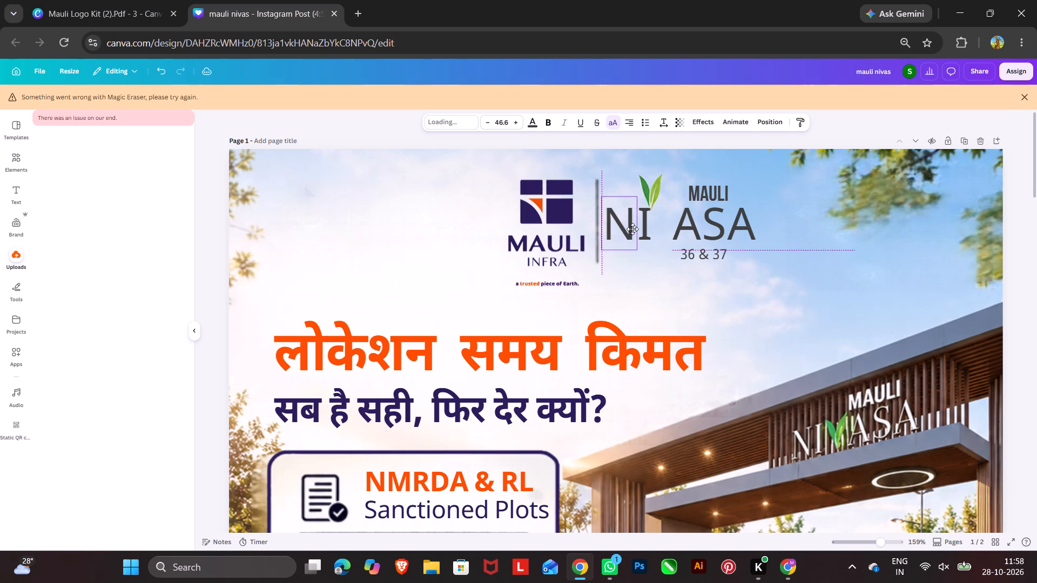
# Move the green leaf down into the gap between NI and ASA so it stands in for the V.
pyautogui.click(652, 192)
pyautogui.moveTo(654, 196); pyautogui.dragTo(663, 206)
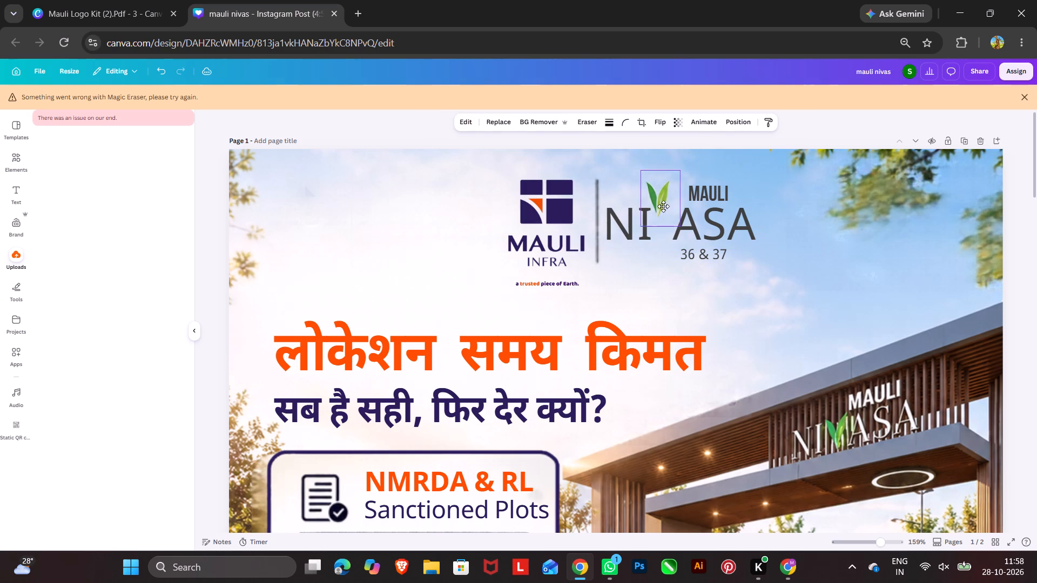
pyautogui.moveTo(663, 206); pyautogui.dragTo(667, 228)
pyautogui.press('Right')
pyautogui.press('Right')
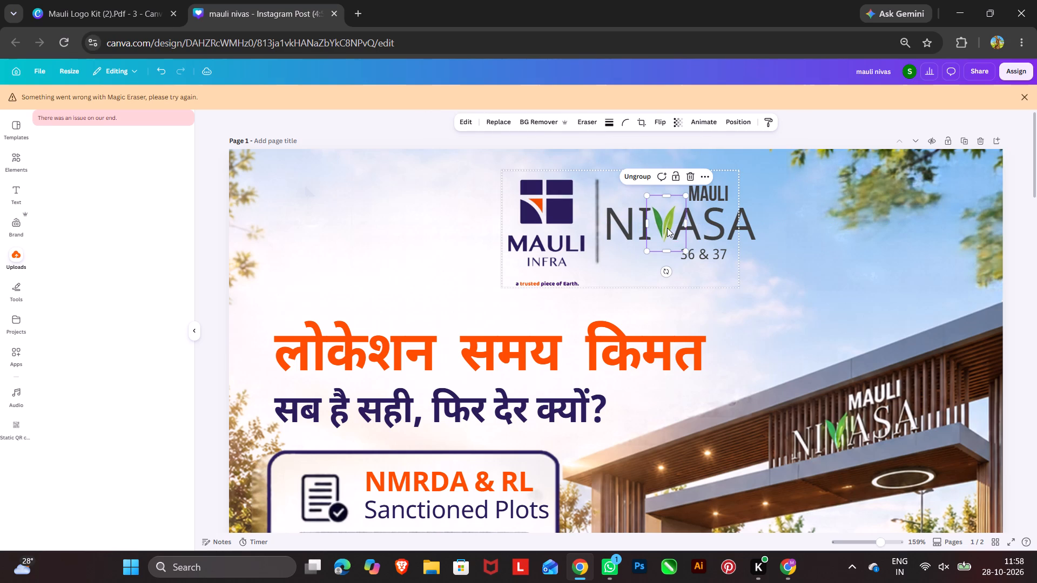
pyautogui.press('Right')
# Fine-tune the leaf's position in the page 1 lockup by shifting it slightly right between NI and ASA.
pyautogui.click(887, 237)
pyautogui.click(668, 221)
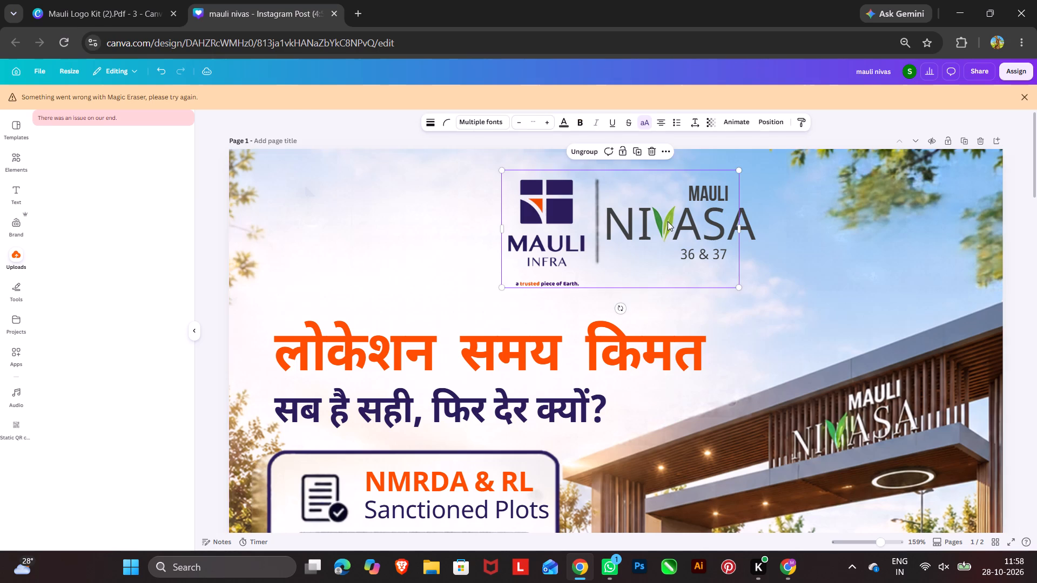
pyautogui.click(668, 221)
pyautogui.doubleClick(668, 221)
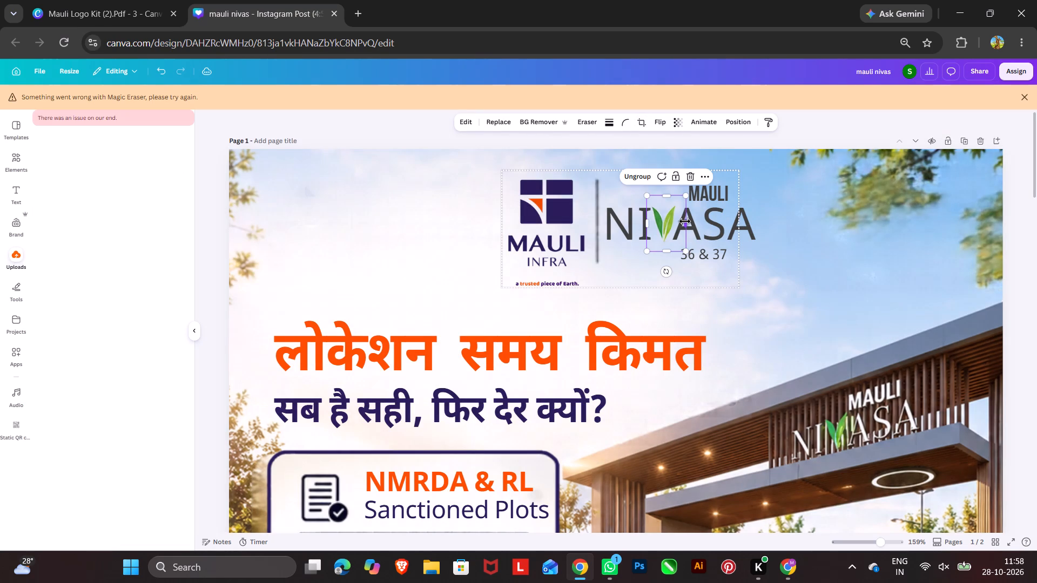
pyautogui.press('Right')
pyautogui.press('Right')
pyautogui.click(717, 239)
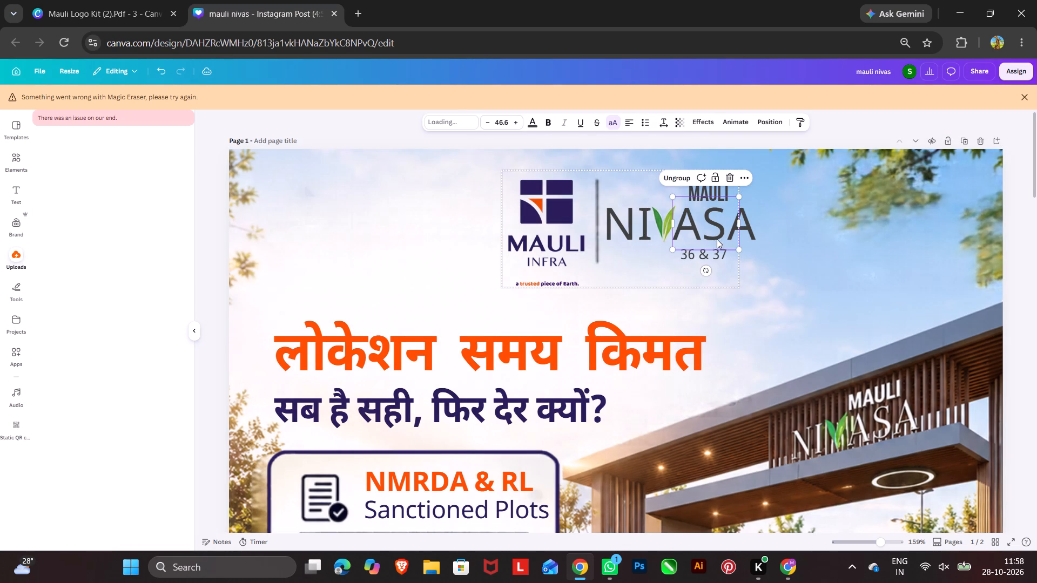
pyautogui.click(665, 221)
pyautogui.press('Right')
pyautogui.press('Right')
pyautogui.press('Right')
pyautogui.press('Right')
pyautogui.press('Right')
pyautogui.press('Right')
pyautogui.press('Right')
pyautogui.press('Right')
pyautogui.press('Right')
pyautogui.press('Right')
pyautogui.press('Right')
pyautogui.press('Right')
pyautogui.press('Right')
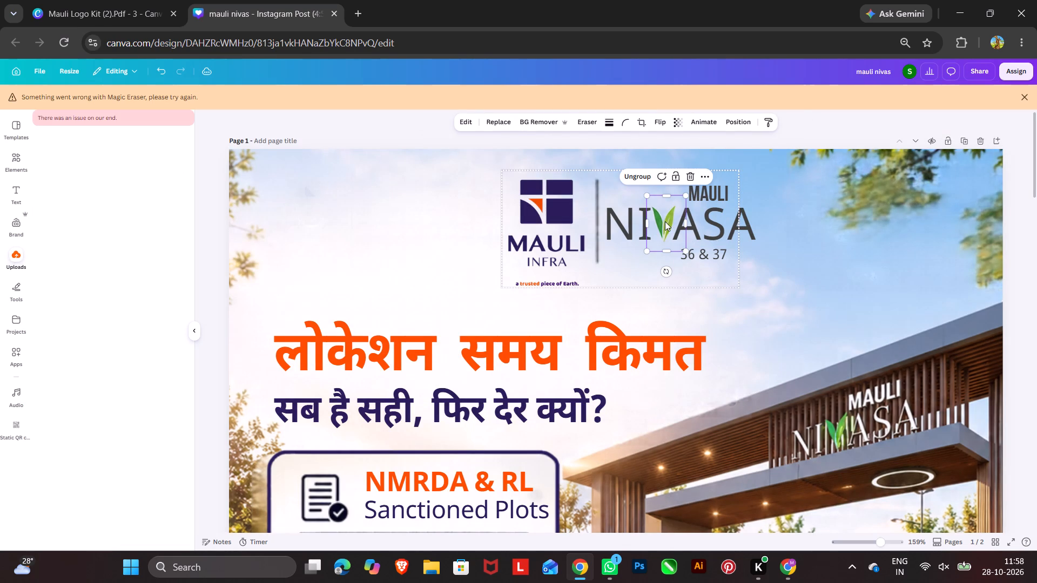
pyautogui.press('Right')
pyautogui.press('Right')
pyautogui.click(1025, 94)
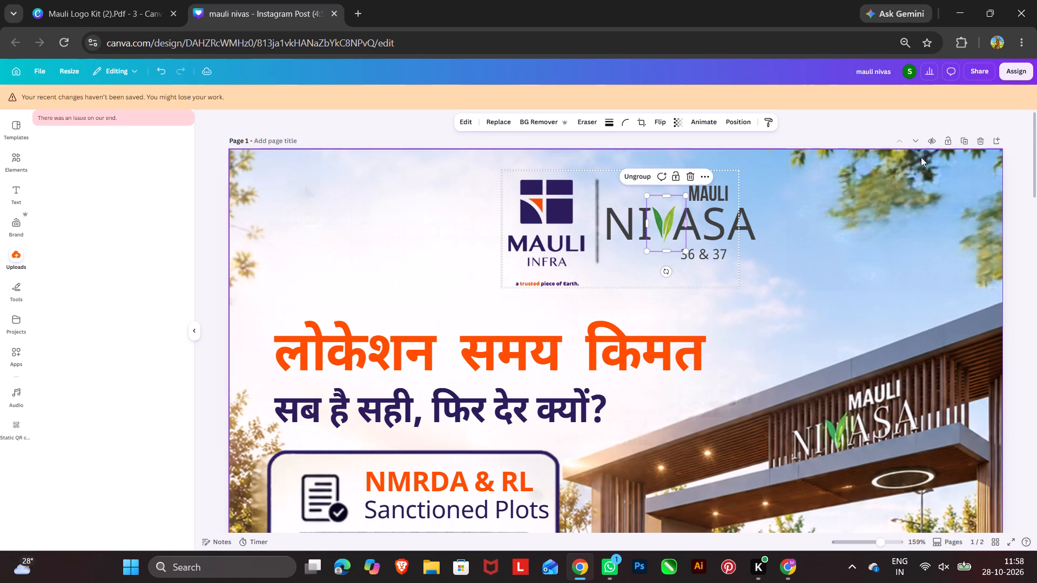
pyautogui.click(661, 221)
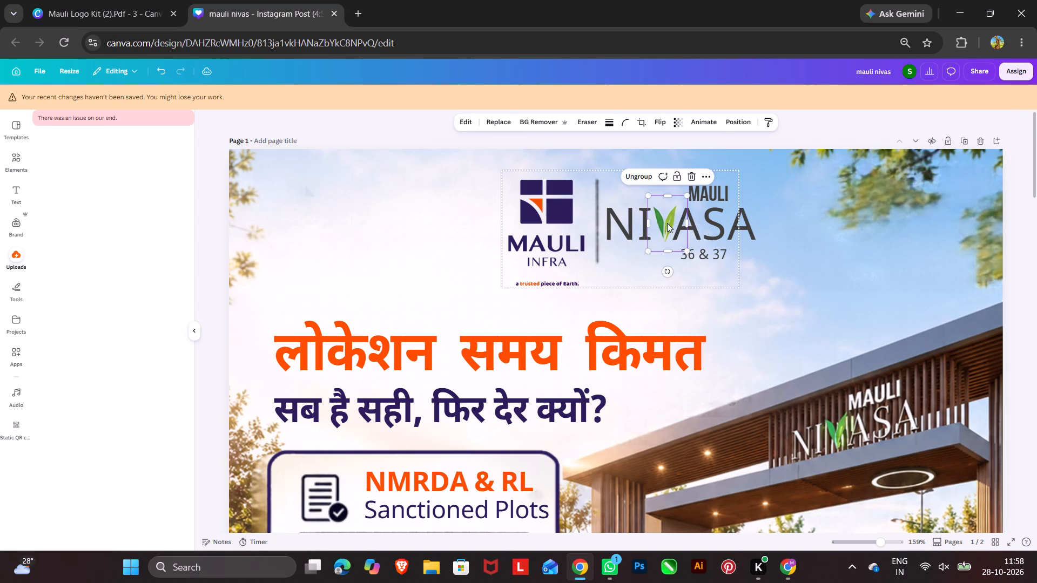
pyautogui.click(833, 245)
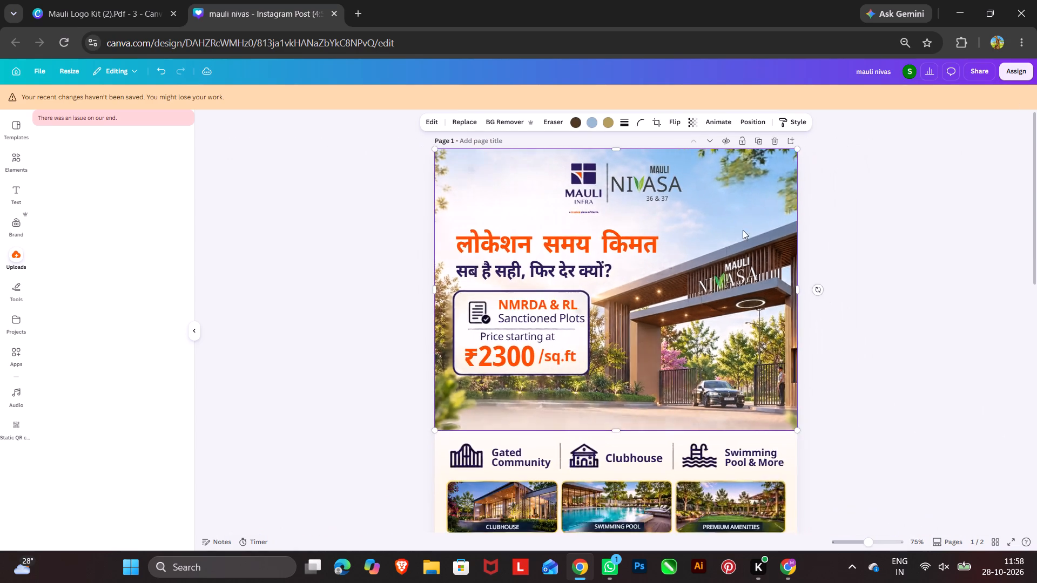
# Delete the old NIVASA lockup beside the divider in page 2's header.
pyautogui.click(873, 231)
pyautogui.scroll(-4, 865, 254)
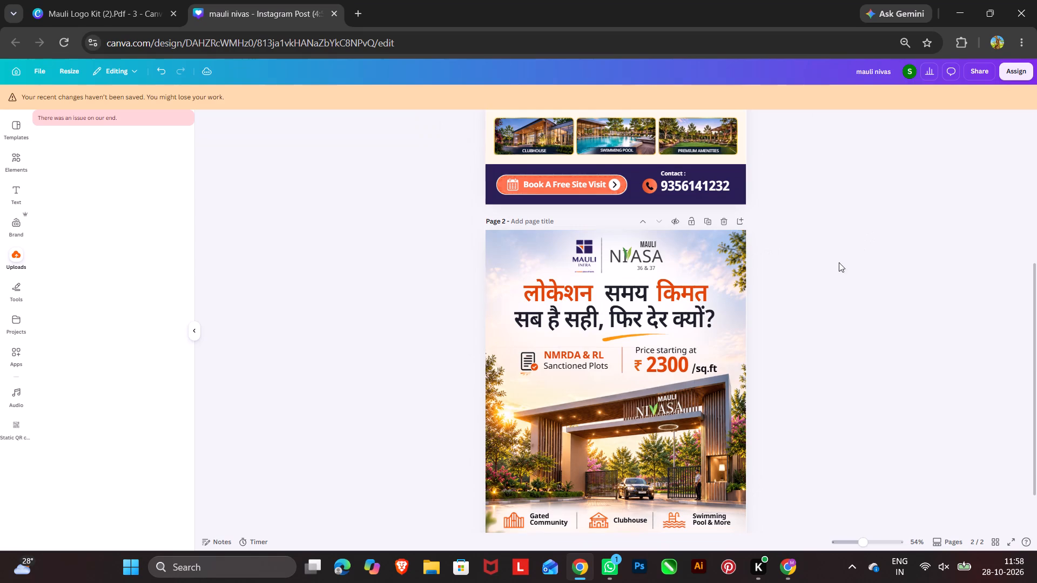
pyautogui.click(647, 255)
pyautogui.click(663, 219)
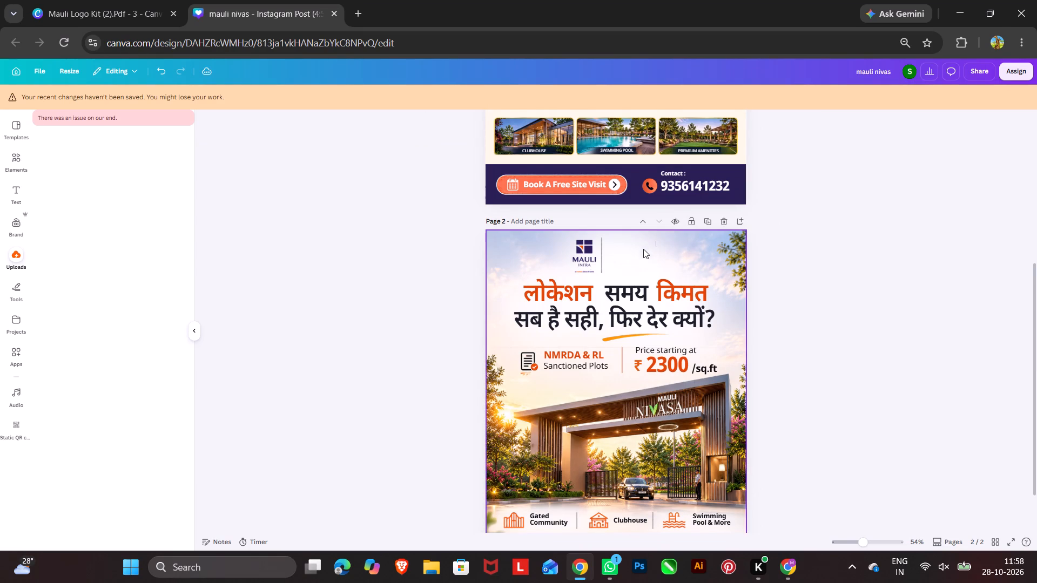
# Duplicate the grouped MAULI INFRA and NIVASA header on page 1.
pyautogui.scroll(4, 631, 261)
pyautogui.click(639, 166)
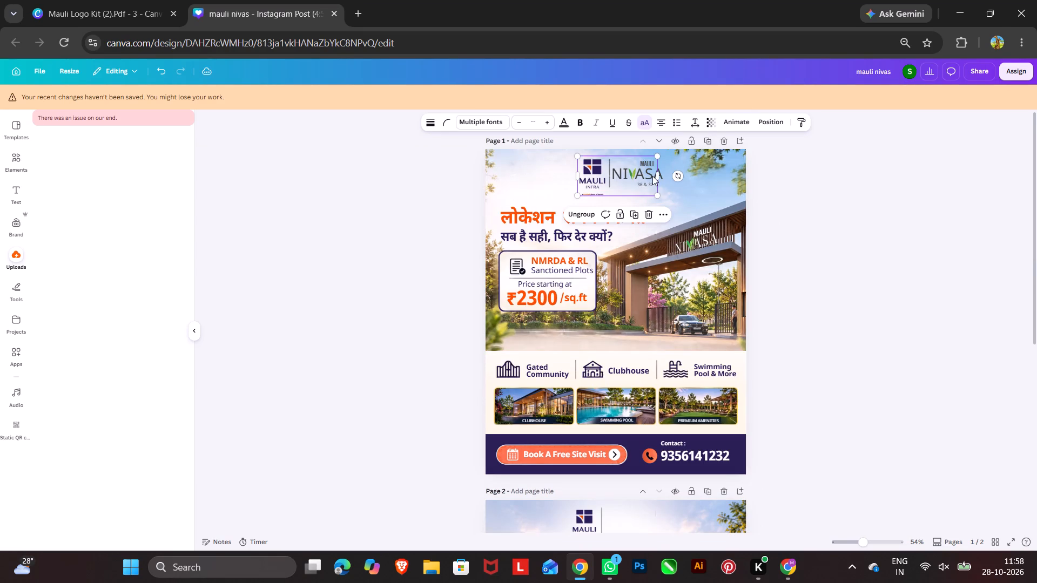
pyautogui.click(635, 214)
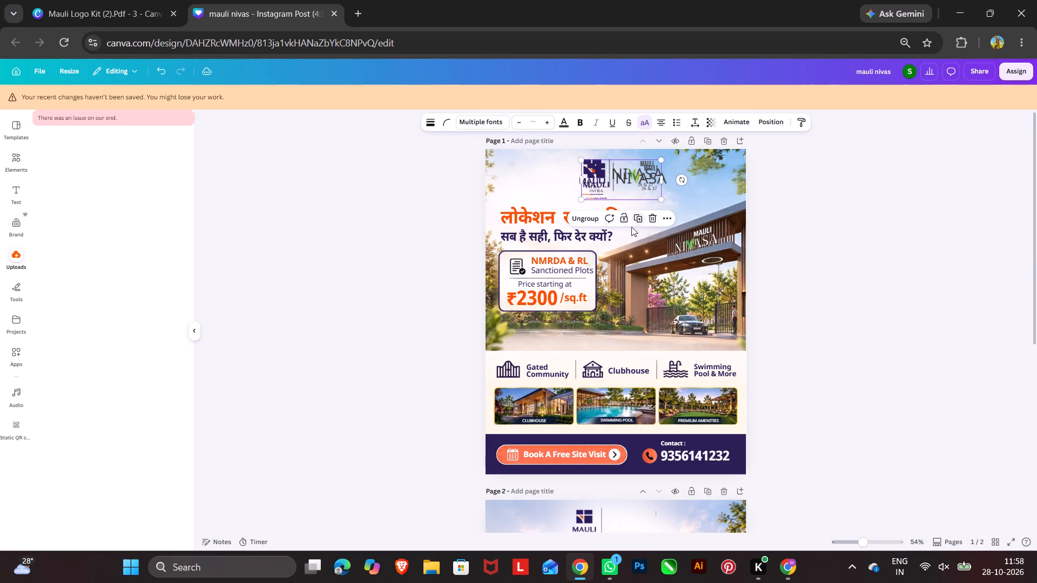
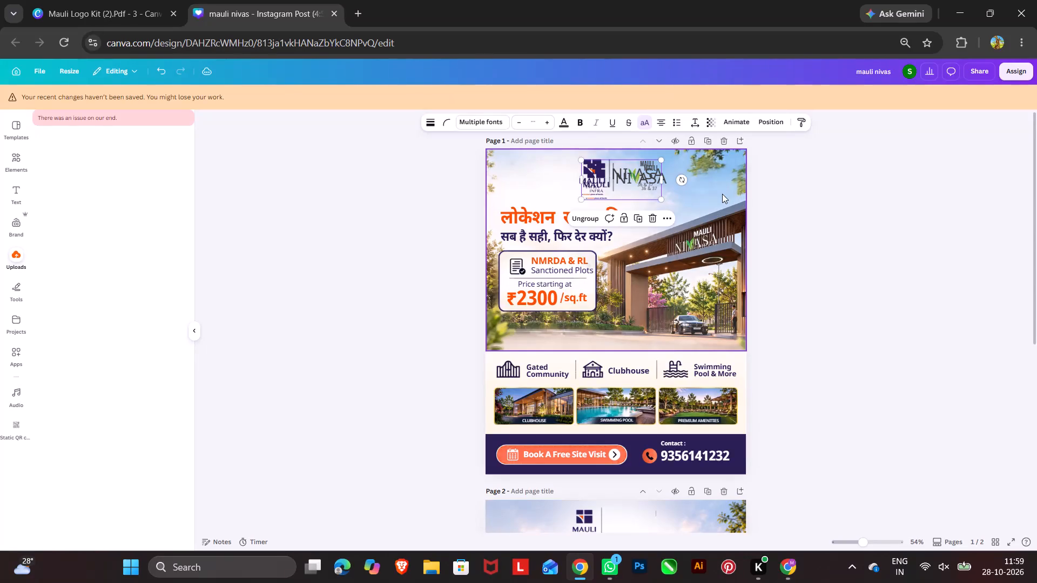
# Move the duplicated MAULI INFRA and NIVASA header from page 1 onto page 2, beside the old MAULI INFRA logo.
pyautogui.click(722, 194)
pyautogui.moveTo(631, 181); pyautogui.dragTo(636, 227)
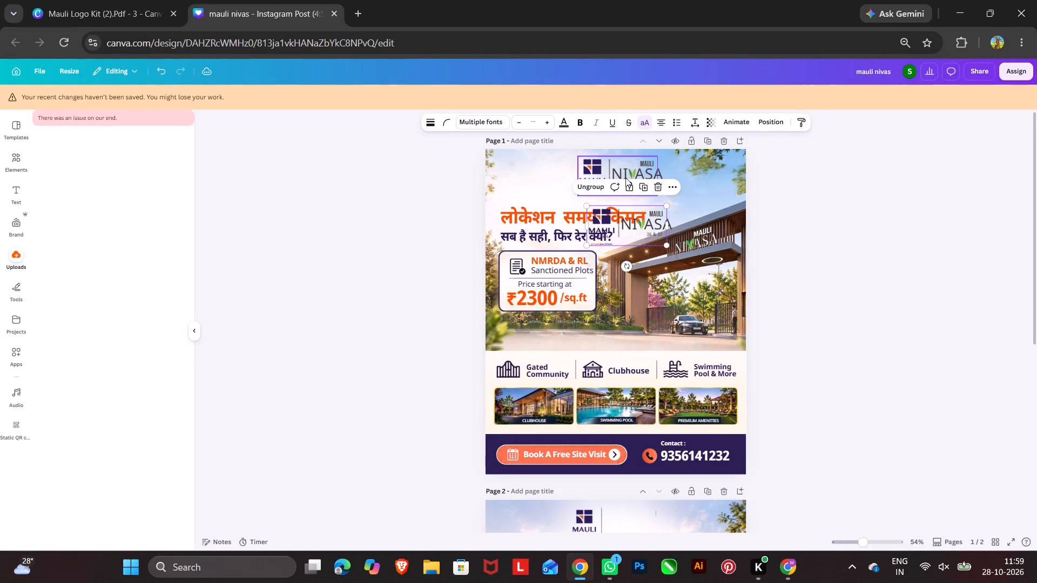
pyautogui.click(622, 171)
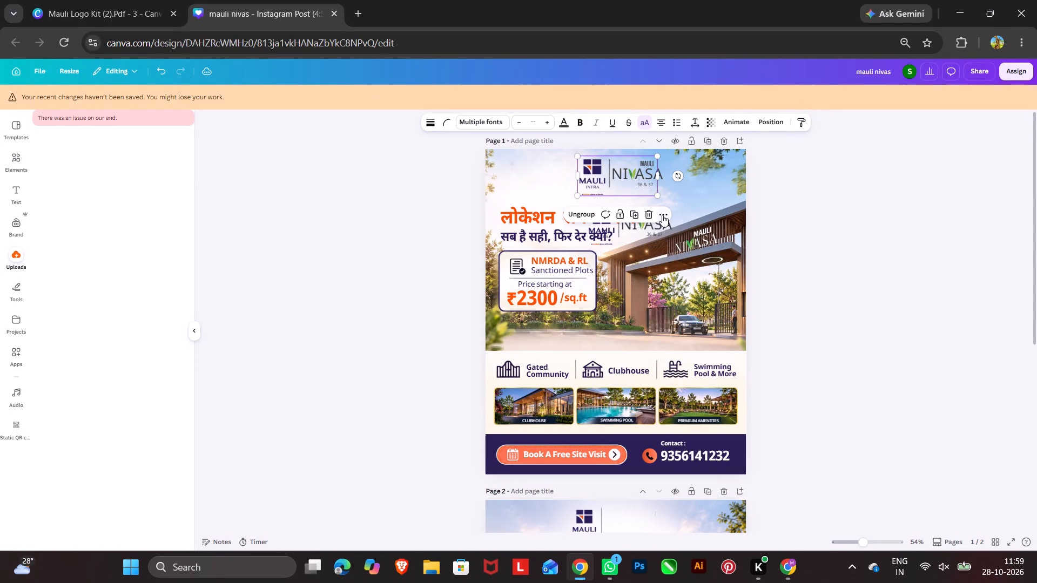
pyautogui.moveTo(662, 227); pyautogui.dragTo(663, 226)
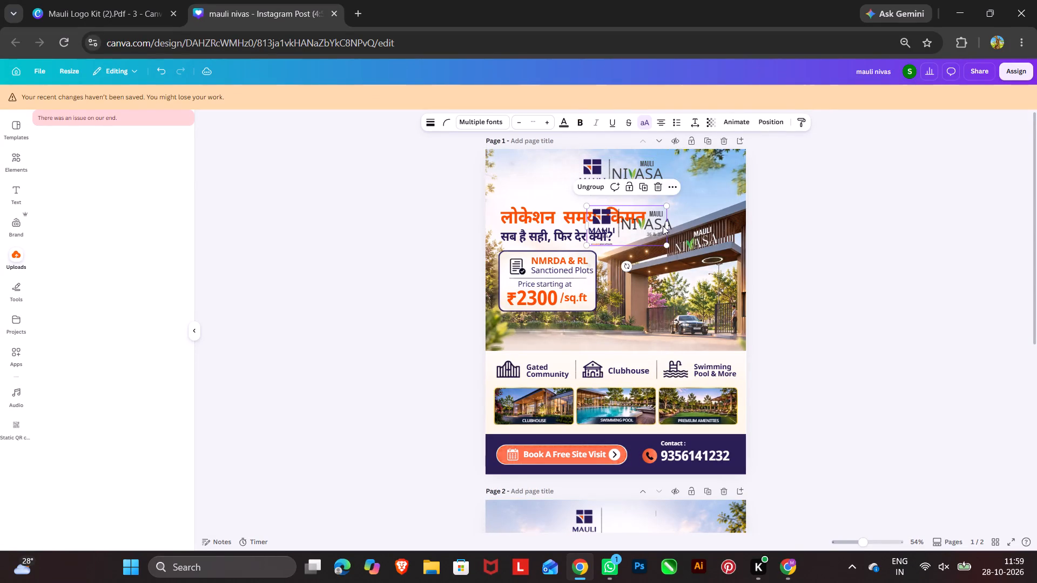
pyautogui.moveTo(663, 226); pyautogui.dragTo(653, 219)
pyautogui.scroll(-4, 653, 219)
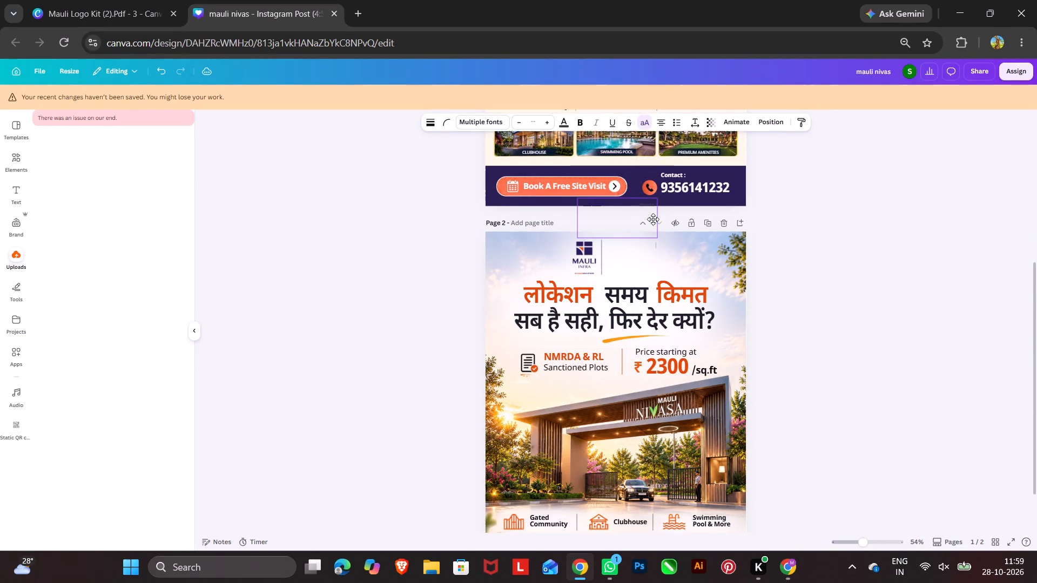
pyautogui.moveTo(653, 219); pyautogui.dragTo(711, 205)
pyautogui.scroll(-2, 653, 219)
# Delete the old MAULI INFRA logo and its vertical divider from page 2's header.
pyautogui.click(577, 195)
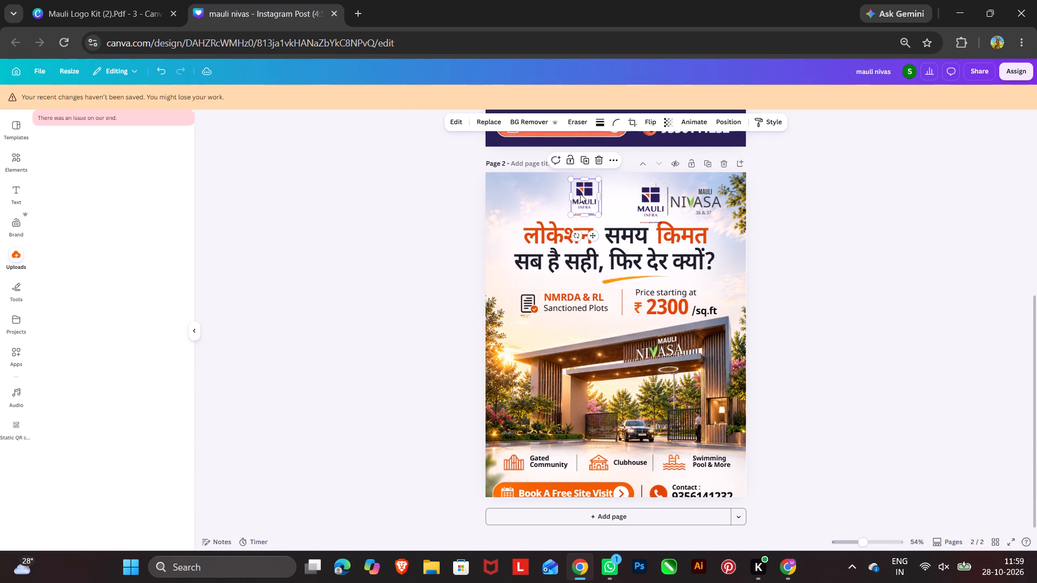
pyautogui.click(591, 158)
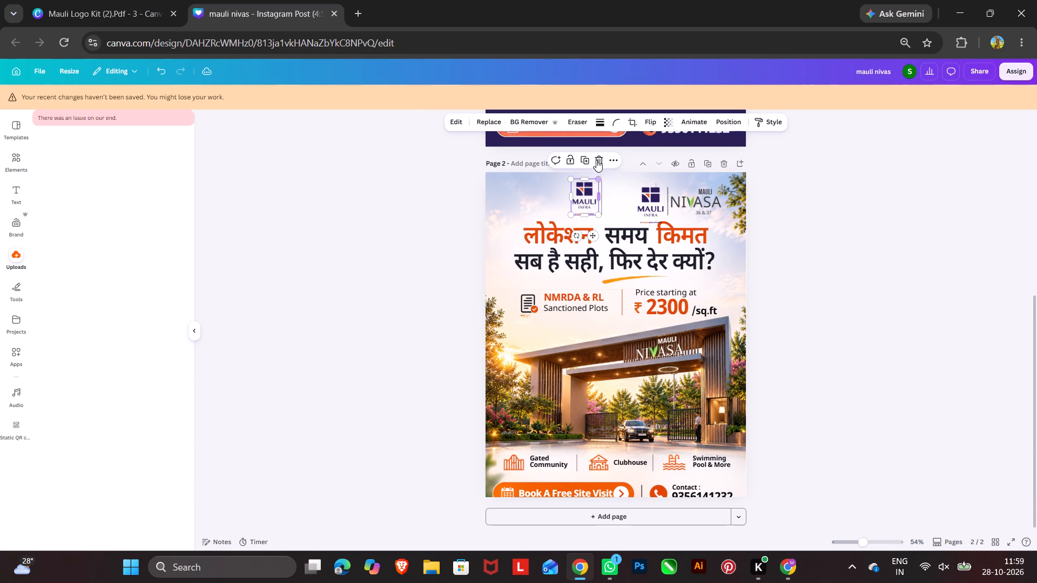
pyautogui.click(596, 154)
pyautogui.click(604, 188)
pyautogui.click(618, 158)
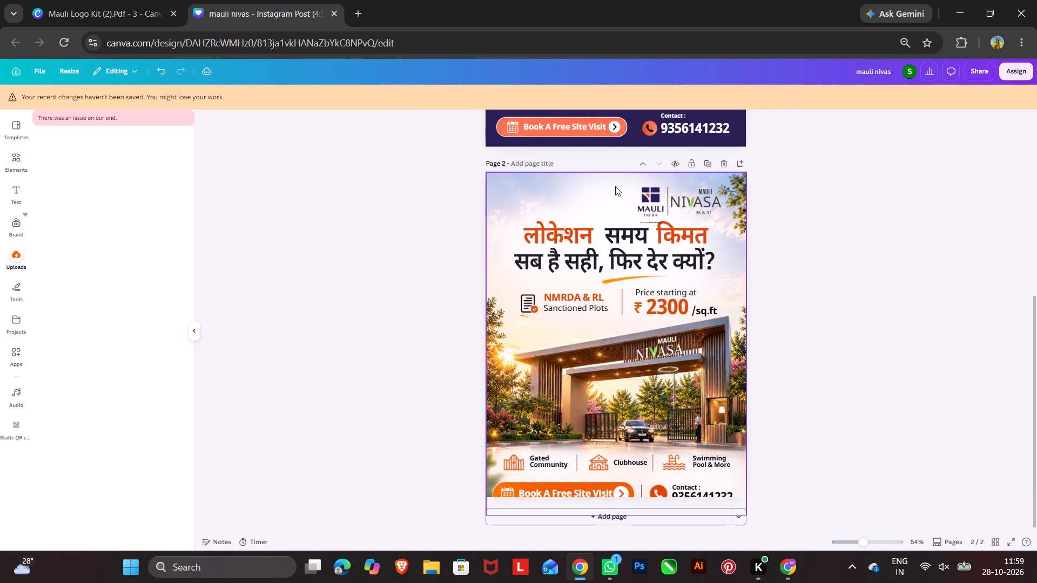
# Align the new header group to the horizontal centre of page 2.
pyautogui.rightClick(674, 193)
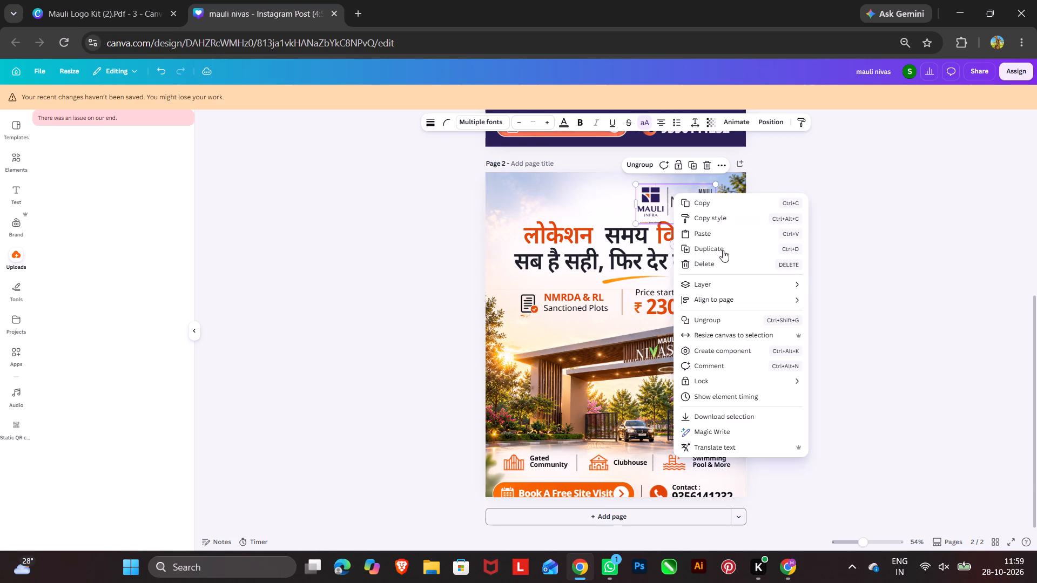
pyautogui.click(725, 297)
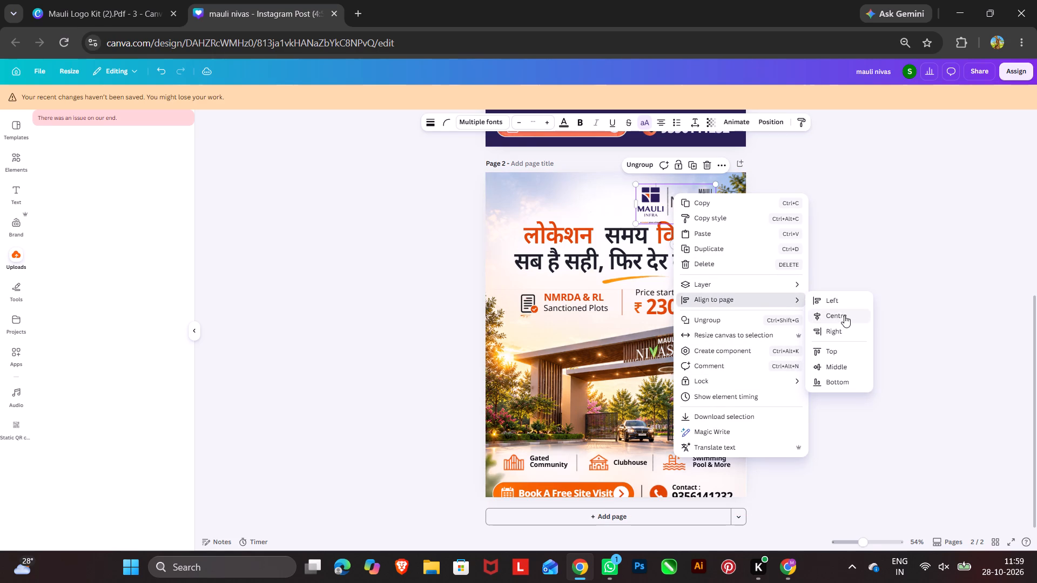
pyautogui.click(844, 315)
# Nudge the header group slightly upward to leave more space above page 2's Hindi headline.
pyautogui.press('Up')
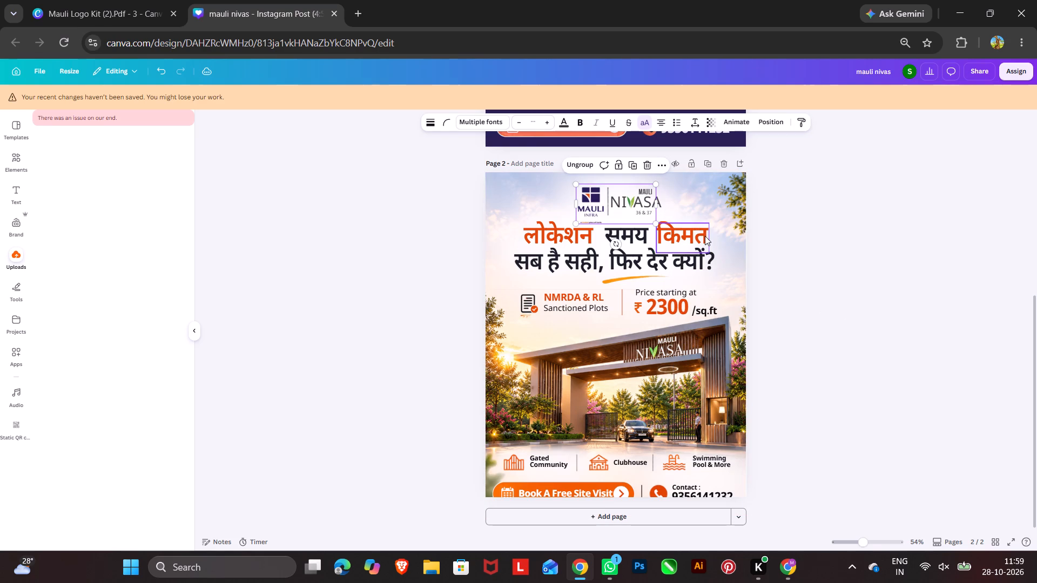
pyautogui.press('Up')
pyautogui.click(774, 247)
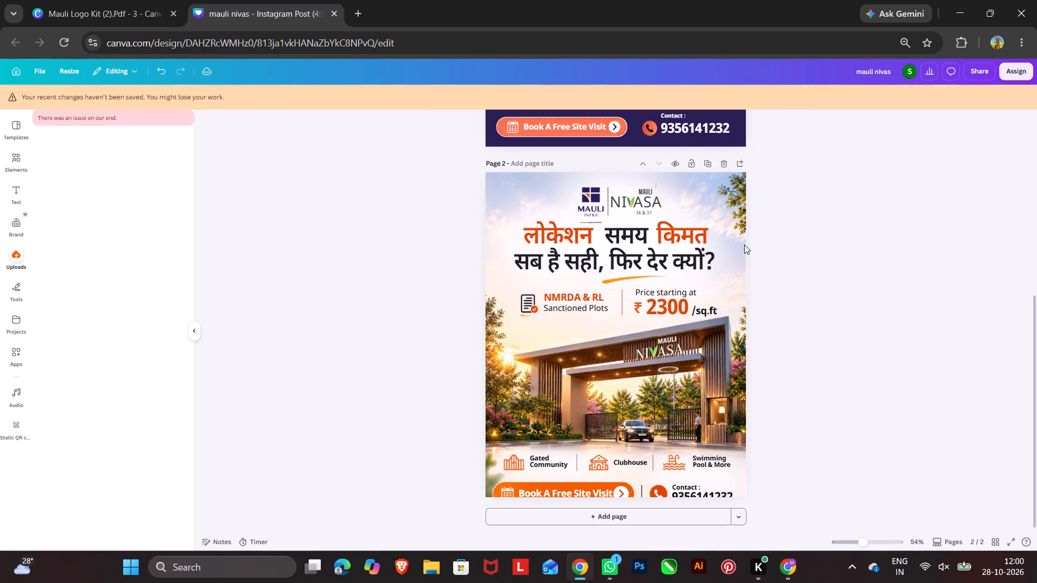
pyautogui.click(632, 200)
pyautogui.press('Up')
pyautogui.press('Up')
pyautogui.press('Up')
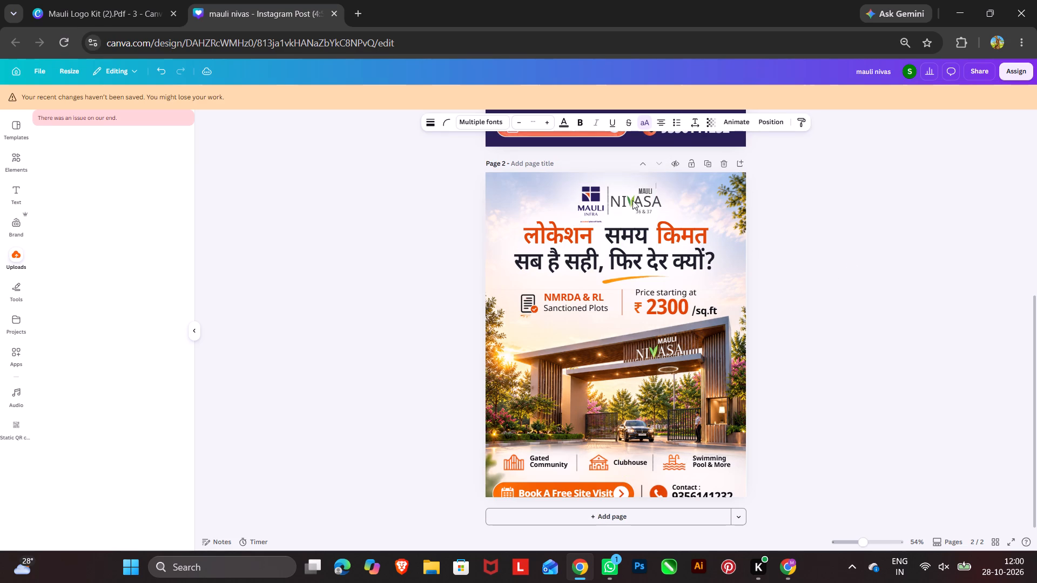
pyautogui.press('Up')
pyautogui.press('Up')
pyautogui.press('Up')
pyautogui.press('Up')
pyautogui.press('Up')
pyautogui.press('Up')
pyautogui.press('Up')
pyautogui.press('Up')
pyautogui.press('Up')
pyautogui.press('Up')
pyautogui.press('Up')
pyautogui.press('Up')
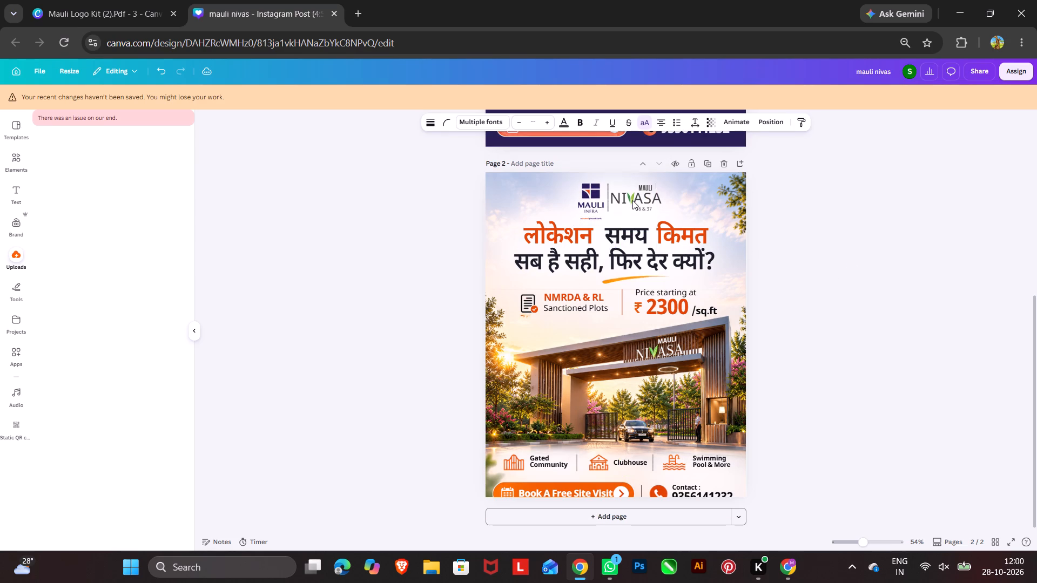
pyautogui.press('Up')
pyautogui.press('Up')
pyautogui.press('Up')
pyautogui.press('Up')
pyautogui.press('Up')
pyautogui.press('Up')
pyautogui.press('Up')
pyautogui.press('Up')
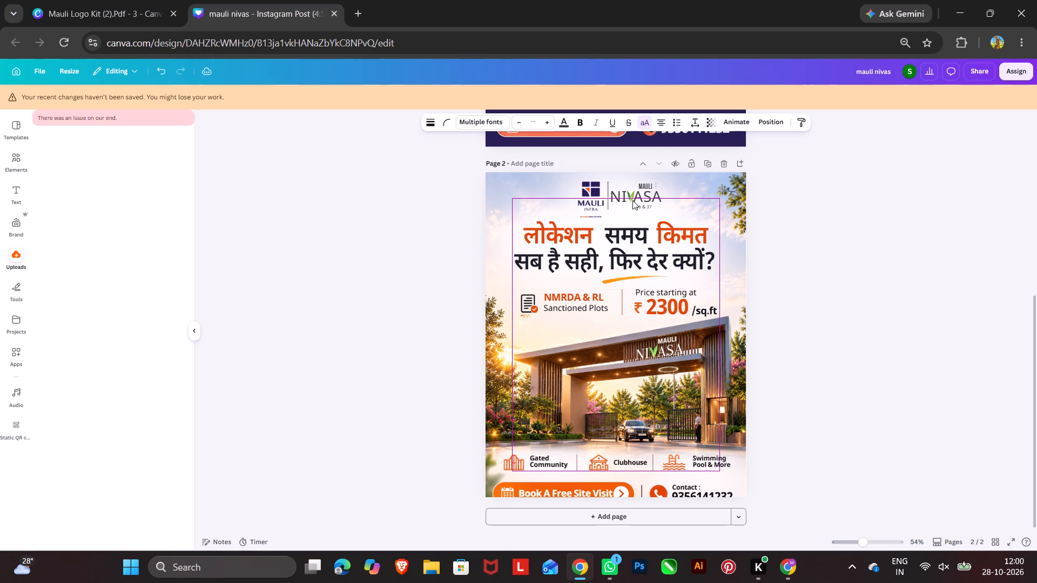
pyautogui.click(686, 206)
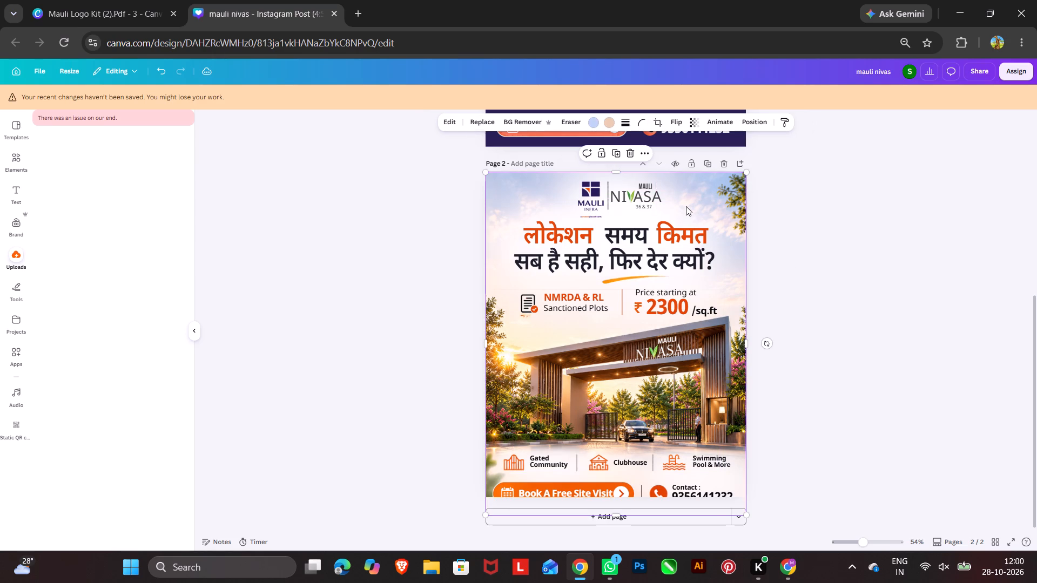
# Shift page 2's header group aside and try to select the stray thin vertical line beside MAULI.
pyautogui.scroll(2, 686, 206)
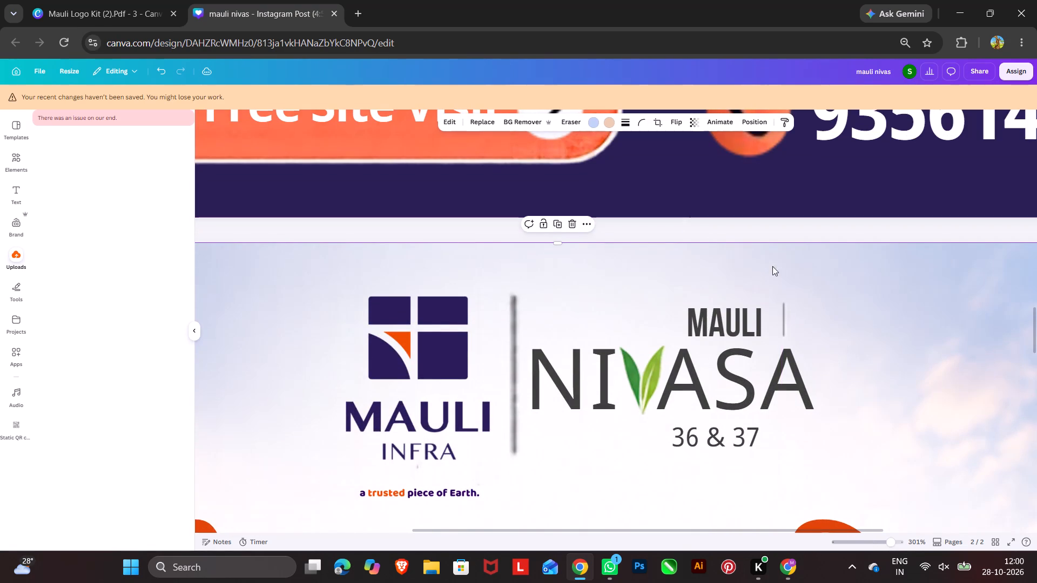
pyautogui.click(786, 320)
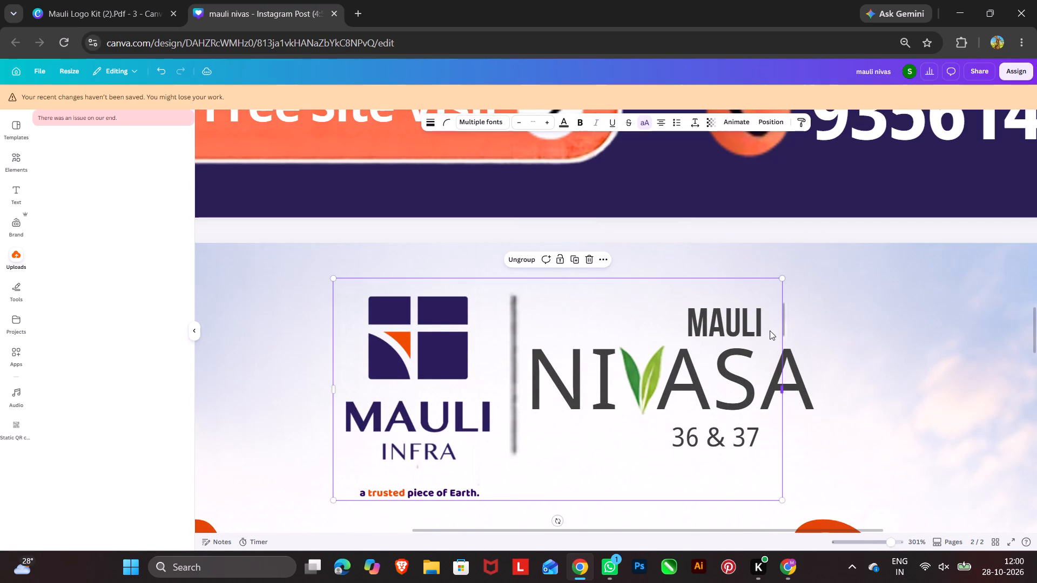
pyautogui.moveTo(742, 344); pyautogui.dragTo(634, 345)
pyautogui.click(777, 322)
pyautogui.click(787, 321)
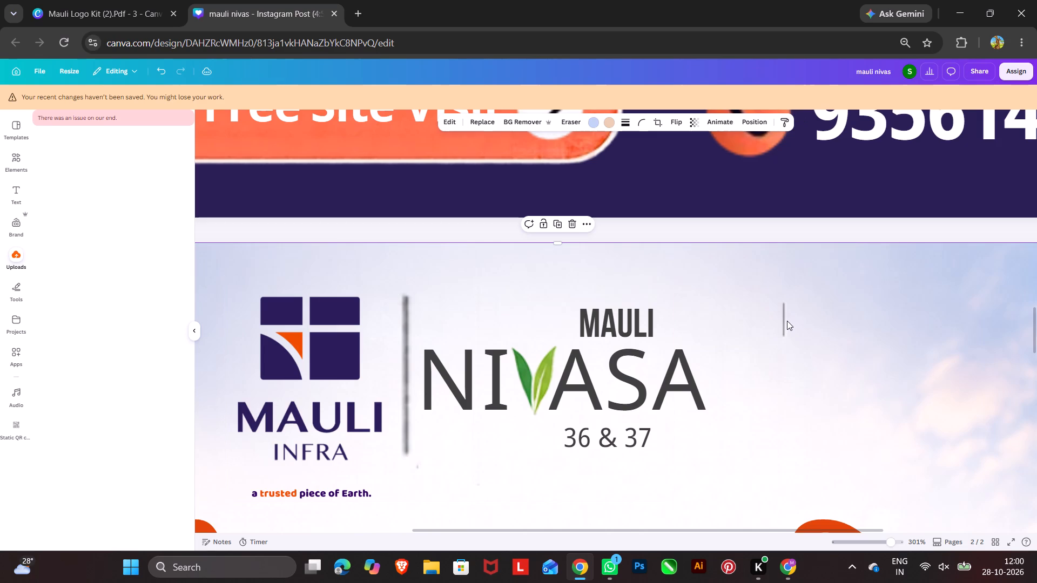
# Move the header group back slightly higher and align it to the horizontal centre of page 2.
pyautogui.moveTo(580, 354); pyautogui.dragTo(708, 351)
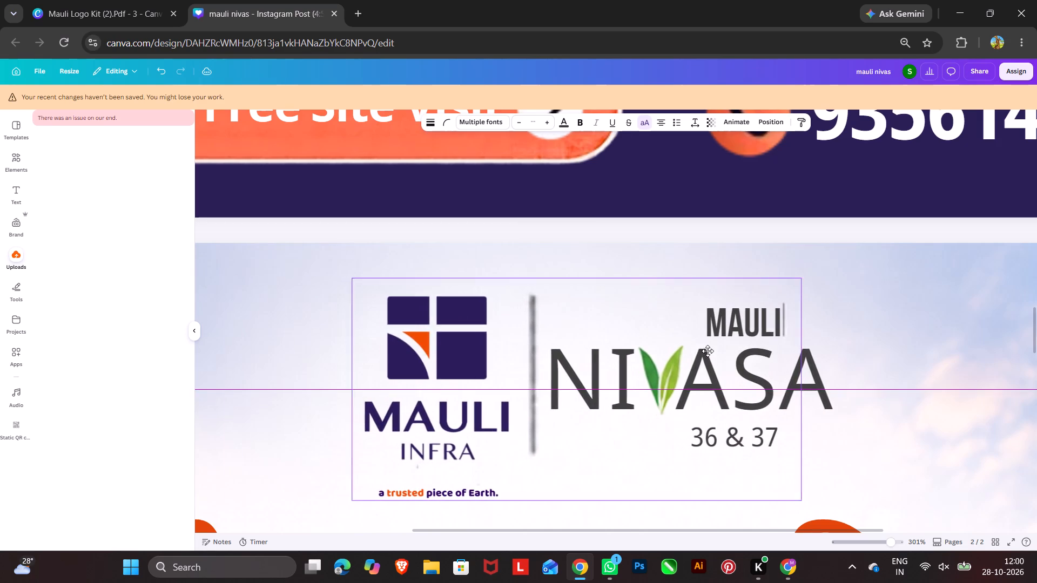
pyautogui.moveTo(708, 351); pyautogui.dragTo(691, 349)
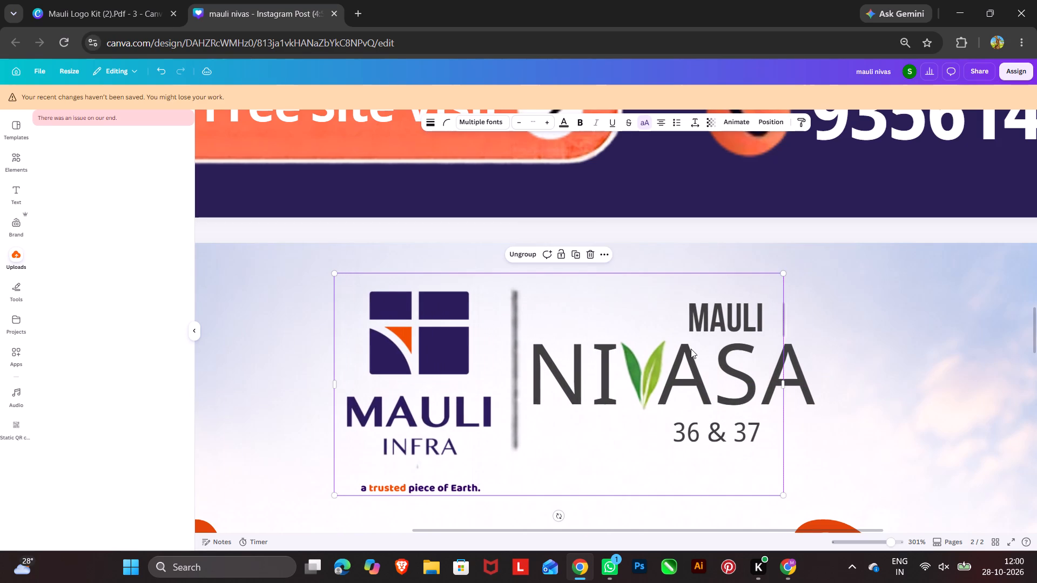
pyautogui.rightClick(691, 349)
pyautogui.click(727, 387)
pyautogui.click(863, 409)
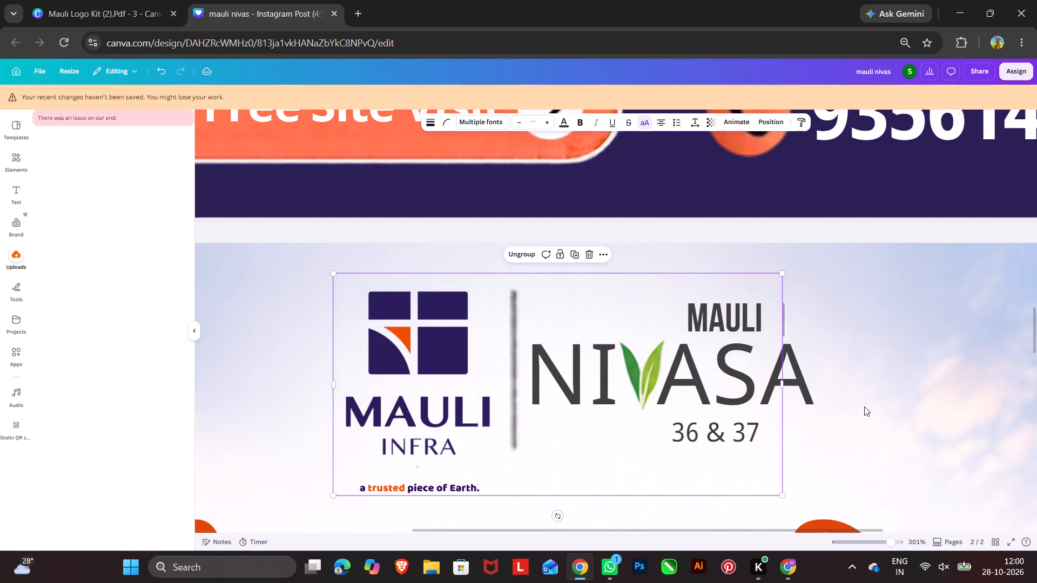
# Move the 36 & 37 text in page 2's header rightward so it ends under NIVASA's last letter.
pyautogui.click(746, 434)
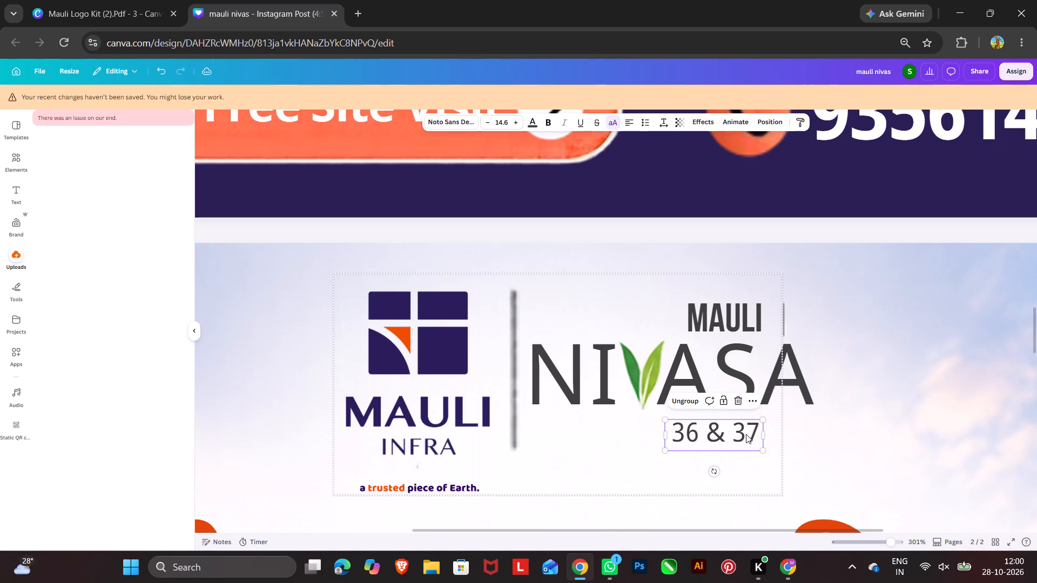
pyautogui.press('Right')
pyautogui.press('Right')
pyautogui.press('Right')
pyautogui.press('Right')
pyautogui.press('Right')
pyautogui.press('Right')
pyautogui.press('Right')
pyautogui.press('Right')
pyautogui.press('Right')
pyautogui.press('Right')
pyautogui.press('Right')
pyautogui.press('Right')
pyautogui.press('Right')
pyautogui.press('Right')
pyautogui.press('Right')
pyautogui.moveTo(718, 435); pyautogui.dragTo(766, 431)
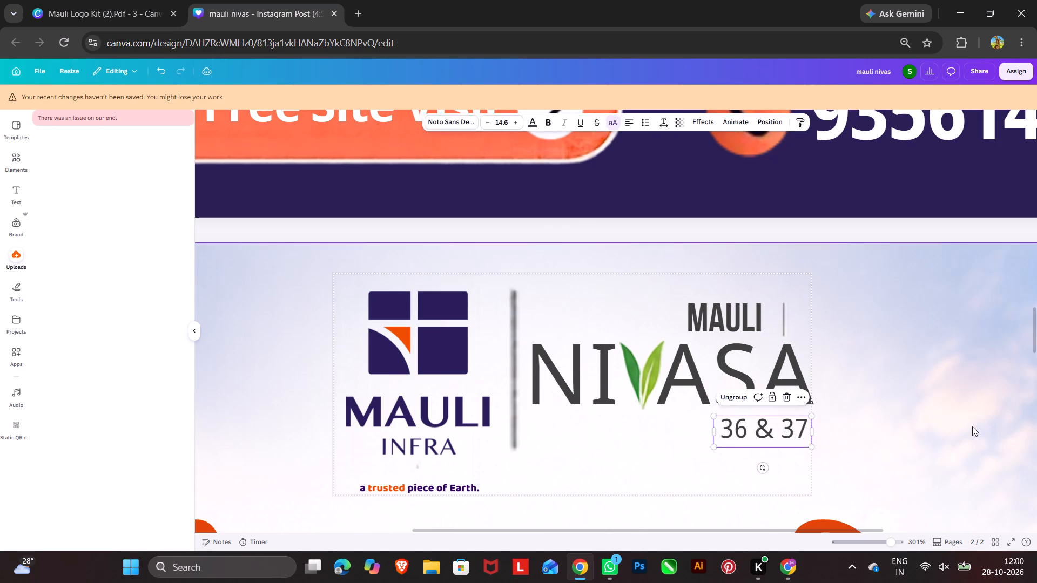
pyautogui.click(984, 423)
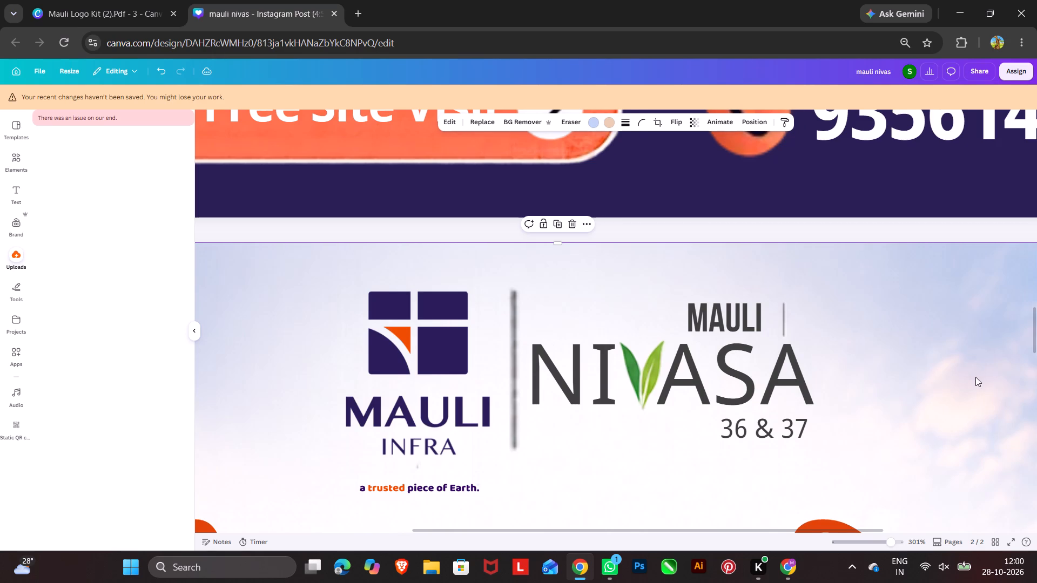
# Move the 36 & 37 text in page 1's header rightward so it ends under NIVASA's last letter.
pyautogui.scroll(6, 790, 391)
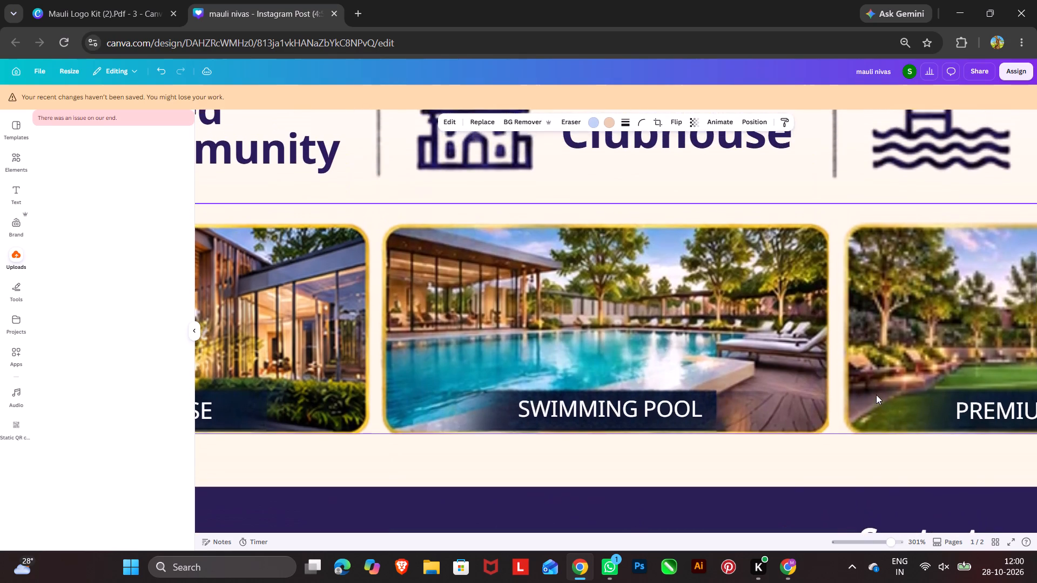
pyautogui.scroll(5, 876, 395)
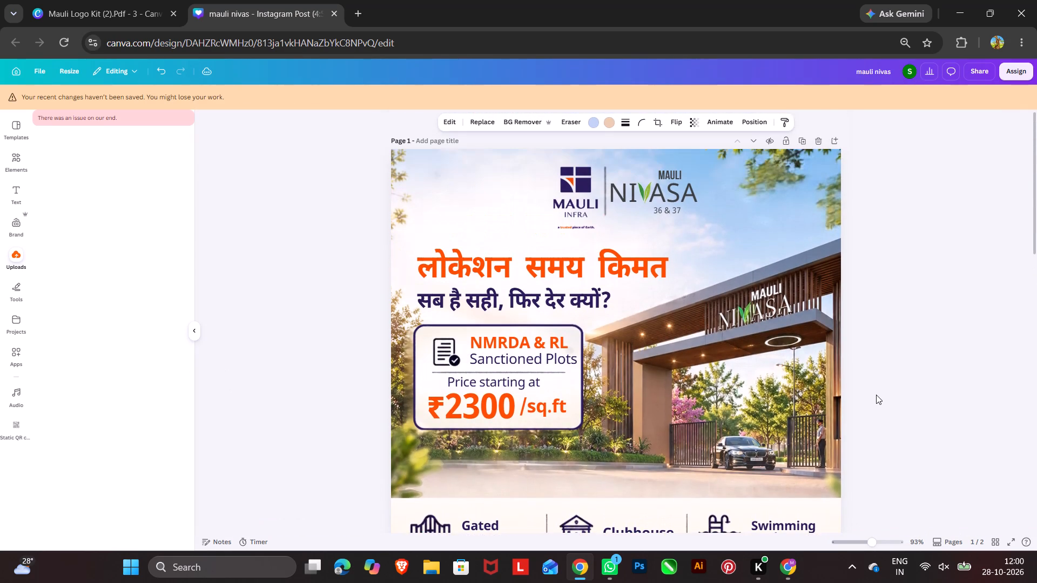
pyautogui.click(668, 207)
pyautogui.click(668, 209)
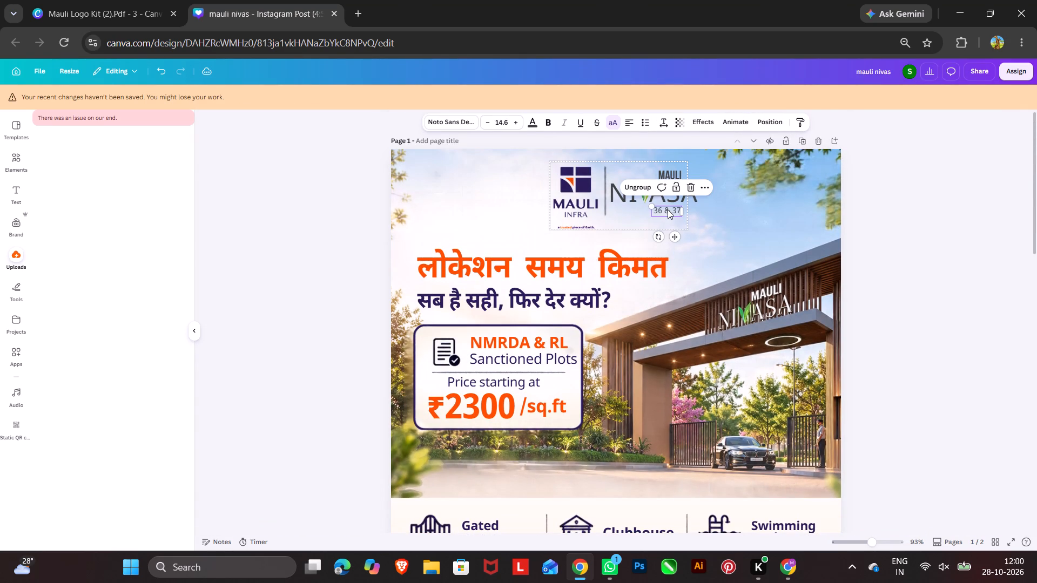
pyautogui.moveTo(674, 234); pyautogui.dragTo(691, 234)
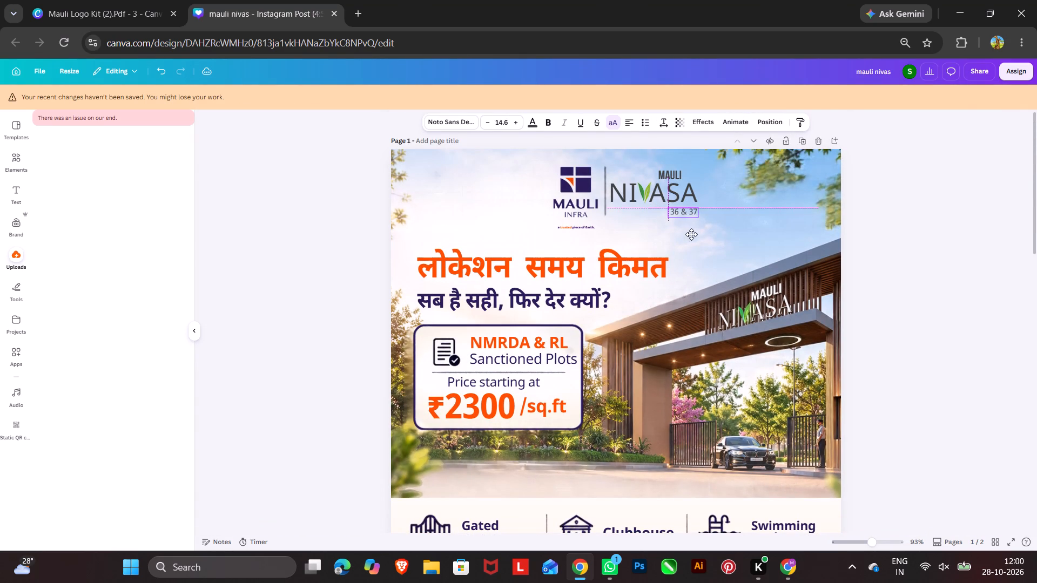
pyautogui.moveTo(691, 234); pyautogui.dragTo(691, 234)
pyautogui.click(948, 235)
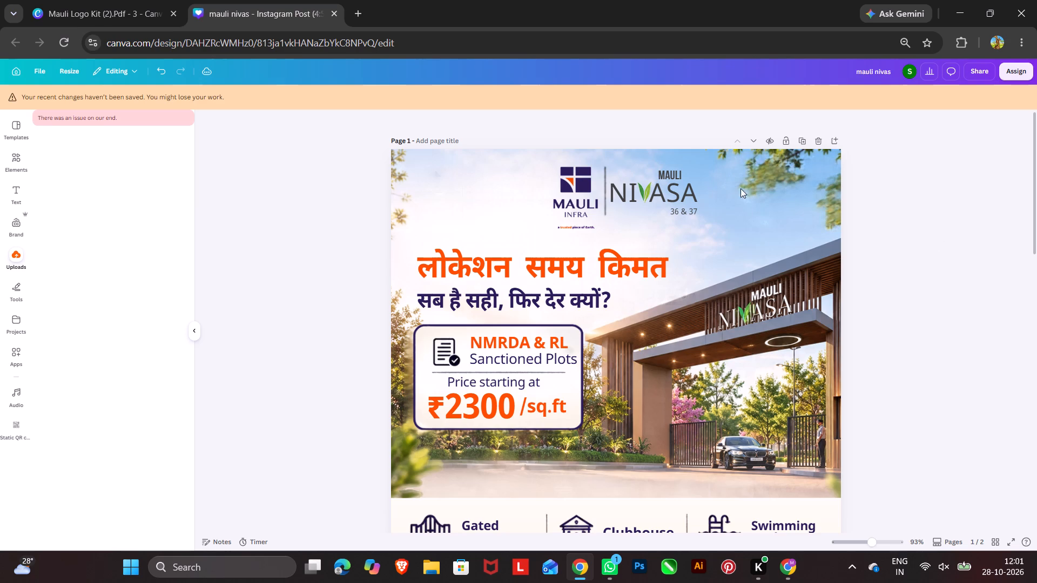
# Align the MAULI INFRA and NIVASA header group to the horizontal centre of page 1.
pyautogui.click(676, 175)
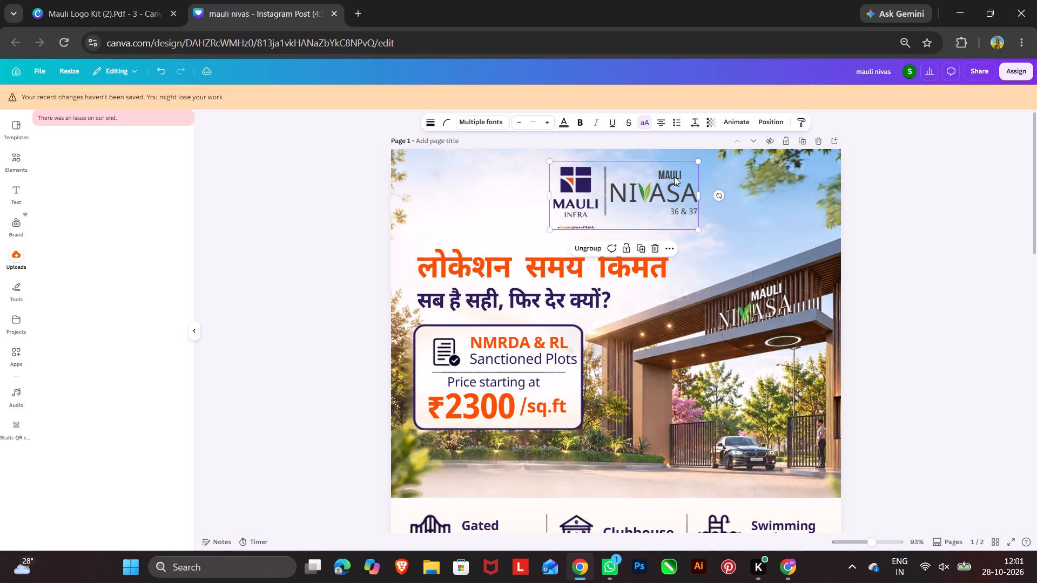
pyautogui.click(942, 256)
pyautogui.rightClick(609, 201)
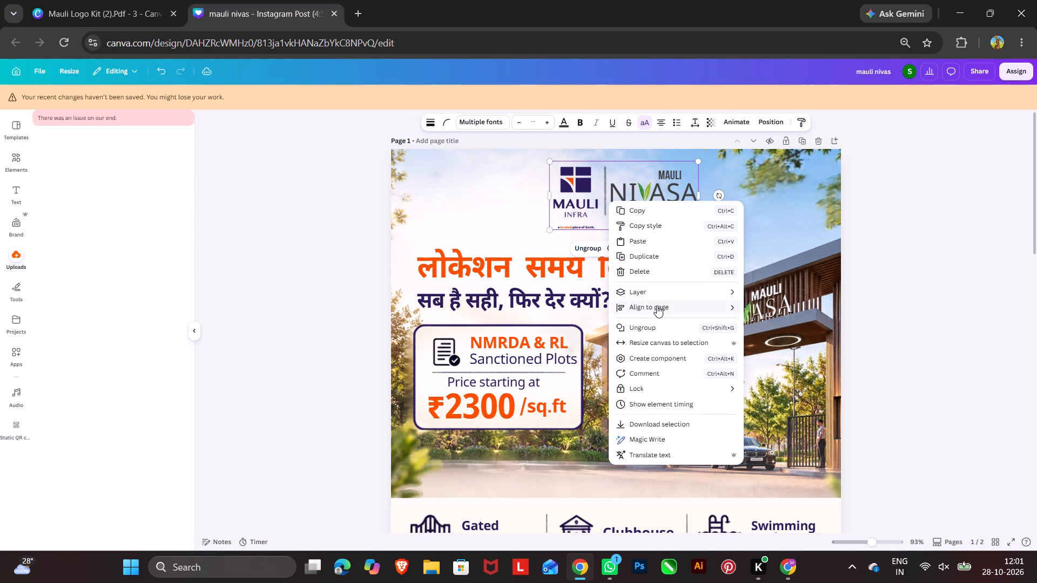
pyautogui.click(657, 306)
pyautogui.click(771, 321)
pyautogui.click(910, 288)
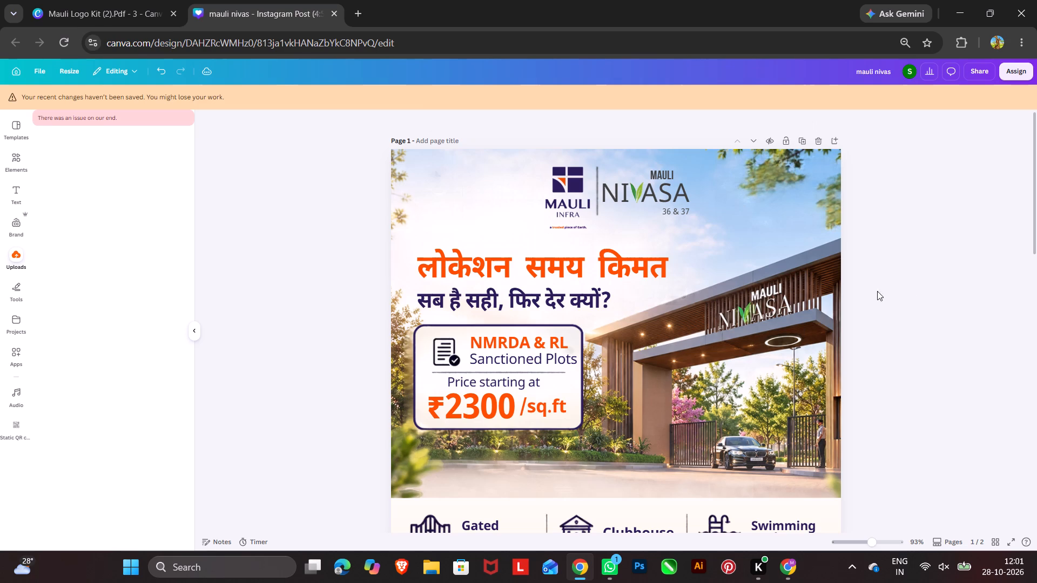
# Group page 2's Gated Community, Clubhouse and Swimming Pool & More icons, labels and dividers, leaving out the leaf and gate images.
pyautogui.click(806, 285)
pyautogui.scroll(-2, 820, 275)
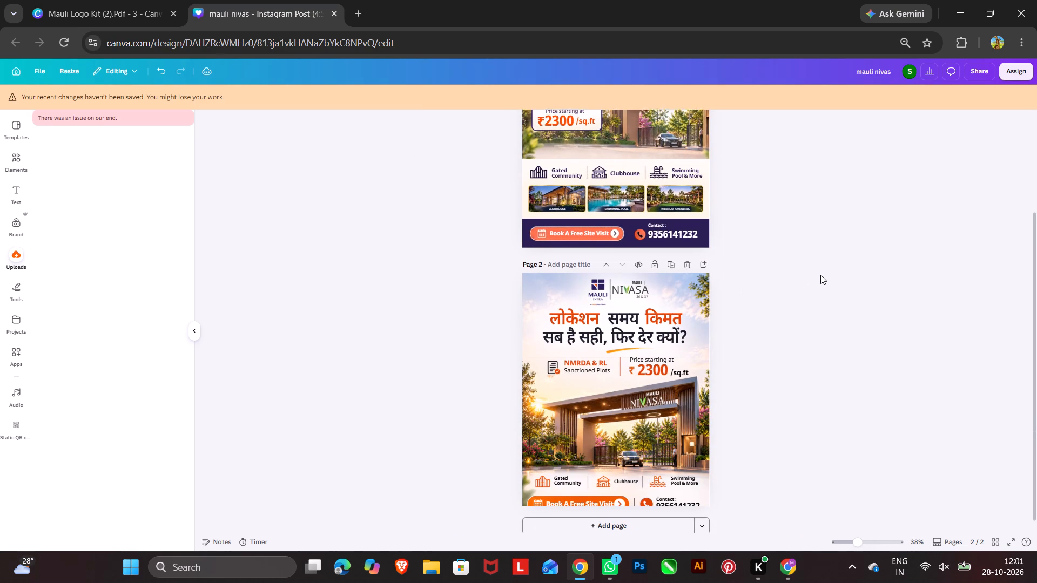
pyautogui.scroll(-1, 820, 275)
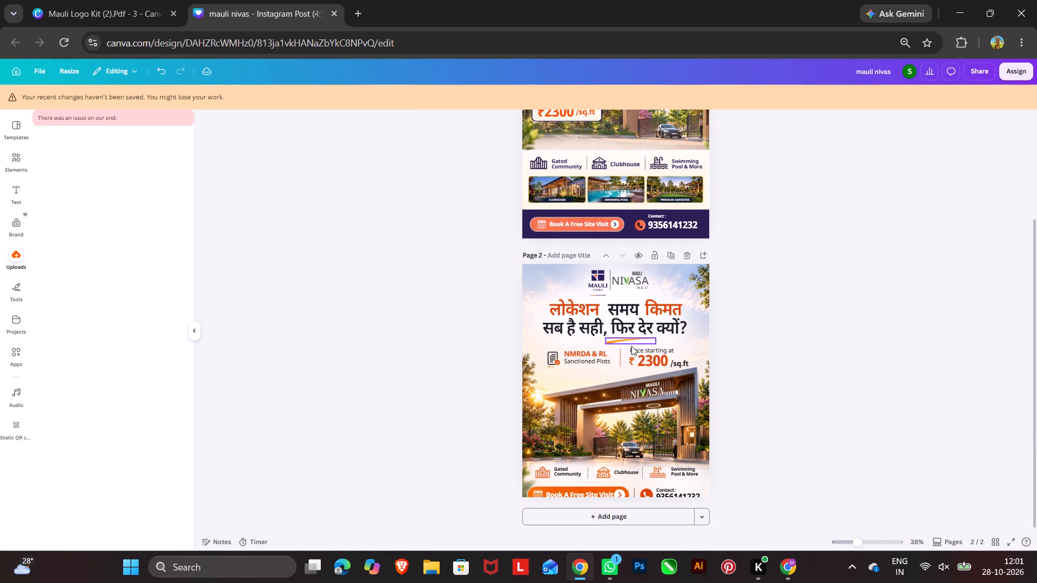
pyautogui.click(625, 341)
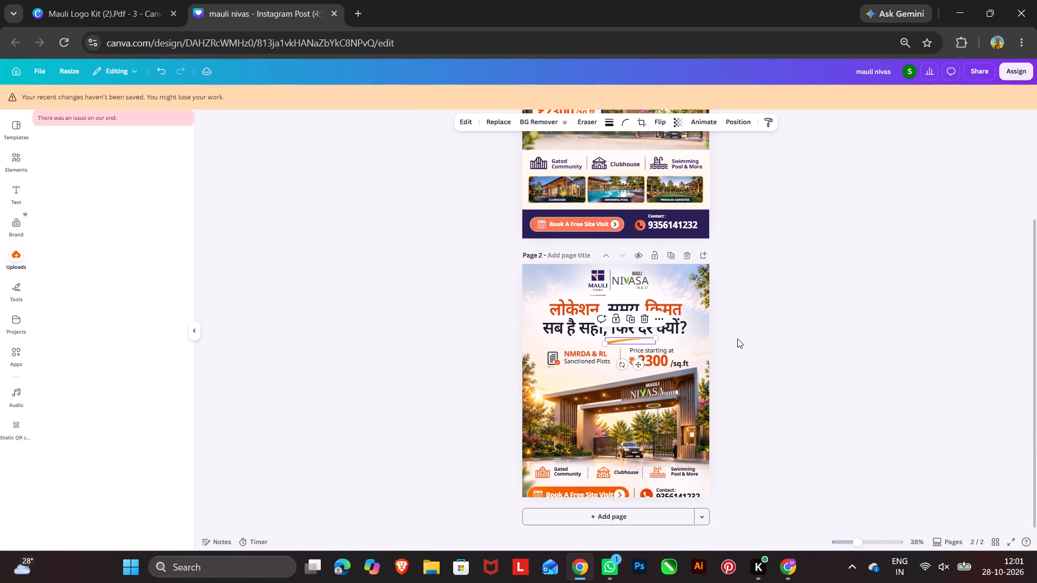
pyautogui.scroll(-2, 740, 341)
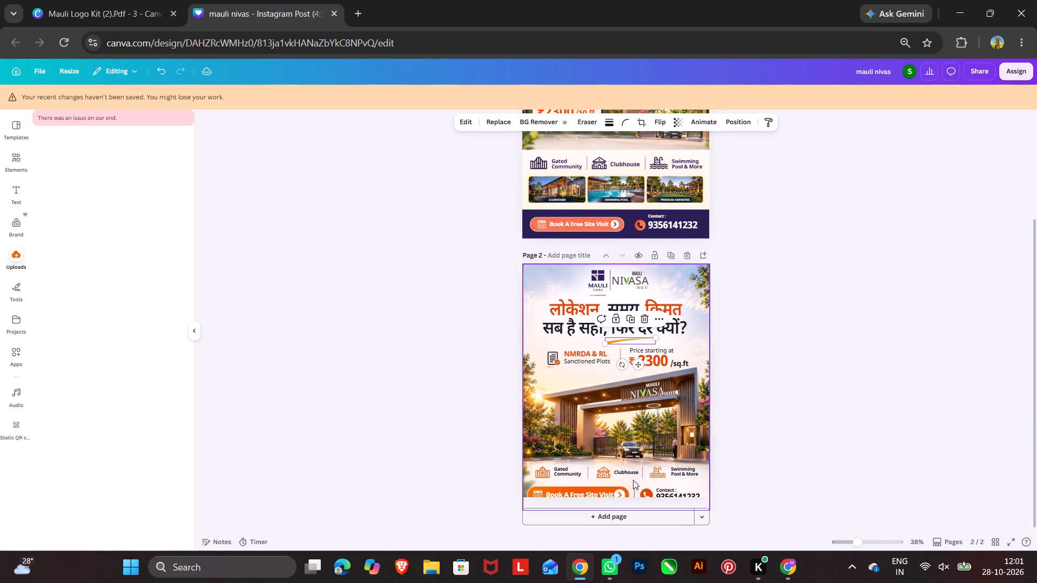
pyautogui.scroll(-2, 615, 450)
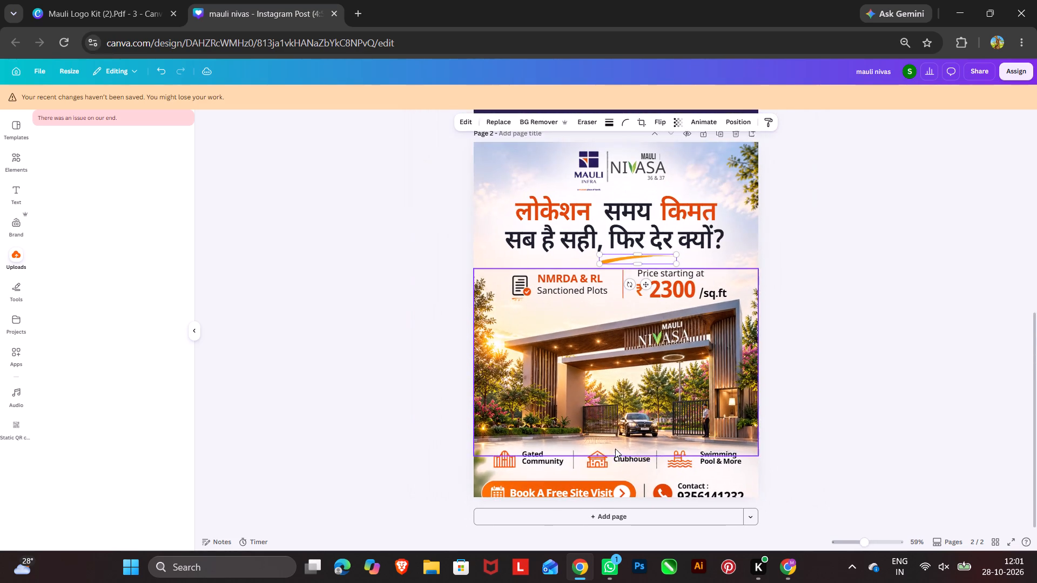
pyautogui.click(472, 463)
pyautogui.click(584, 402)
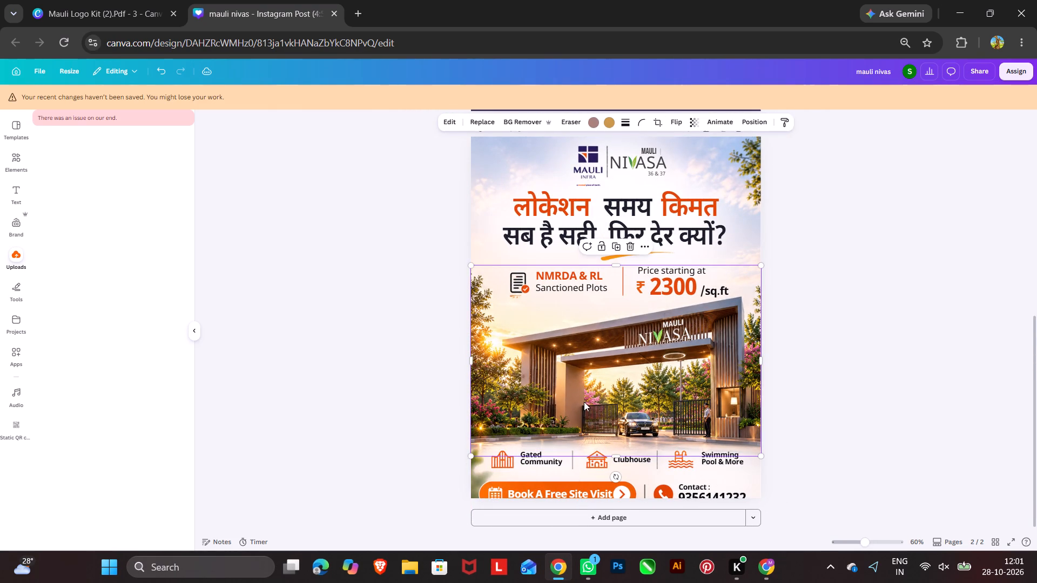
pyautogui.click(453, 450)
pyautogui.moveTo(450, 453); pyautogui.dragTo(681, 477)
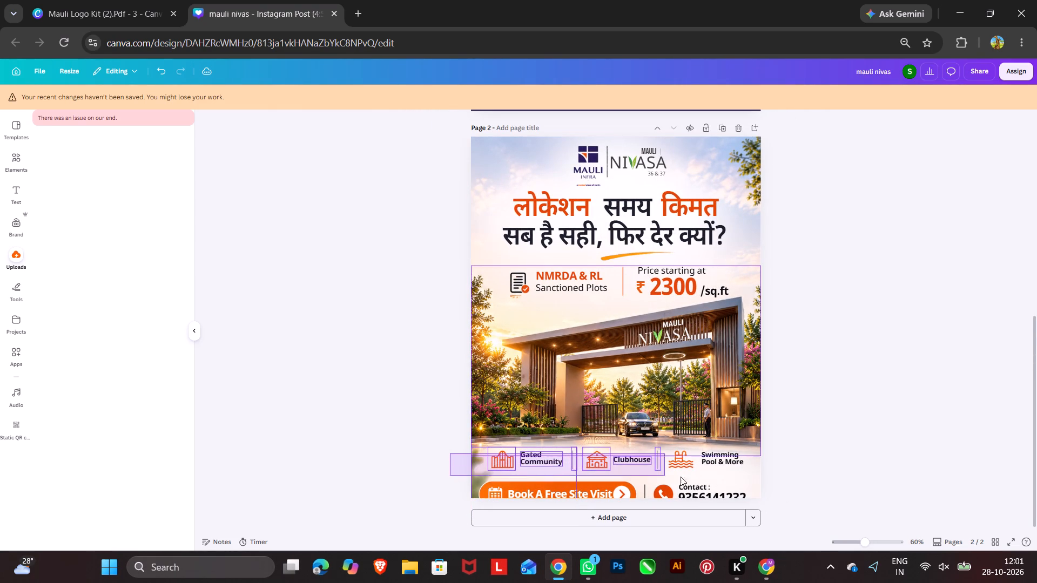
pyautogui.moveTo(681, 477); pyautogui.dragTo(748, 473)
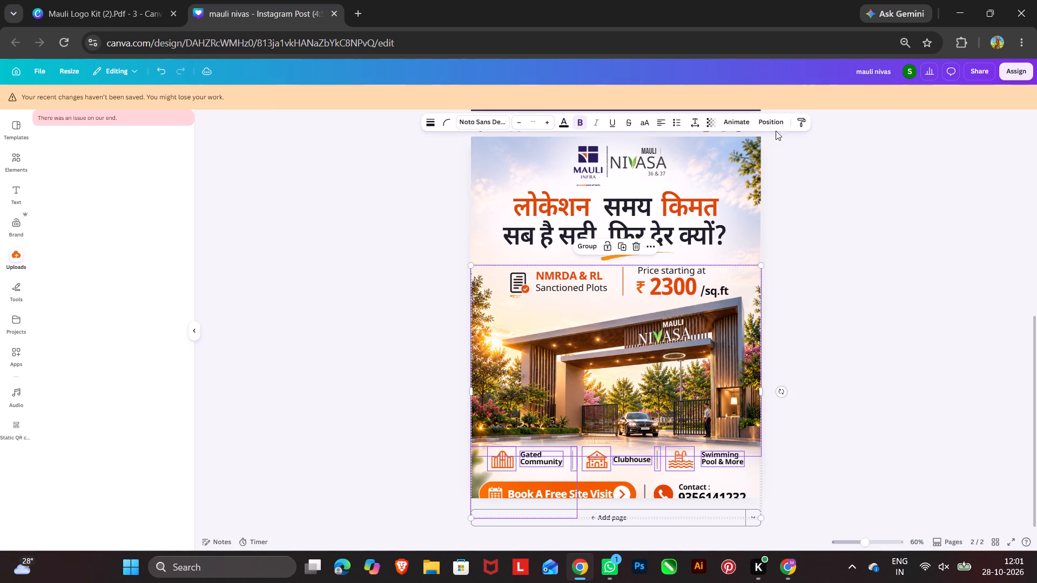
pyautogui.click(772, 125)
pyautogui.scroll(-4, 128, 414)
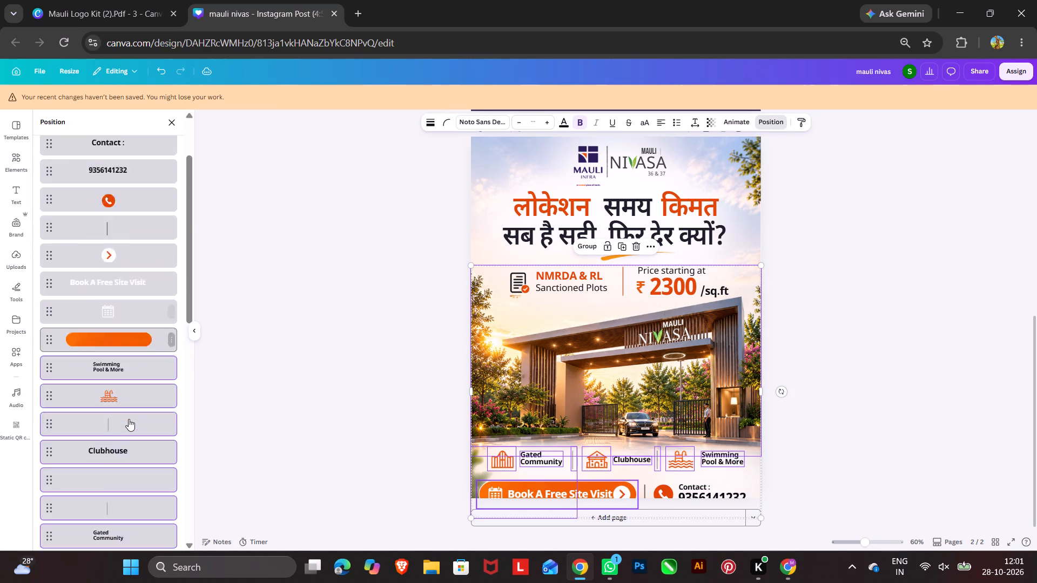
pyautogui.scroll(-2, 129, 396)
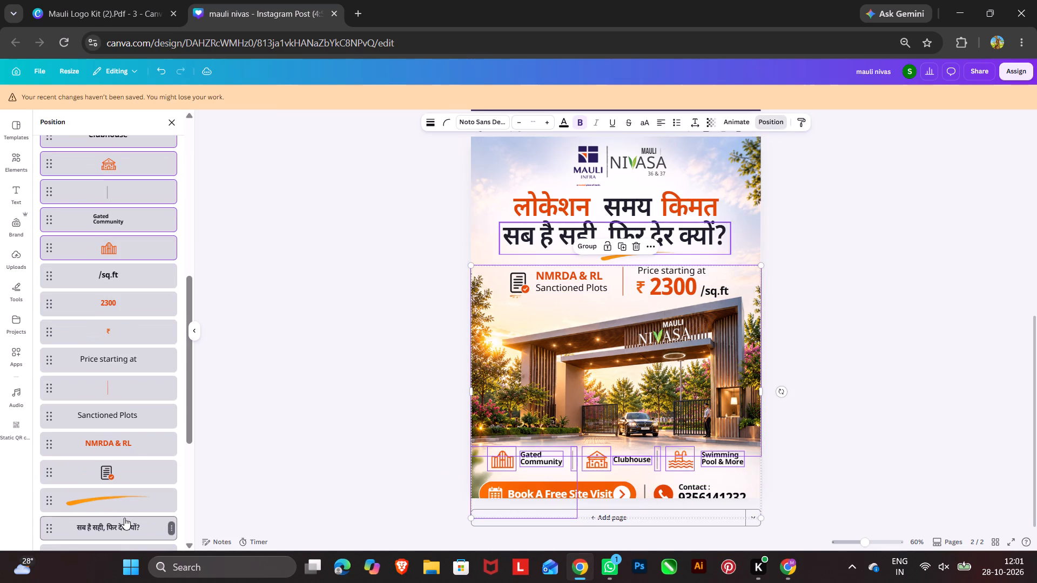
pyautogui.scroll(-5, 123, 499)
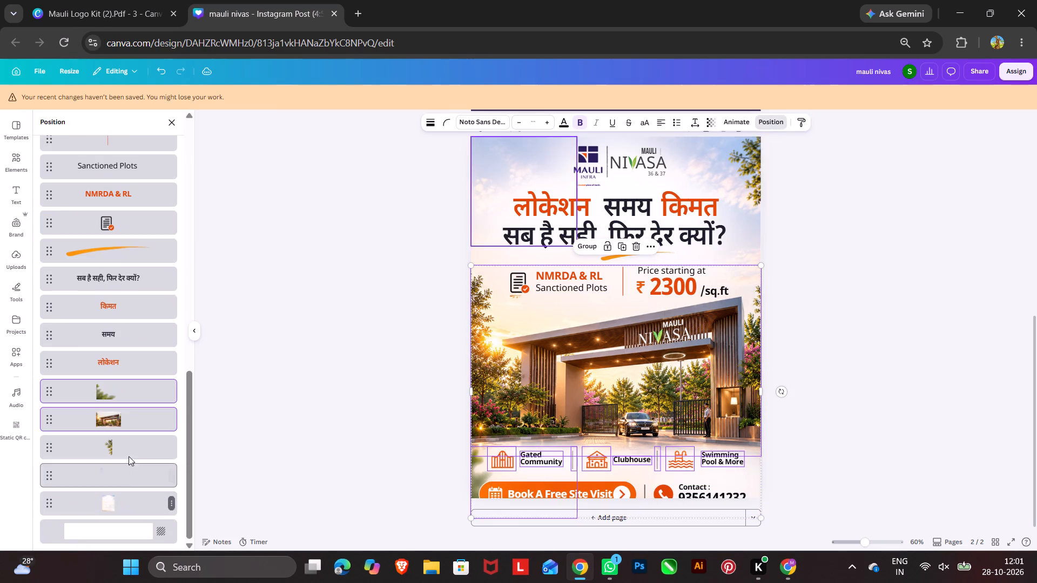
pyautogui.keyDown('ctrl'); pyautogui.click(121, 393); pyautogui.keyUp('ctrl')
pyautogui.keyDown('ctrl'); pyautogui.click(124, 422); pyautogui.keyUp('ctrl')
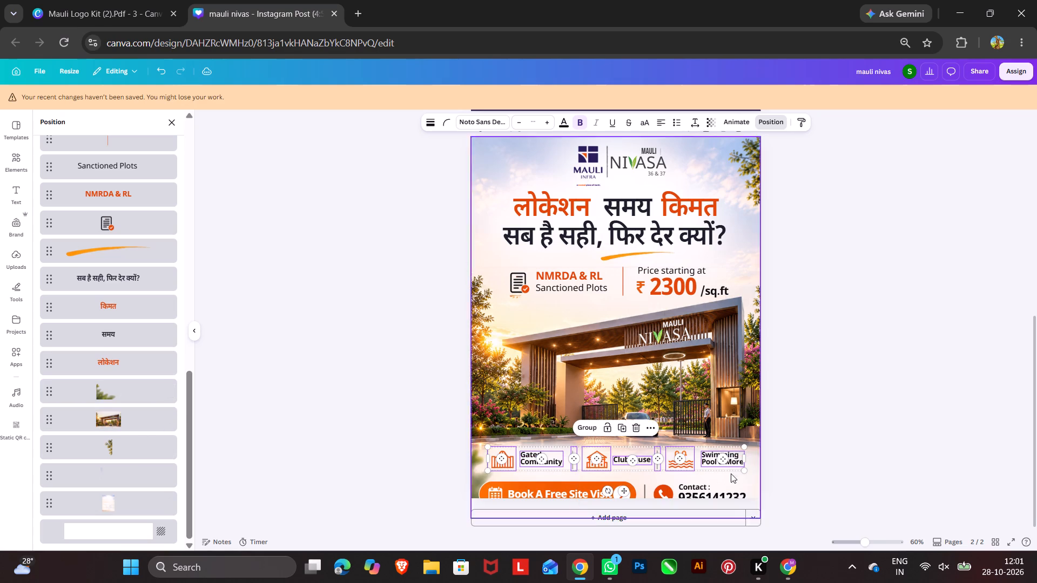
pyautogui.click(591, 427)
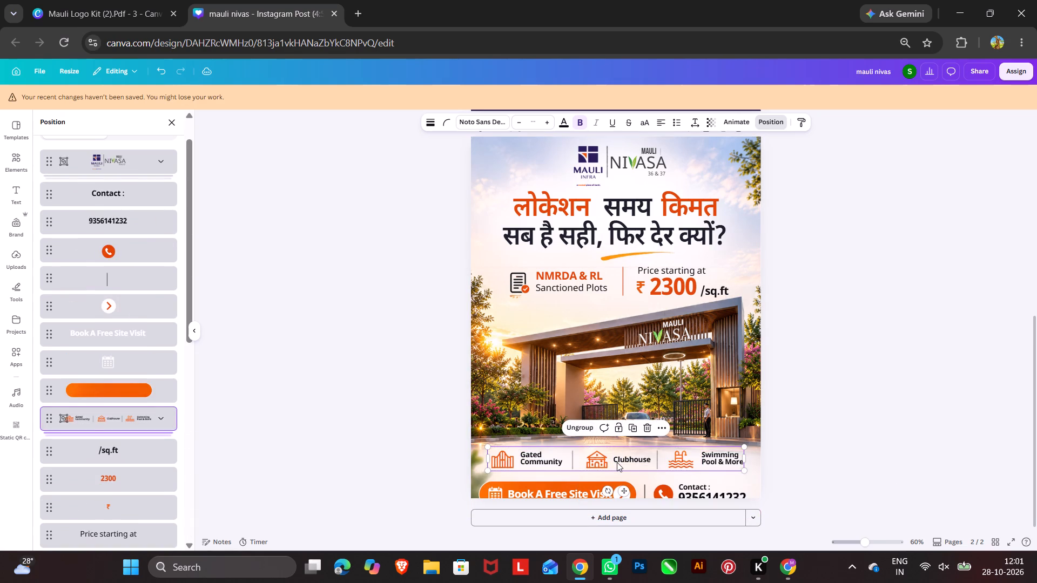
# Move the amenities group slightly higher on page 2, keeping its horizontal position.
pyautogui.moveTo(621, 466); pyautogui.dragTo(621, 459)
pyautogui.click(809, 463)
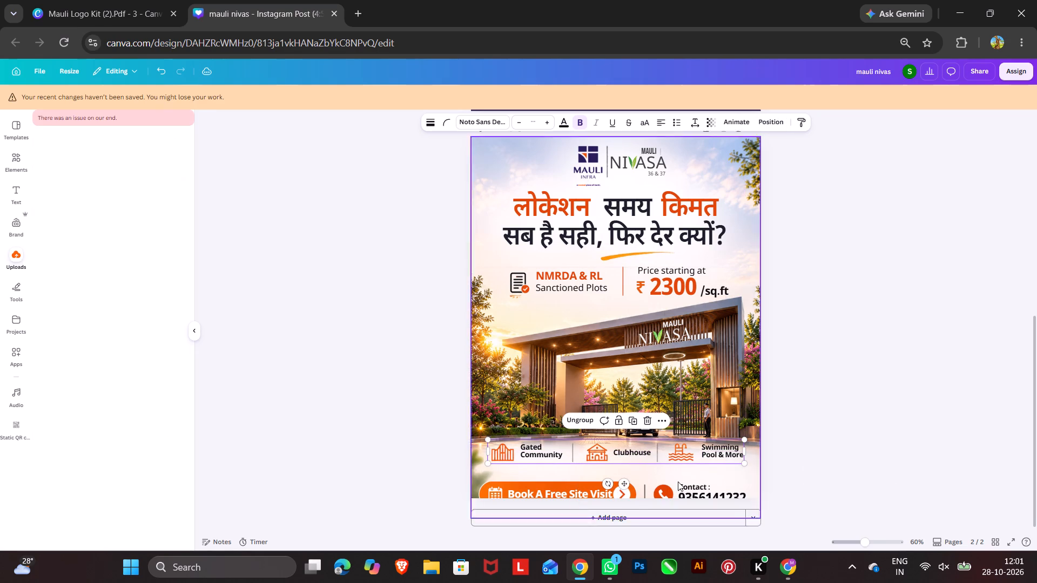
# Group page 2's Book A Free Site Visit button with the divider, phone icon and contact text, leaving out the leaf image.
pyautogui.moveTo(494, 513); pyautogui.dragTo(520, 494)
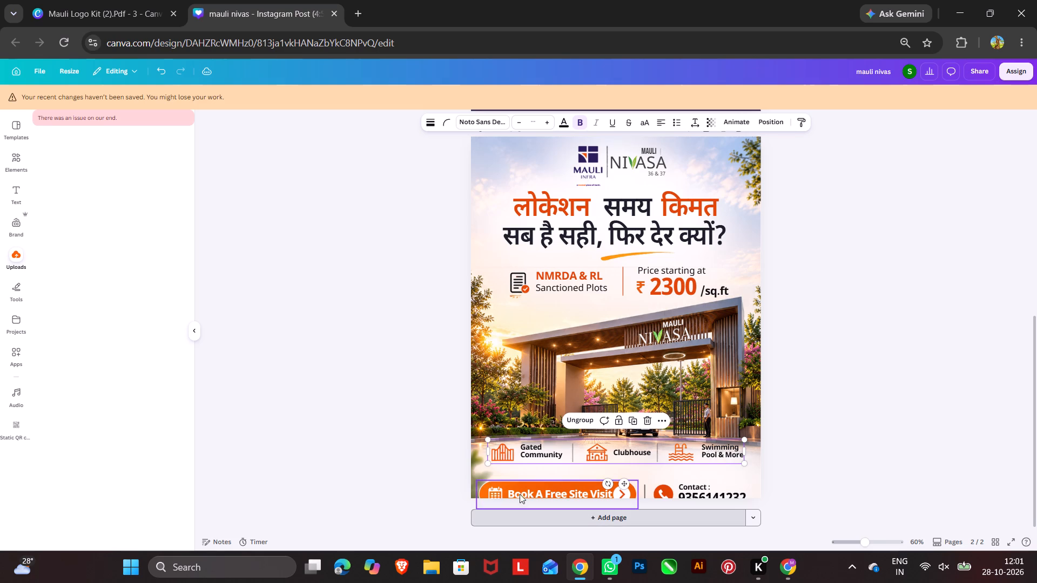
pyautogui.moveTo(520, 494); pyautogui.dragTo(529, 494)
pyautogui.moveTo(494, 503); pyautogui.dragTo(551, 493)
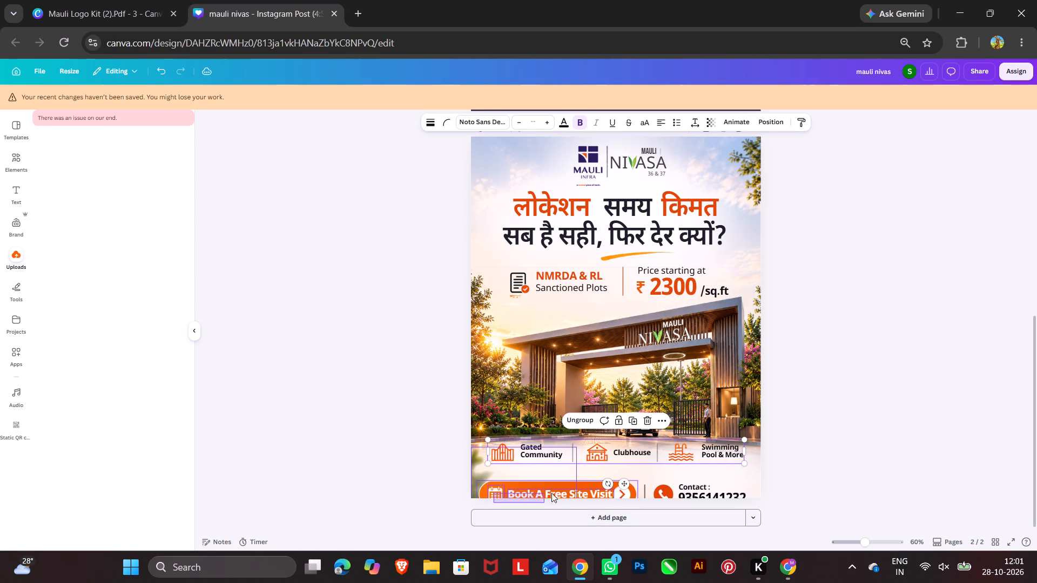
pyautogui.moveTo(551, 493); pyautogui.dragTo(745, 486)
pyautogui.click(782, 118)
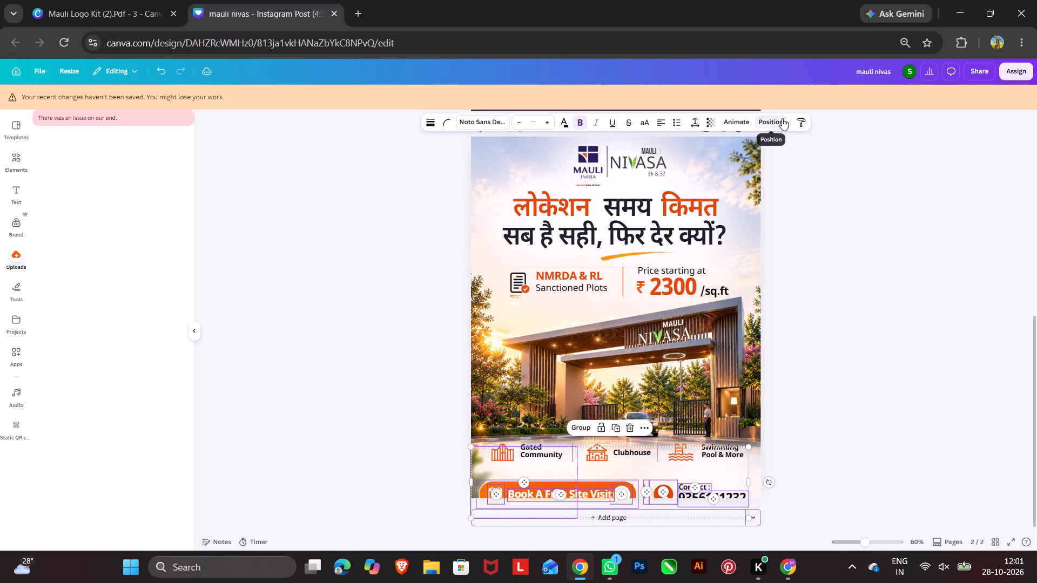
pyautogui.scroll(-9, 99, 465)
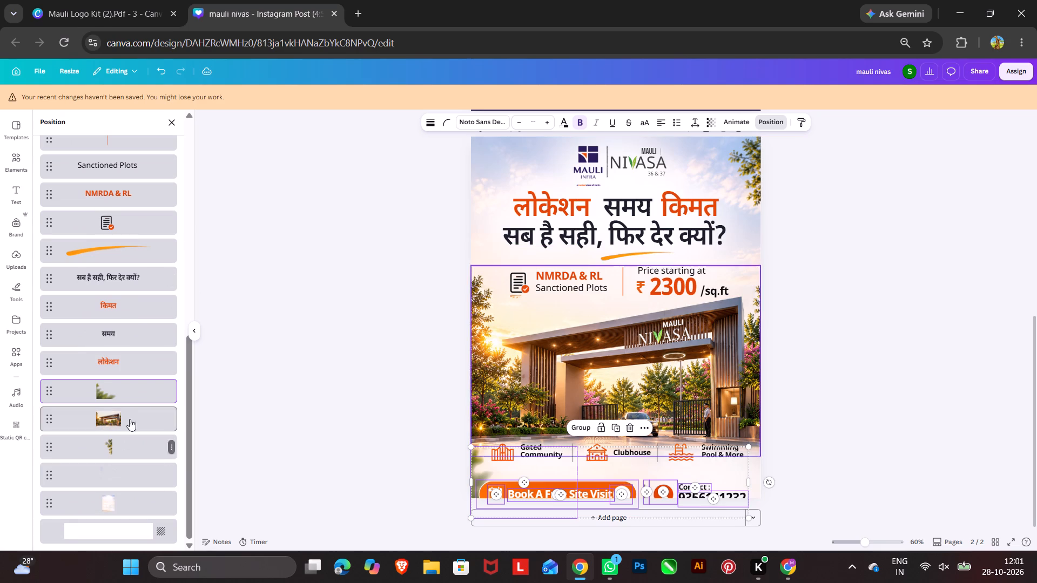
pyautogui.keyDown('ctrl'); pyautogui.click(137, 392); pyautogui.keyUp('ctrl')
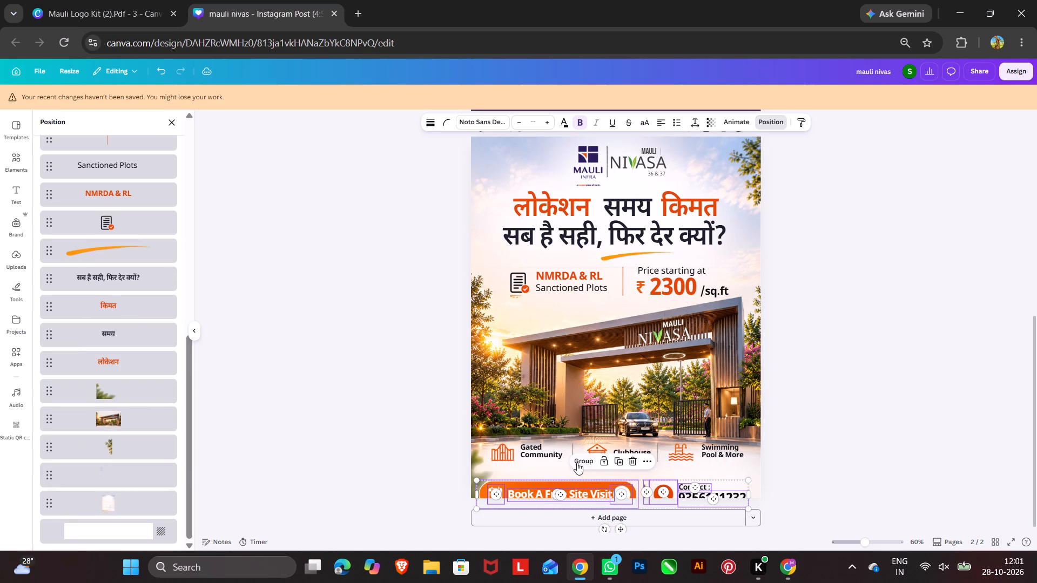
pyautogui.click(578, 462)
# Move the site visit and contact group up just below the amenities row, centred horizontally on page 2.
pyautogui.click(807, 485)
pyautogui.moveTo(645, 496); pyautogui.dragTo(646, 487)
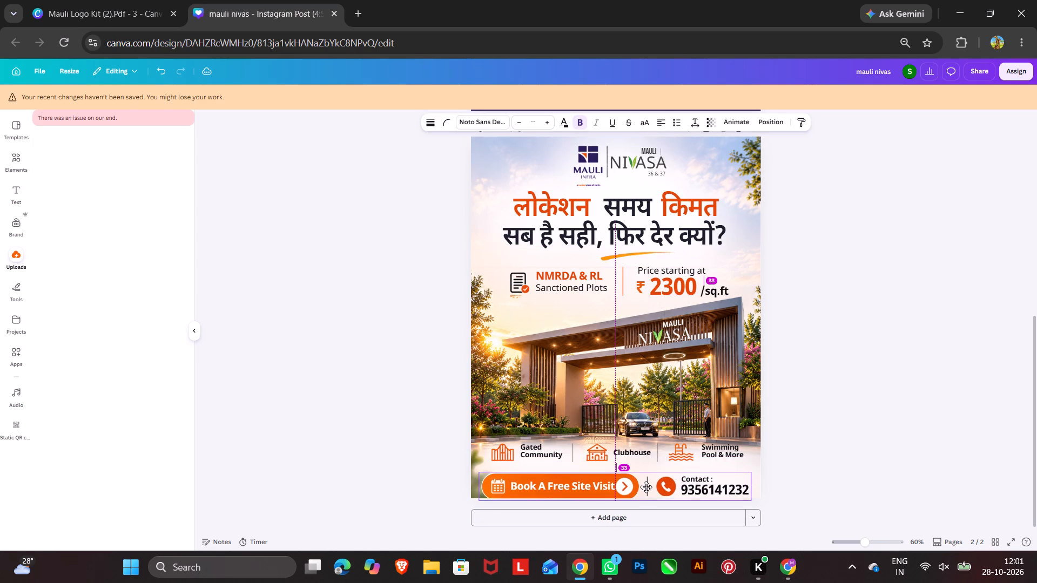
pyautogui.moveTo(646, 487); pyautogui.dragTo(646, 481)
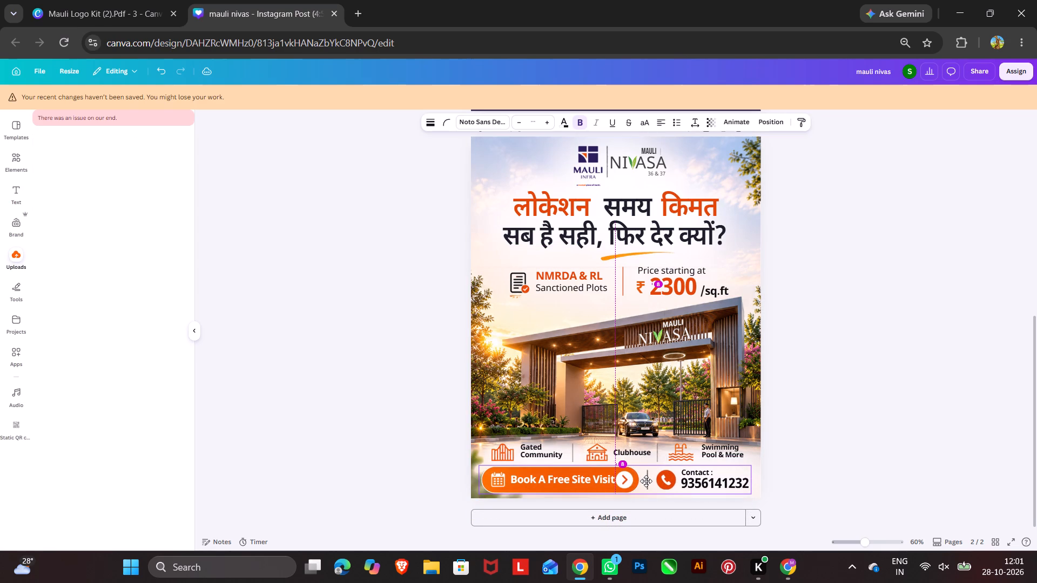
pyautogui.moveTo(646, 481); pyautogui.dragTo(646, 482)
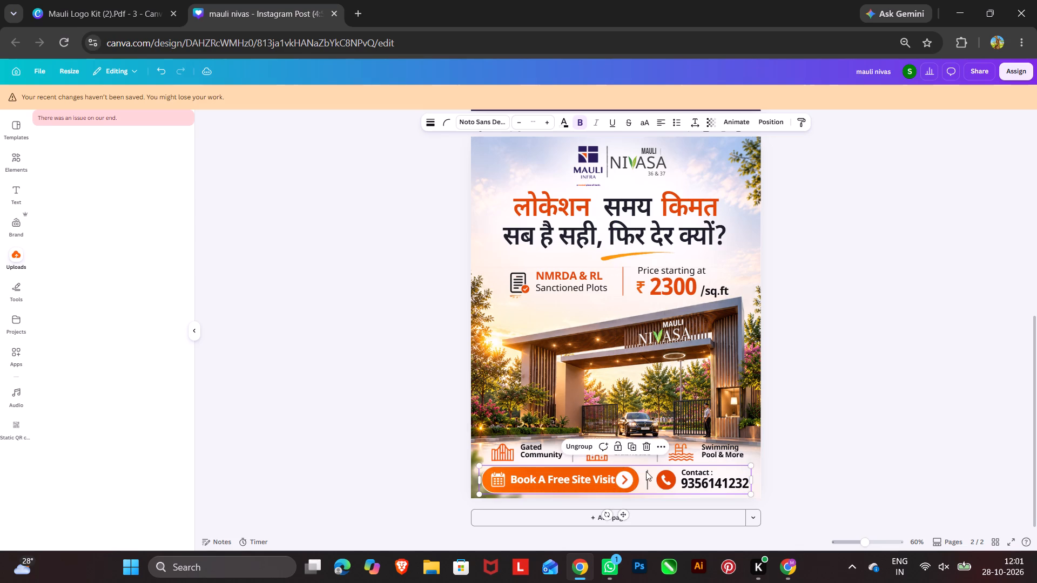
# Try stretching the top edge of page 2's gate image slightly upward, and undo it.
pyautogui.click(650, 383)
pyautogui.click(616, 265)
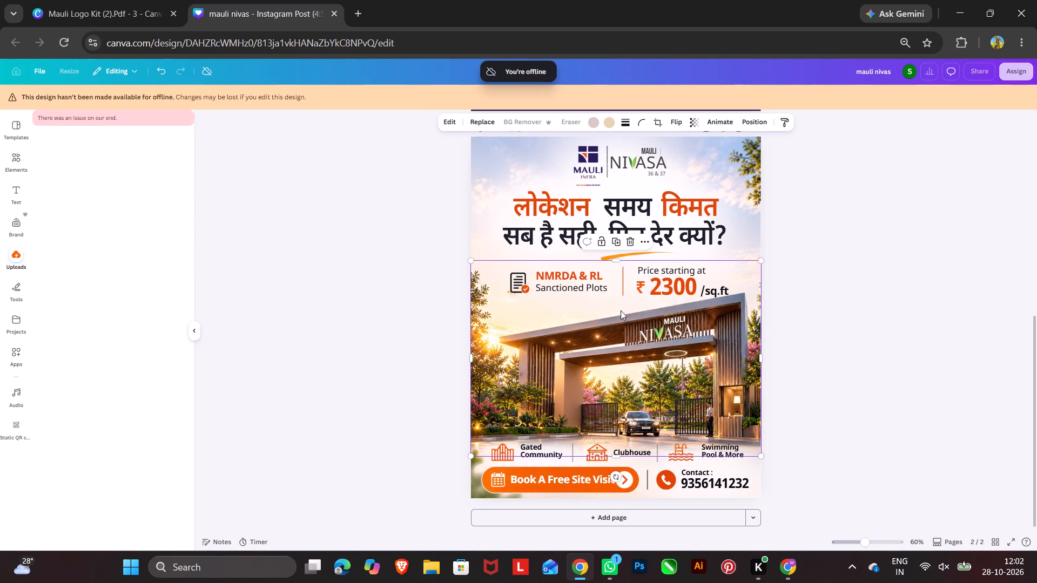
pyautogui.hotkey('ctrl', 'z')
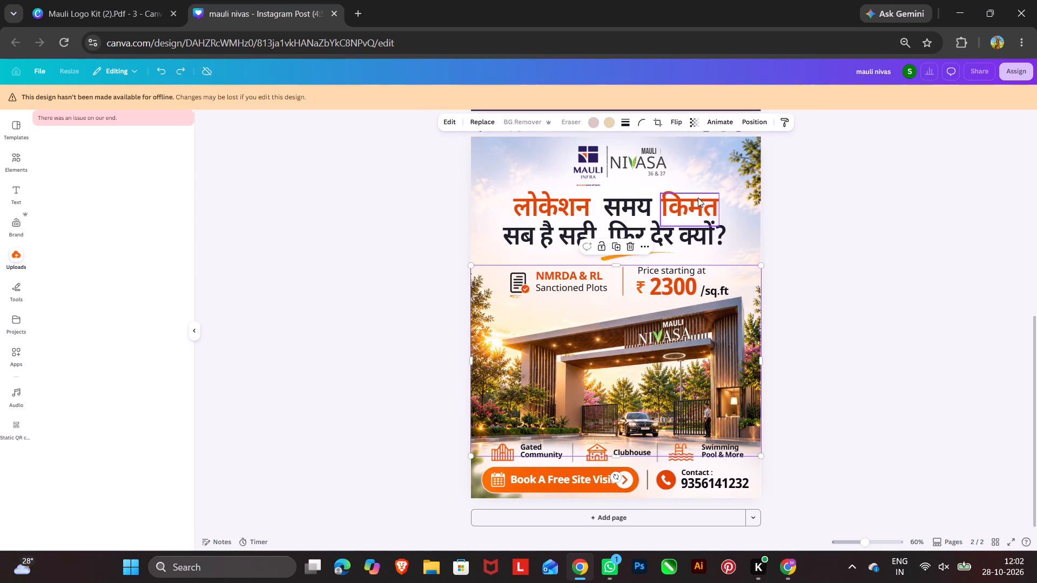
# Nudge page 2's gate image upward so its top edge sits just below the orange brush stroke.
pyautogui.click(671, 341)
pyautogui.click(671, 341)
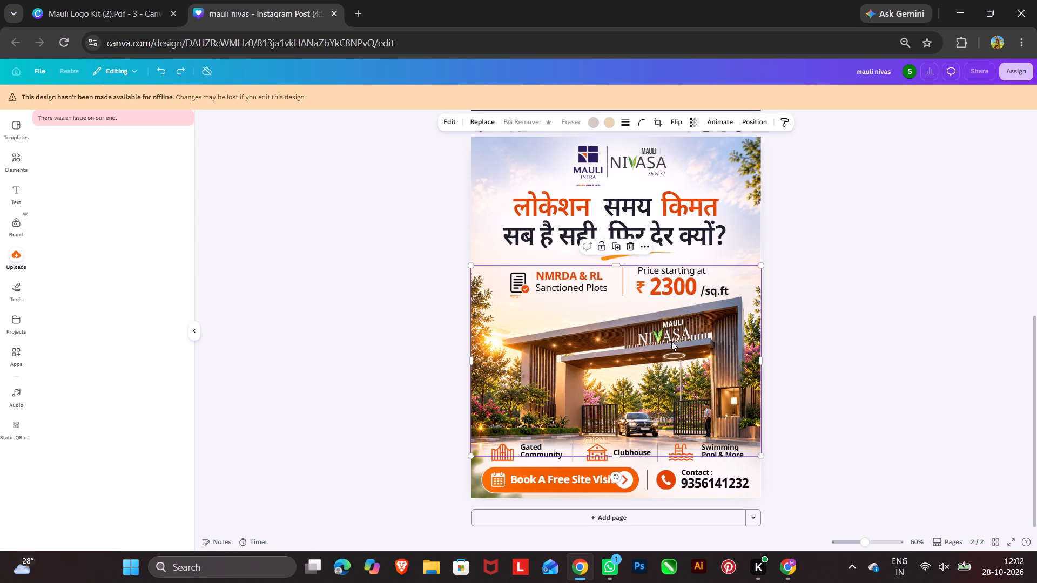
pyautogui.press('Up')
pyautogui.press('Up')
pyautogui.press('Up')
pyautogui.press('Up')
pyautogui.press('Up')
pyautogui.press('Up')
pyautogui.press('Up')
pyautogui.press('Up')
pyautogui.press('Up')
pyautogui.press('Up')
pyautogui.press('Up')
pyautogui.press('Up')
pyautogui.press('Up')
pyautogui.press('Up')
pyautogui.press('Up')
pyautogui.press('Up')
pyautogui.press('Up')
pyautogui.press('Up')
pyautogui.press('Up')
pyautogui.press('Up')
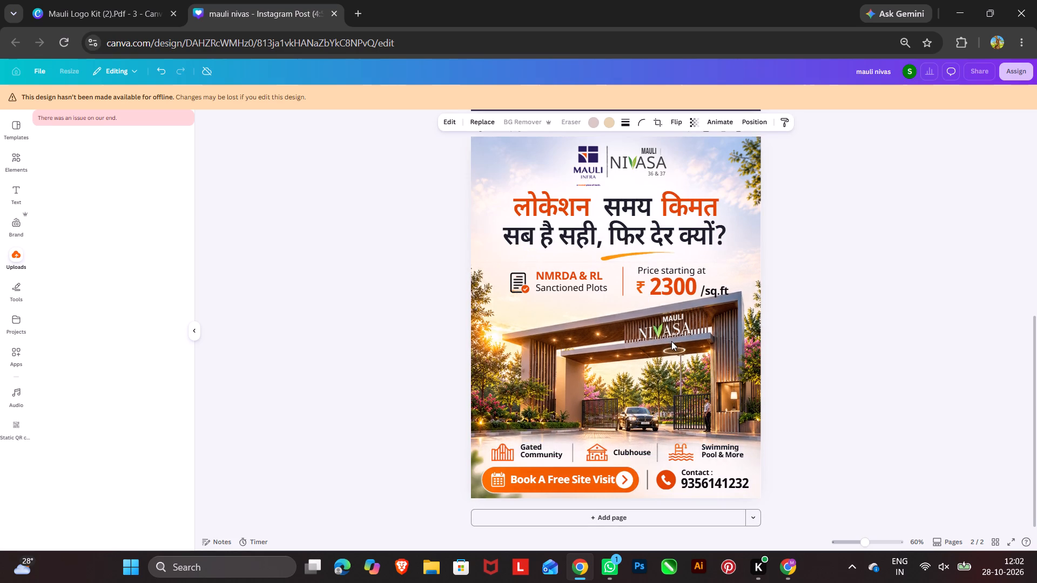
pyautogui.press('Up')
pyautogui.press('Up')
pyautogui.press('Up')
pyautogui.press('Up')
pyautogui.press('Up')
pyautogui.press('Up')
pyautogui.press('Up')
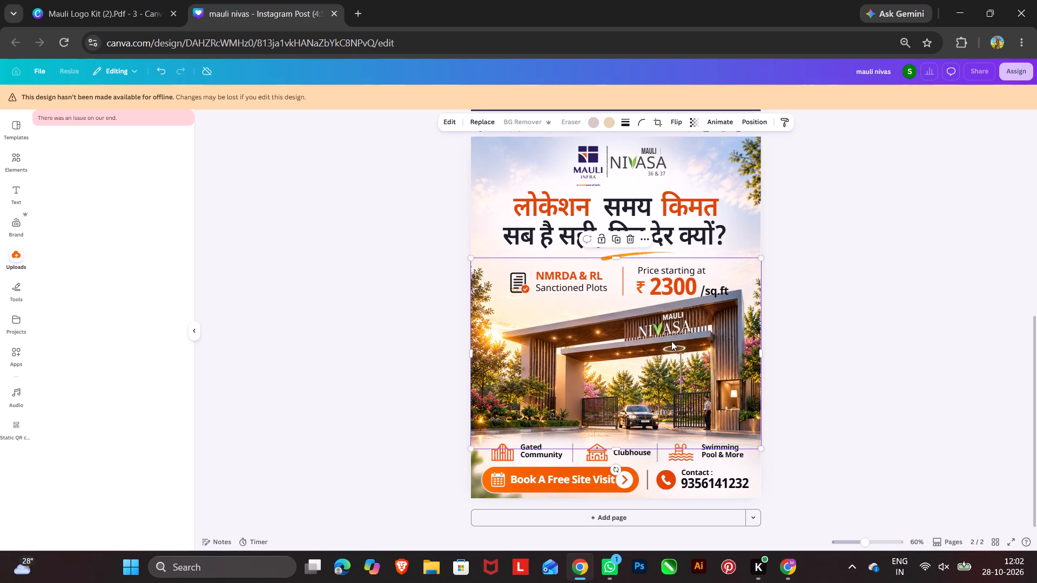
pyautogui.press('Down')
pyautogui.press('Down')
pyautogui.press('Down')
pyautogui.press('Down')
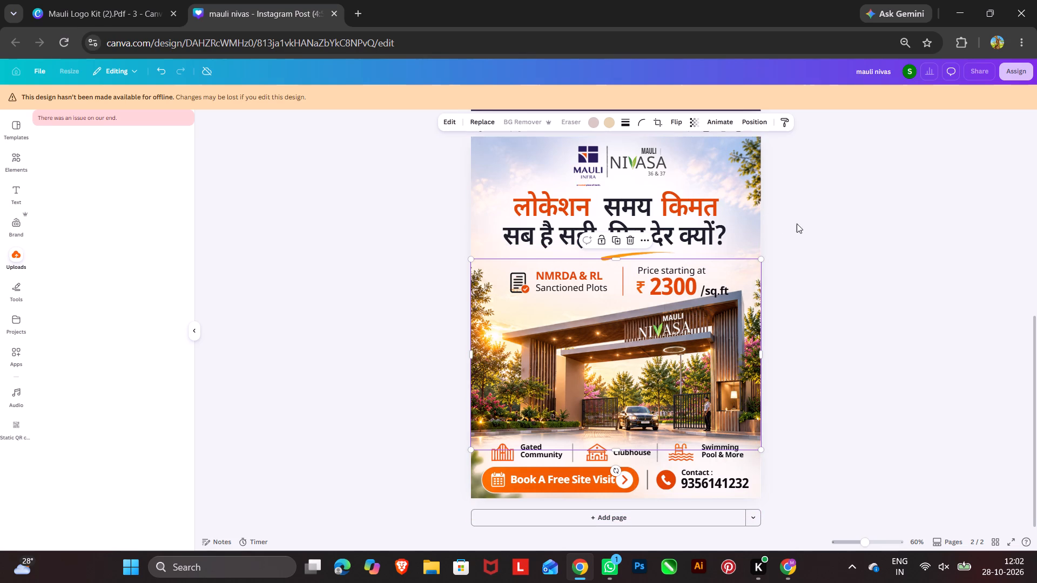
# Group the two-line Hindi headline on page 2 and scale it down slightly, keeping its proportions.
pyautogui.moveTo(795, 223); pyautogui.dragTo(577, 241)
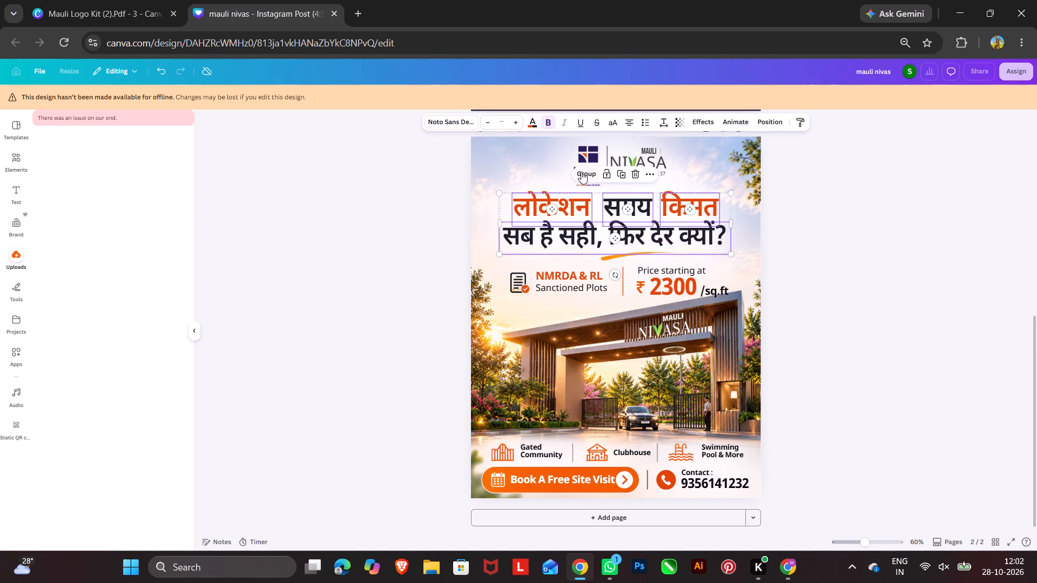
pyautogui.click(581, 172)
pyautogui.moveTo(731, 254); pyautogui.dragTo(715, 249)
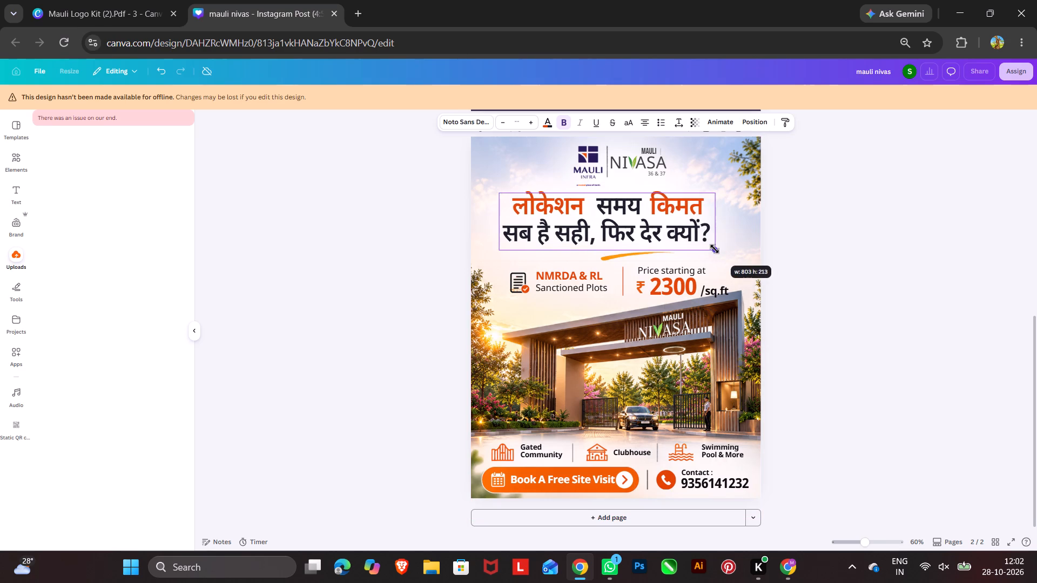
pyautogui.moveTo(715, 249); pyautogui.dragTo(702, 243)
# Align the Hindi headline group to the horizontal centre of page 2.
pyautogui.rightClick(652, 229)
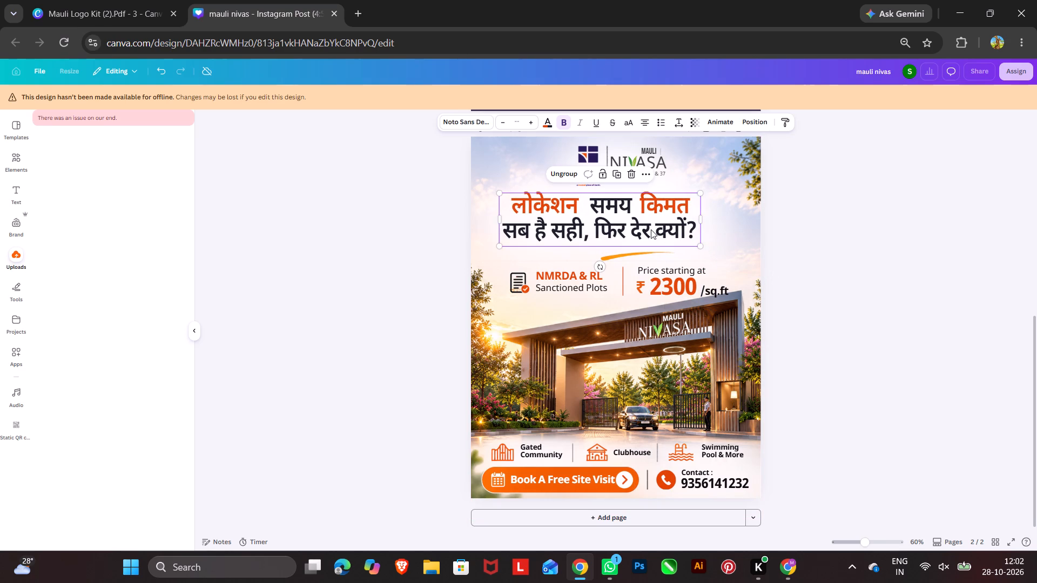
pyautogui.click(701, 338)
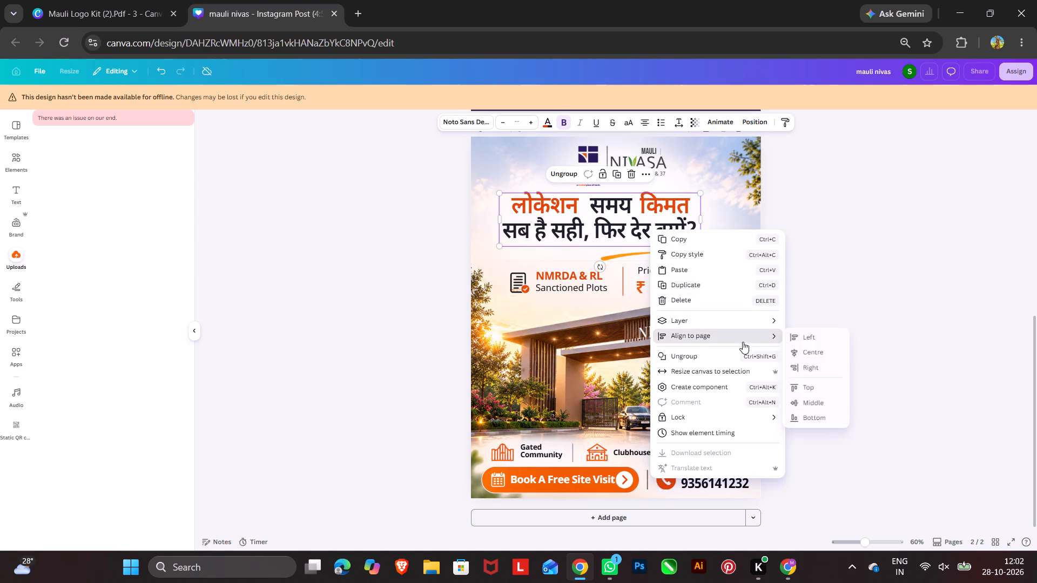
pyautogui.click(813, 355)
# Move the orange brush stroke up and slightly rightward beneath फिर देर क्यों?, and rotate it slightly clockwise.
pyautogui.click(629, 257)
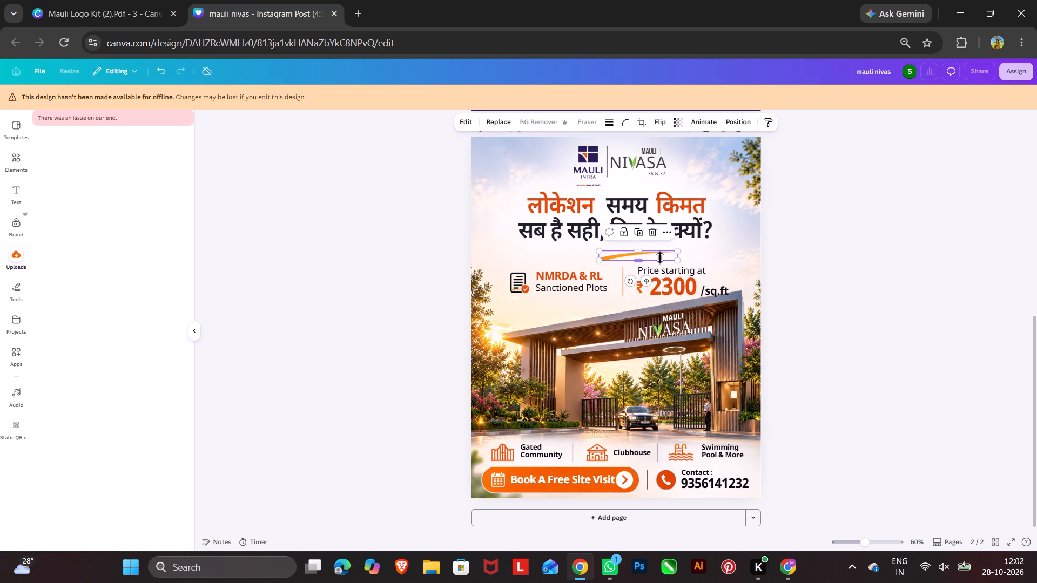
pyautogui.moveTo(649, 279); pyautogui.dragTo(651, 269)
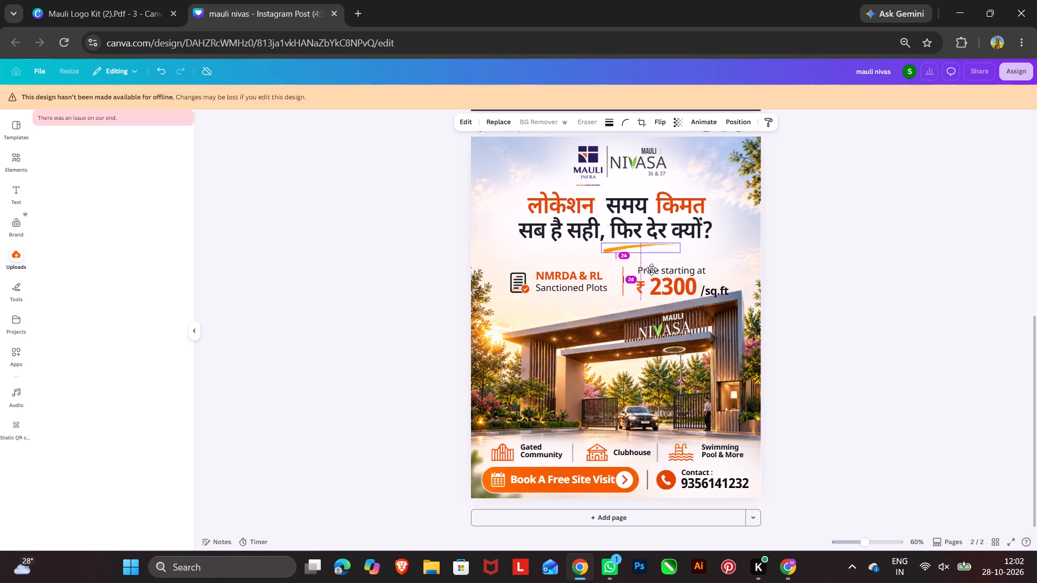
pyautogui.moveTo(651, 269); pyautogui.dragTo(657, 269)
pyautogui.click(638, 273)
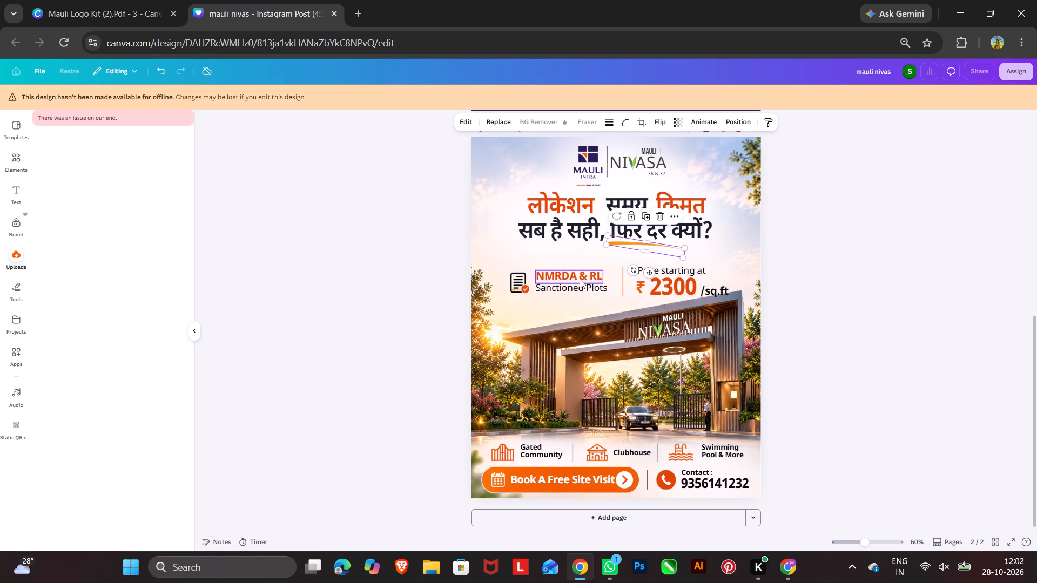
# Group page 2's document icon with the NMRDA & RL and Sanctioned Plots texts, leaving the gate image out.
pyautogui.moveTo(444, 276); pyautogui.dragTo(576, 291)
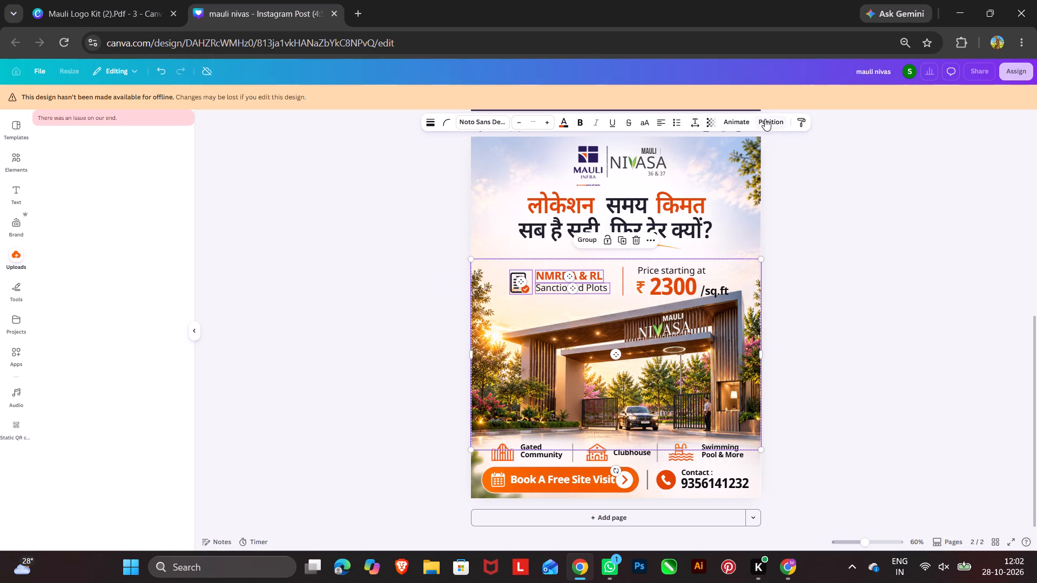
pyautogui.click(765, 119)
pyautogui.scroll(-9, 84, 445)
pyautogui.keyDown('ctrl'); pyautogui.click(115, 421); pyautogui.keyUp('ctrl')
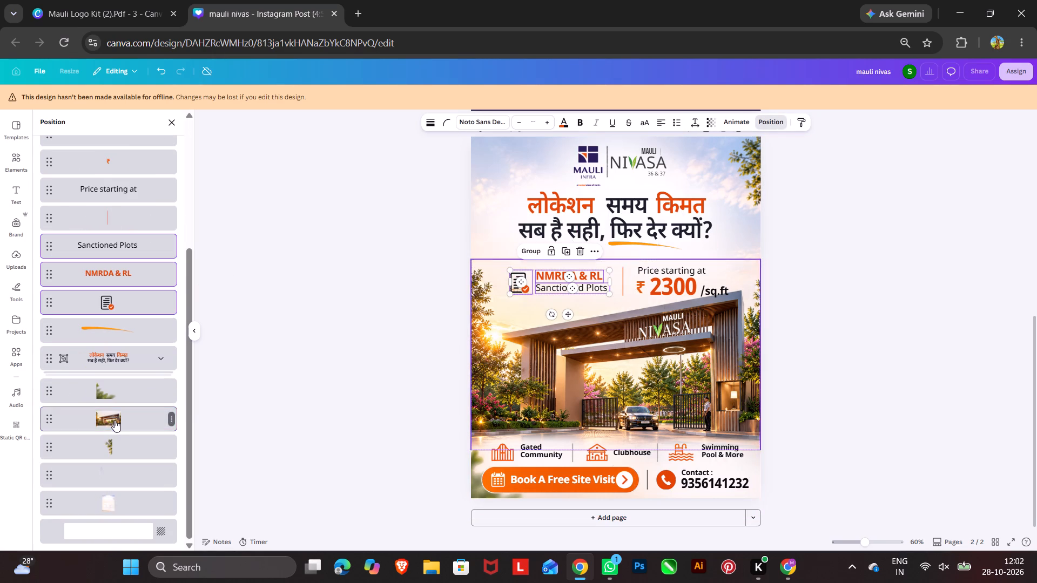
pyautogui.click(524, 249)
# Group page 2's Price starting at, ₹, 2300 and /sq.ft texts, leaving the gate image out.
pyautogui.moveTo(799, 272); pyautogui.dragTo(662, 276)
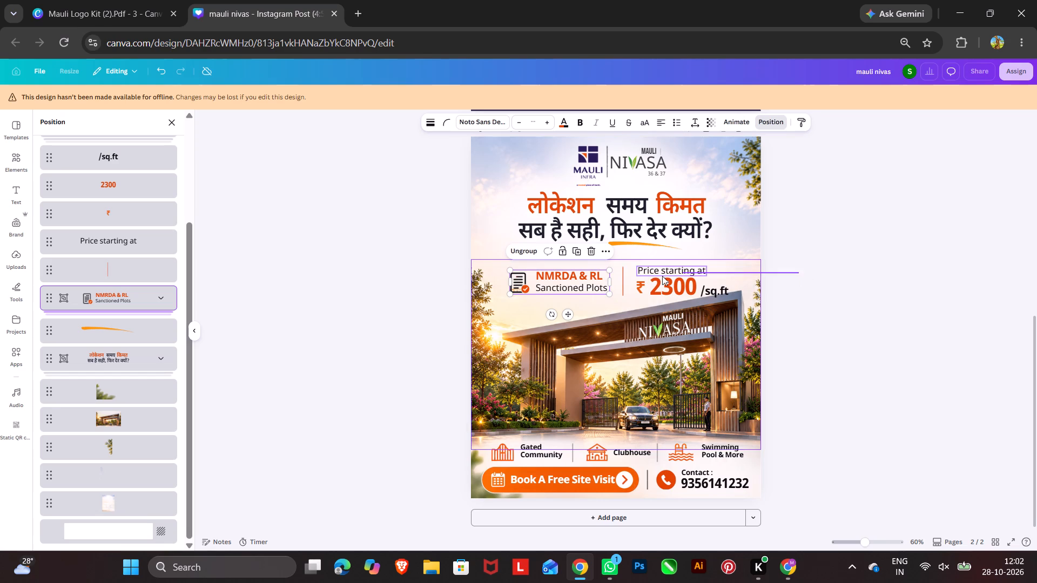
pyautogui.moveTo(662, 276); pyautogui.dragTo(642, 295)
pyautogui.scroll(-4, 146, 395)
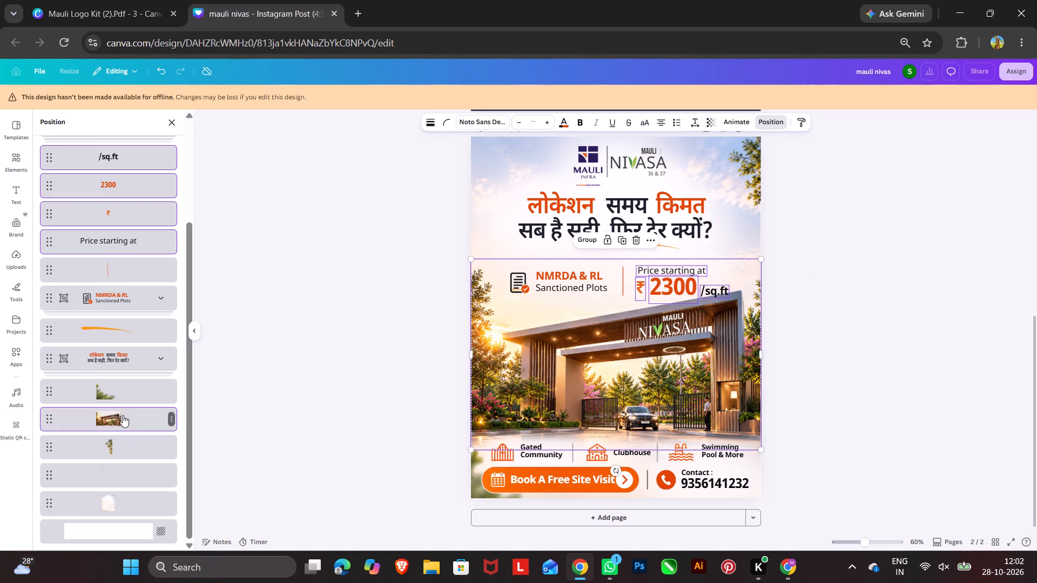
pyautogui.keyDown('ctrl'); pyautogui.click(123, 415); pyautogui.keyUp('ctrl')
pyautogui.click(657, 248)
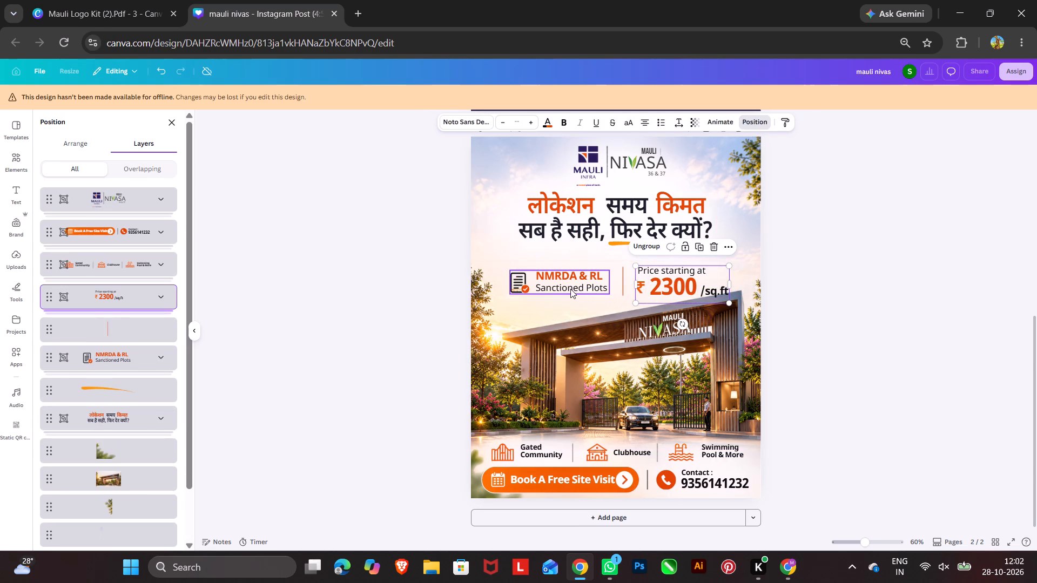
# Move the NMRDA & RL group and the price group up slightly, closer to the Hindi headline on page 2.
pyautogui.moveTo(570, 289); pyautogui.dragTo(570, 277)
pyautogui.moveTo(683, 290); pyautogui.dragTo(683, 289)
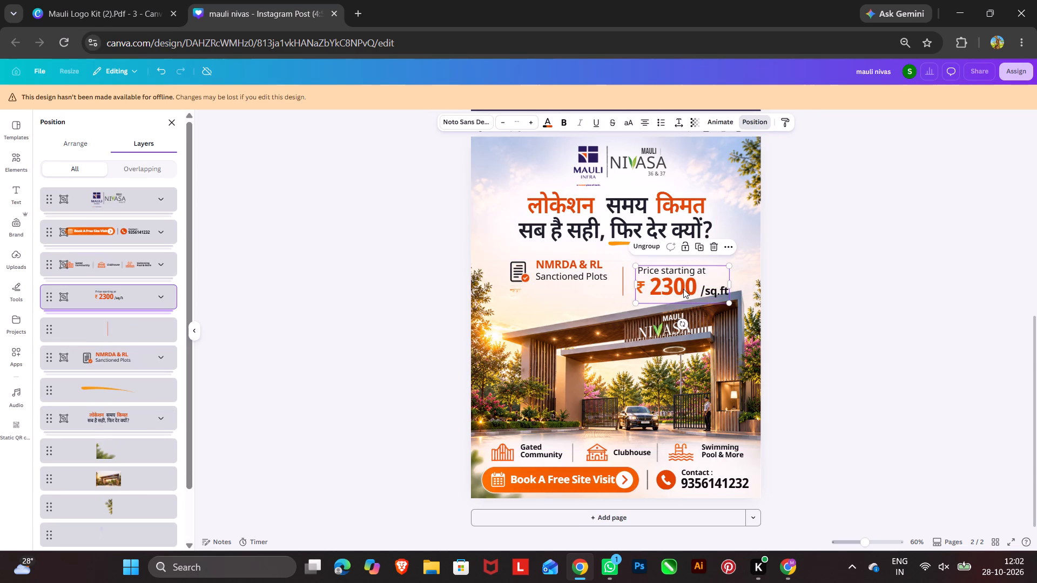
pyautogui.moveTo(683, 289); pyautogui.dragTo(682, 279)
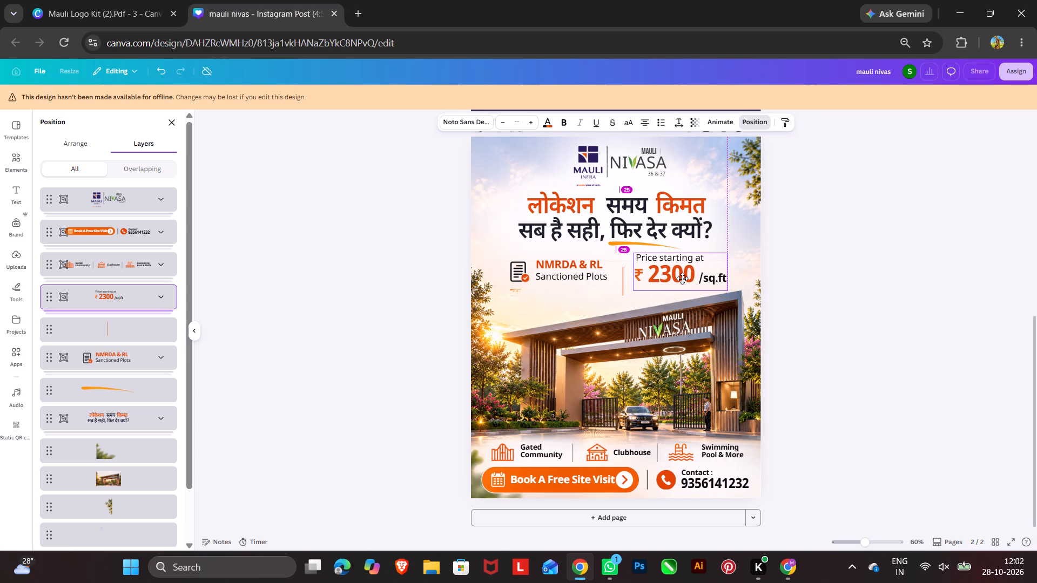
pyautogui.moveTo(682, 279); pyautogui.dragTo(682, 281)
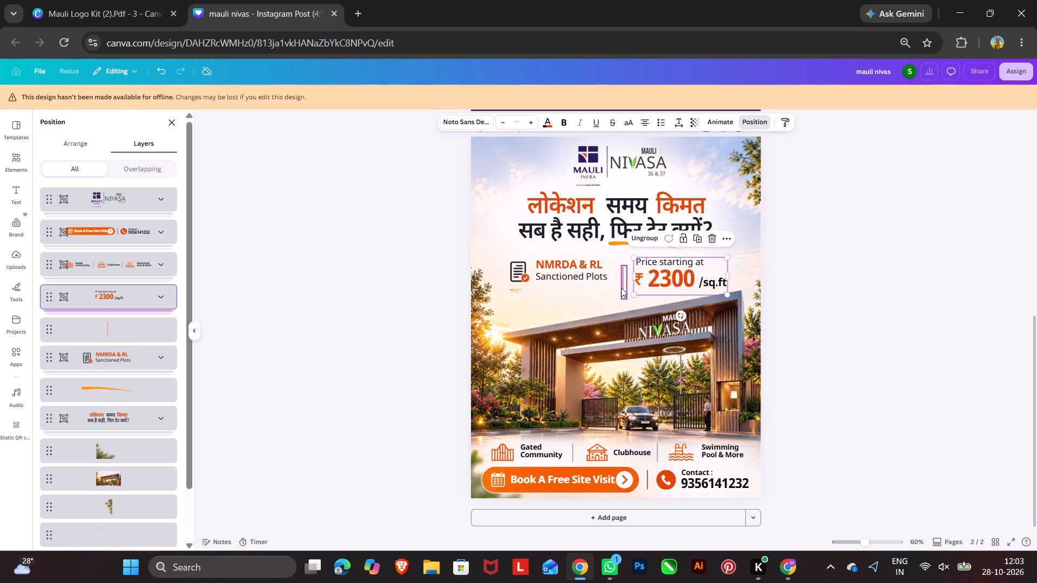
# Nudge the thin vertical divider up so it lines up between the NMRDA & RL group and the price group.
pyautogui.click(621, 288)
pyautogui.press('Up')
pyautogui.press('Up')
pyautogui.press('Up')
pyautogui.press('Up')
pyautogui.press('Up')
pyautogui.press('Up')
pyautogui.press('Up')
pyautogui.press('Up')
pyautogui.press('Up')
pyautogui.press('Up')
pyautogui.press('Up')
pyautogui.press('Up')
pyautogui.press('Up')
pyautogui.press('Up')
pyautogui.press('Up')
pyautogui.press('Up')
pyautogui.press('Up')
pyautogui.press('Up')
pyautogui.press('Up')
pyautogui.press('Up')
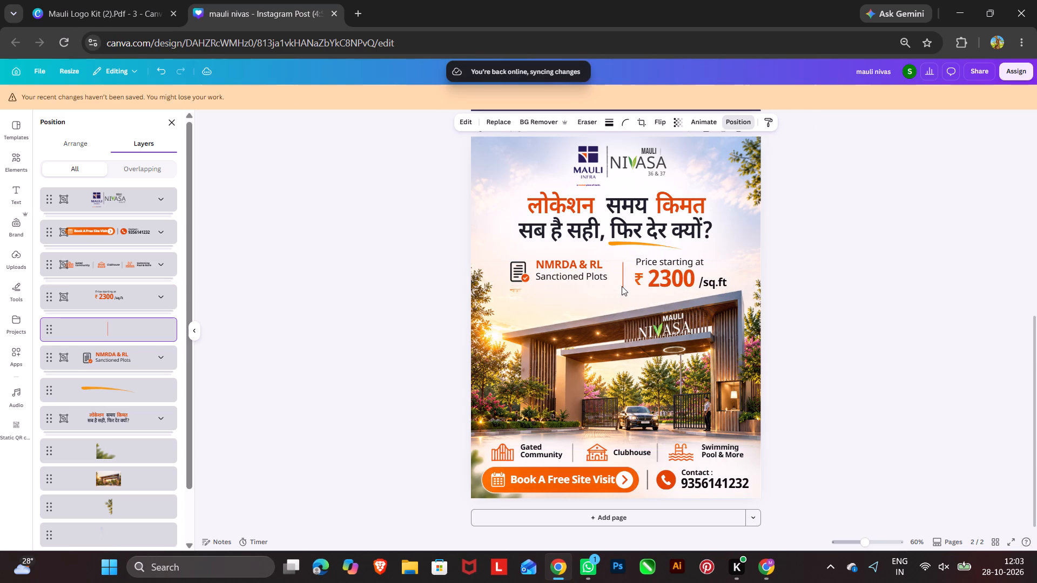
pyautogui.press('Up')
pyautogui.press('Up')
pyautogui.press('Up')
pyautogui.press('Up')
pyautogui.press('Up')
pyautogui.press('Up')
pyautogui.press('Down')
pyautogui.doubleClick(872, 304)
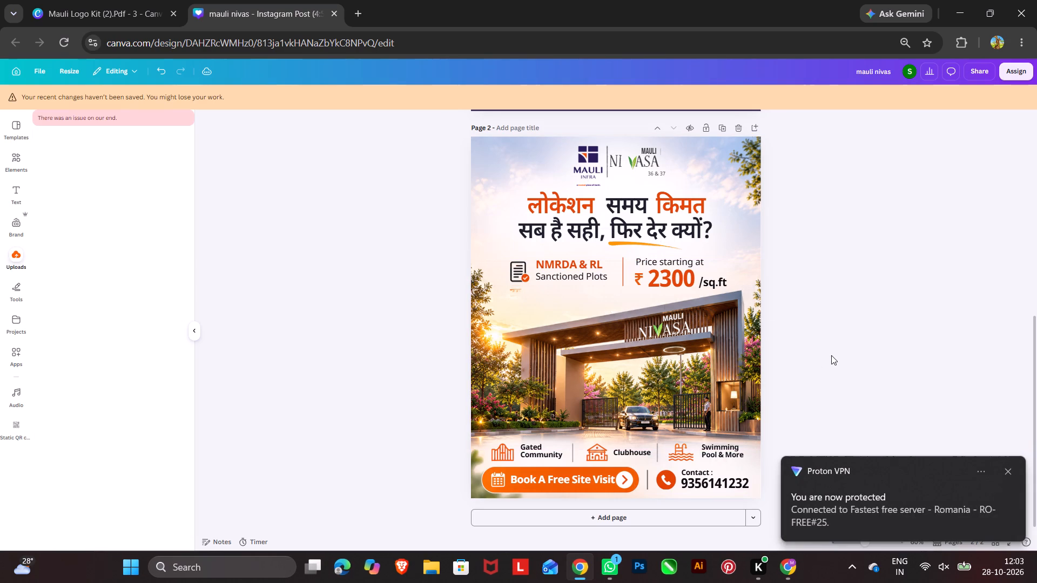
# Nudge page 2's Book A Free Site Visit and contact row down slightly and scale it proportionally to about 838 × 88.
pyautogui.click(635, 491)
pyautogui.press('Down')
pyautogui.press('Down')
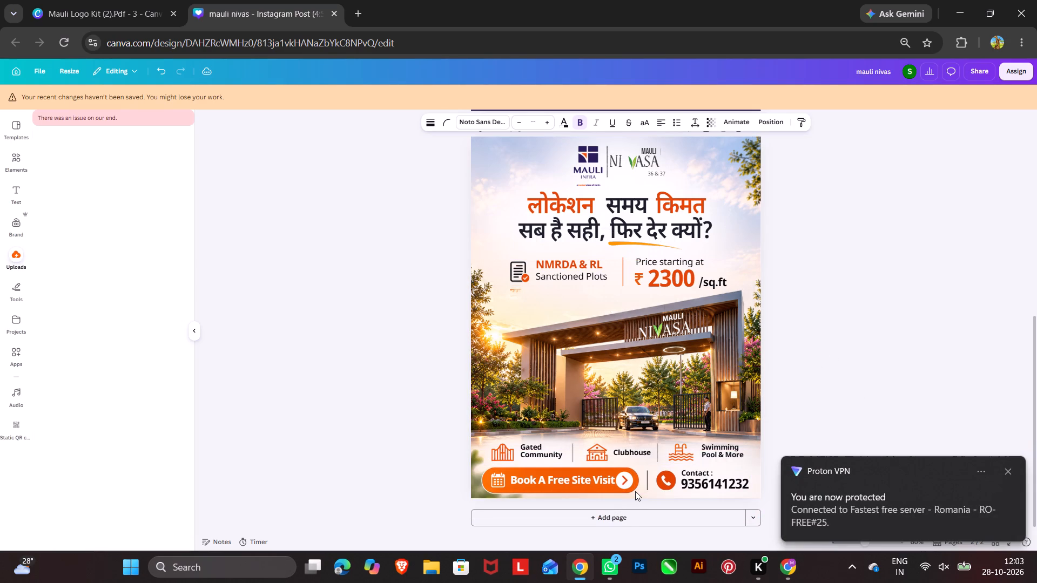
pyautogui.press('Down')
pyautogui.press('Down')
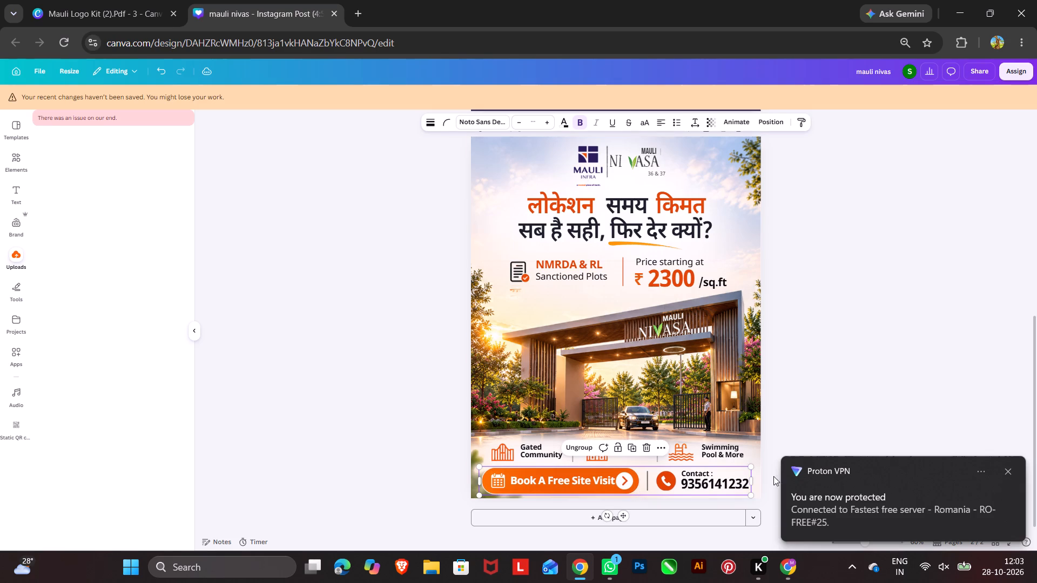
pyautogui.moveTo(754, 467); pyautogui.dragTo(707, 486)
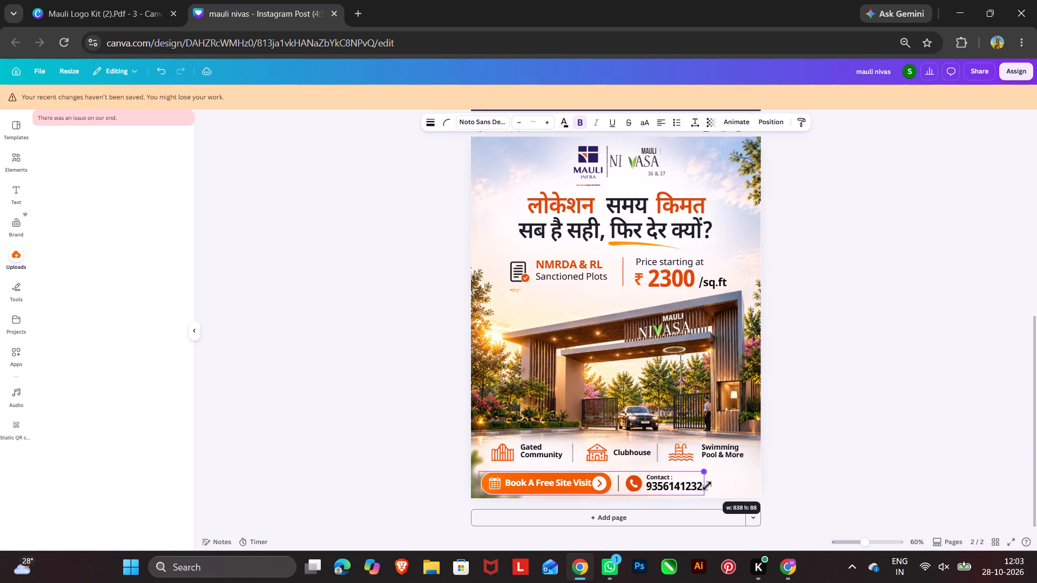
pyautogui.moveTo(707, 486); pyautogui.dragTo(706, 486)
# Align the site-visit and contact row to the horizontal centre of page 2.
pyautogui.rightClick(607, 485)
pyautogui.click(658, 389)
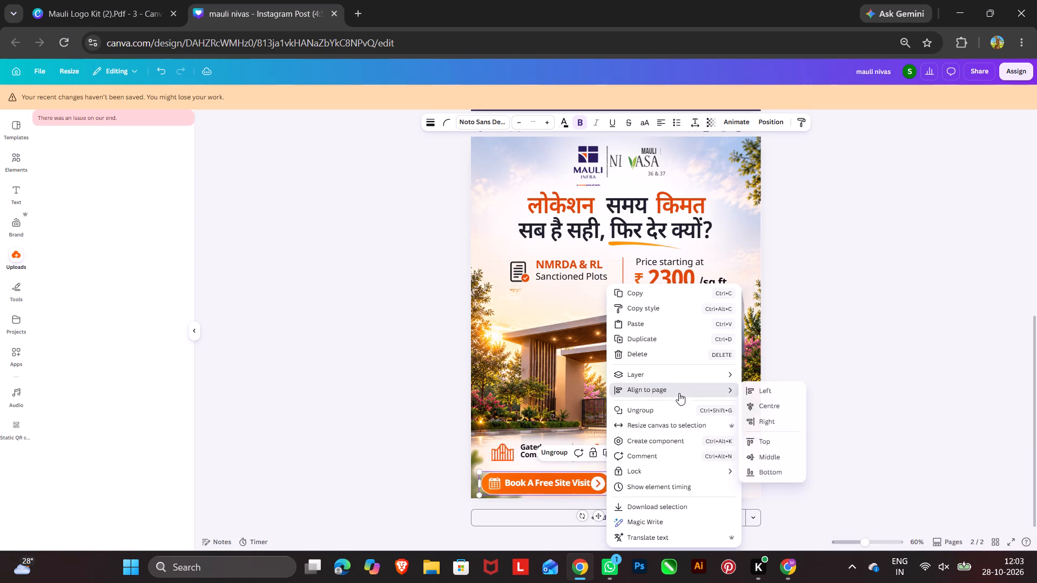
pyautogui.click(767, 404)
# Nudge the site-visit and contact row up slightly, leaving more space above page 2's bottom edge.
pyautogui.press('Up')
pyautogui.press('Up')
pyautogui.press('Up')
pyautogui.press('Up')
pyautogui.press('Up')
pyautogui.press('Up')
pyautogui.press('Up')
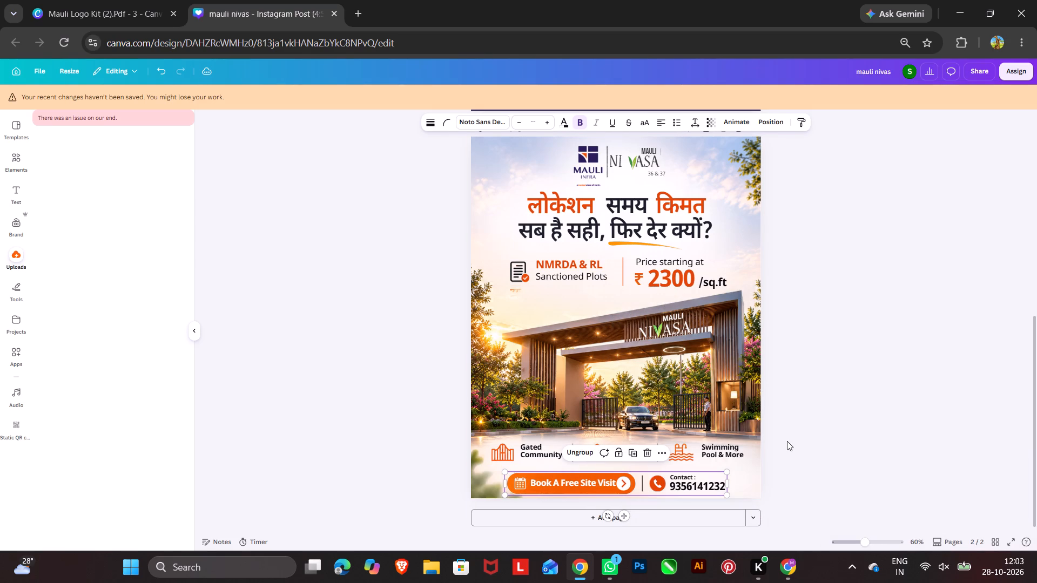
pyautogui.click(786, 444)
pyautogui.click(681, 470)
pyautogui.click(684, 478)
pyautogui.press('Up')
pyautogui.press('Up')
pyautogui.press('Up')
pyautogui.press('Up')
pyautogui.press('Up')
pyautogui.press('Up')
pyautogui.press('Up')
pyautogui.press('Up')
pyautogui.press('Up')
pyautogui.press('Up')
pyautogui.press('Up')
pyautogui.press('Up')
pyautogui.press('Up')
pyautogui.press('Up')
pyautogui.press('Up')
pyautogui.press('Up')
pyautogui.press('Up')
pyautogui.press('Up')
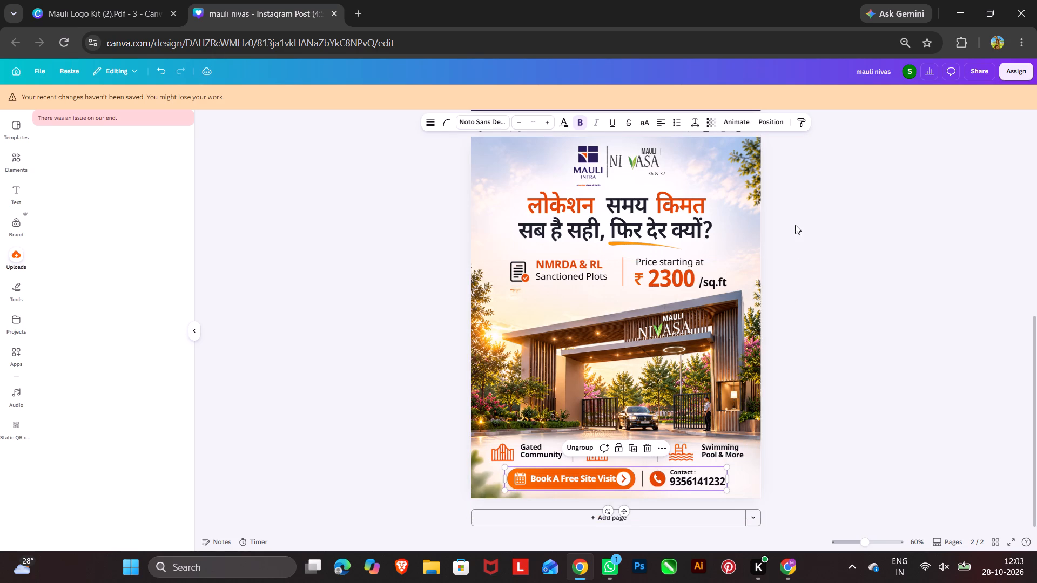
# Review page 2's header and compare the layouts of both pages down to page 2's contact row.
pyautogui.click(649, 162)
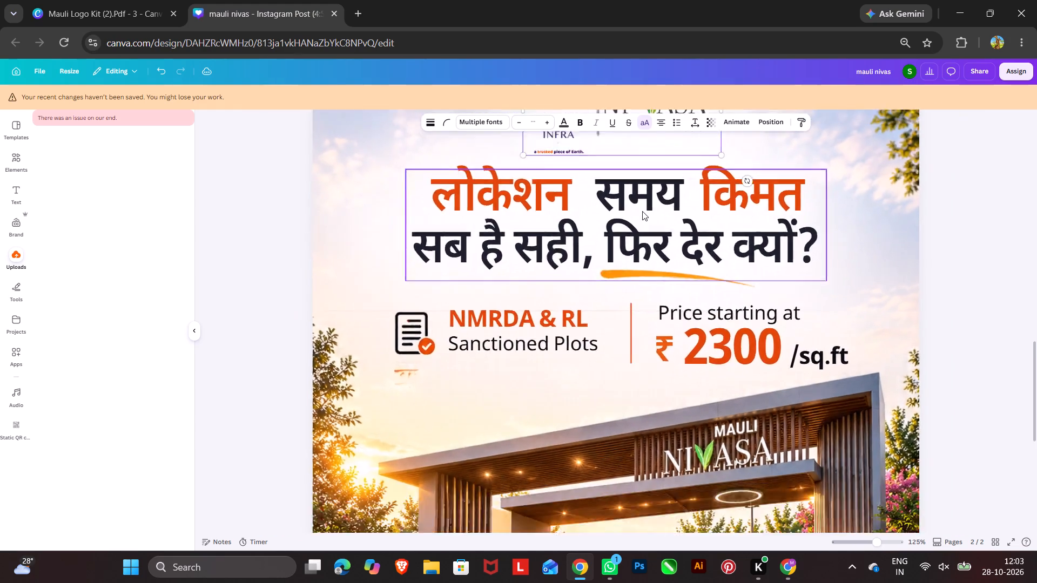
pyautogui.scroll(3, 643, 212)
pyautogui.scroll(3, 650, 291)
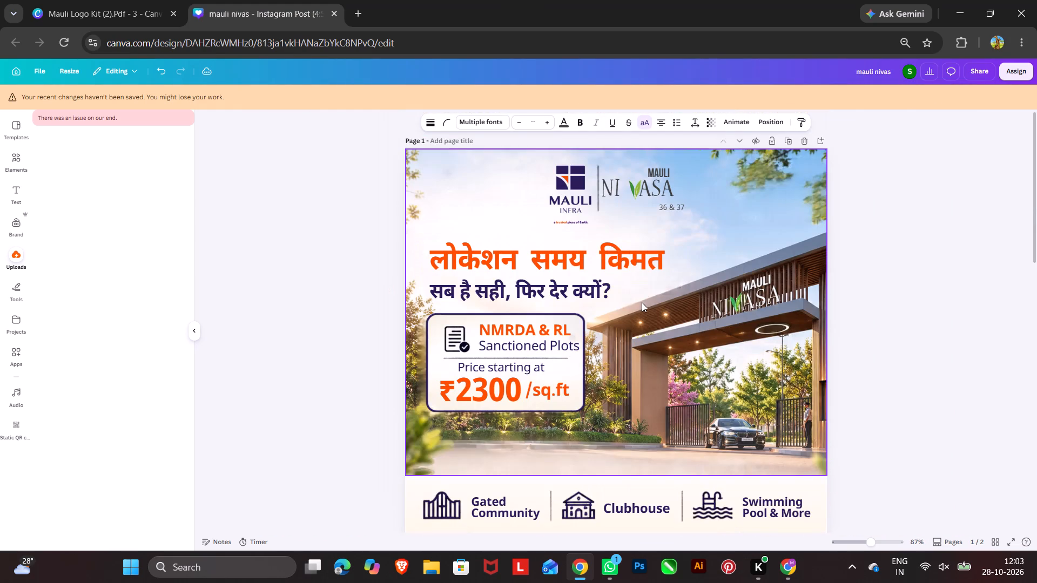
pyautogui.scroll(-8, 642, 302)
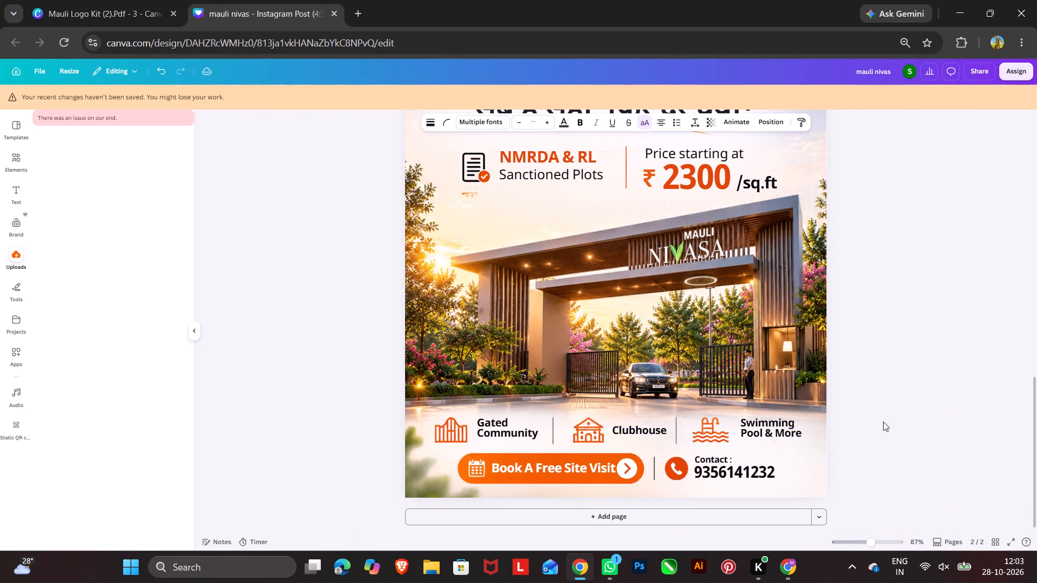
pyautogui.scroll(-2, 906, 436)
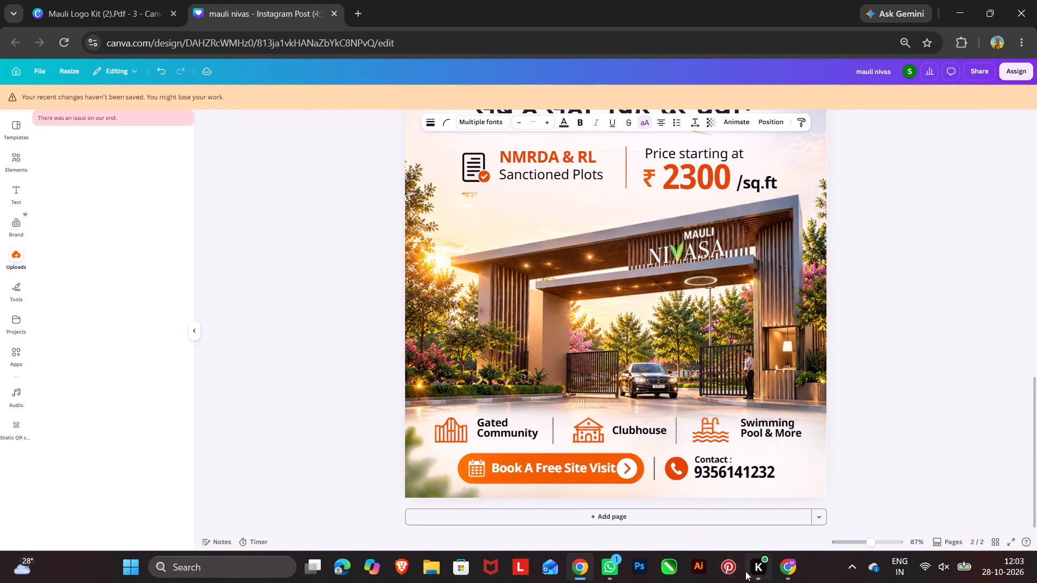
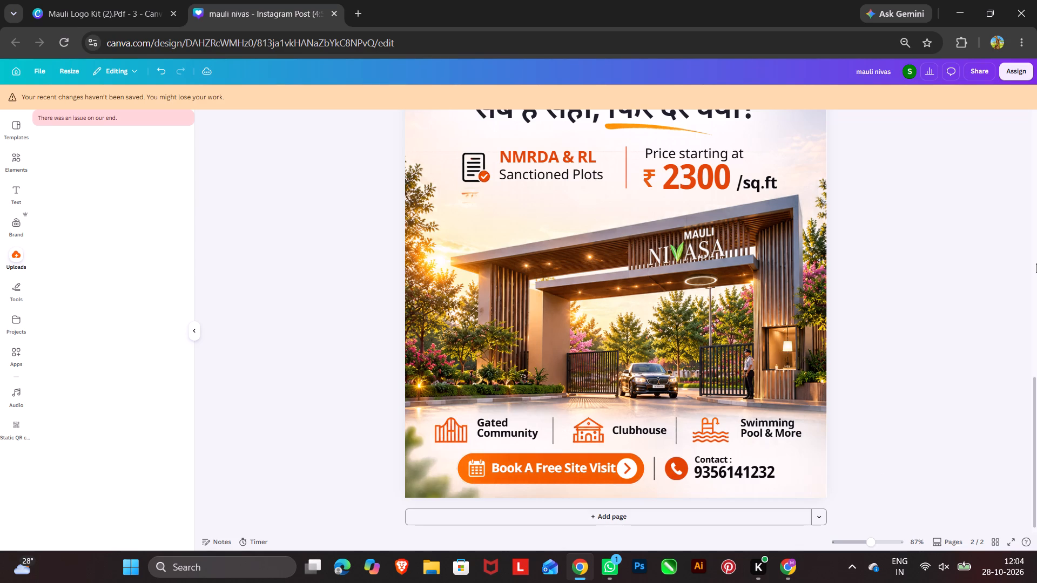
# Compare the overall layouts of page 1 and page 2, from the header logos down to the contact rows.
pyautogui.click(922, 314)
pyautogui.scroll(10, 933, 312)
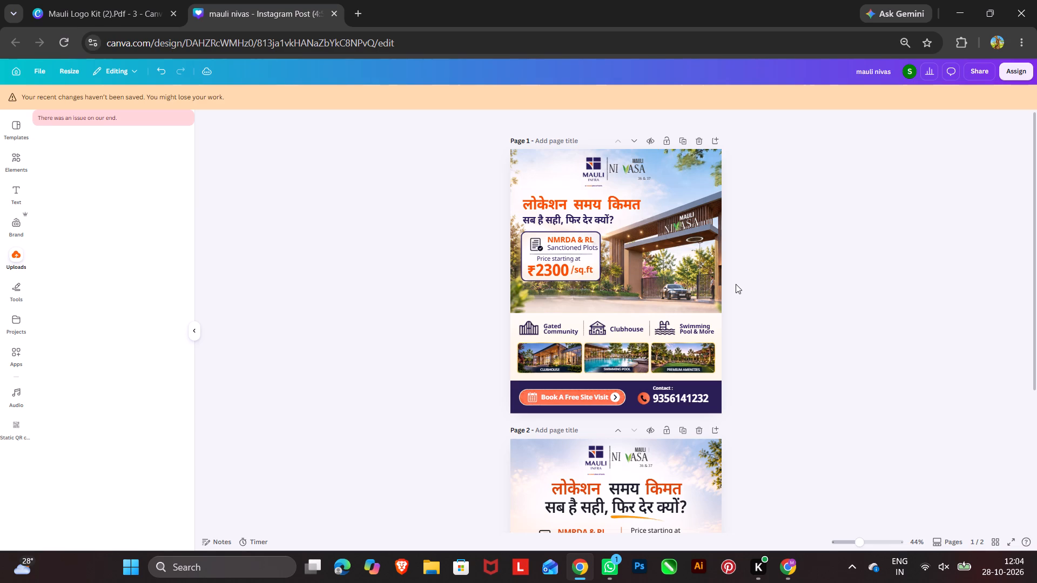
pyautogui.scroll(-2, 736, 284)
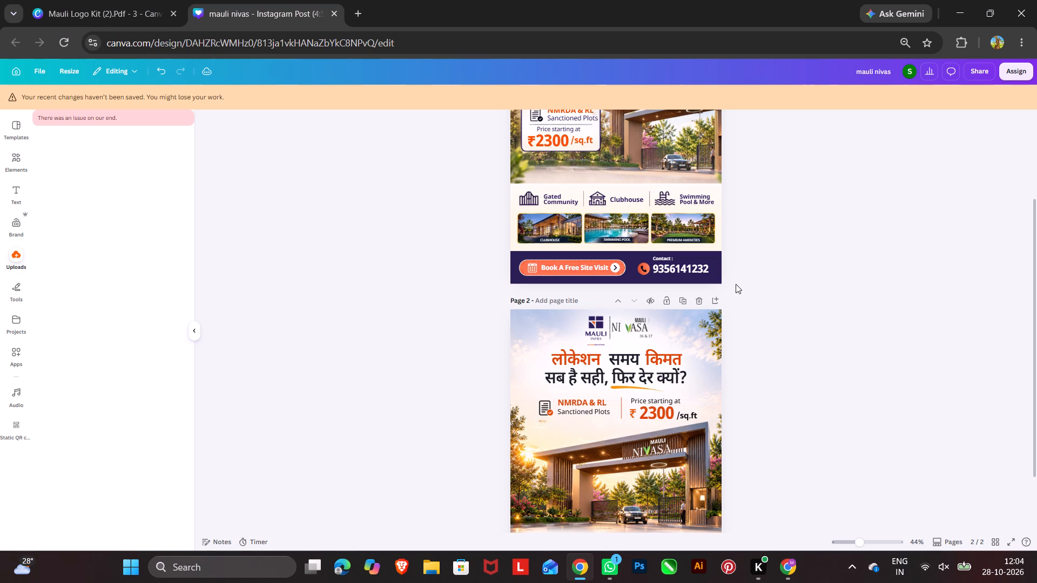
pyautogui.scroll(-3, 622, 316)
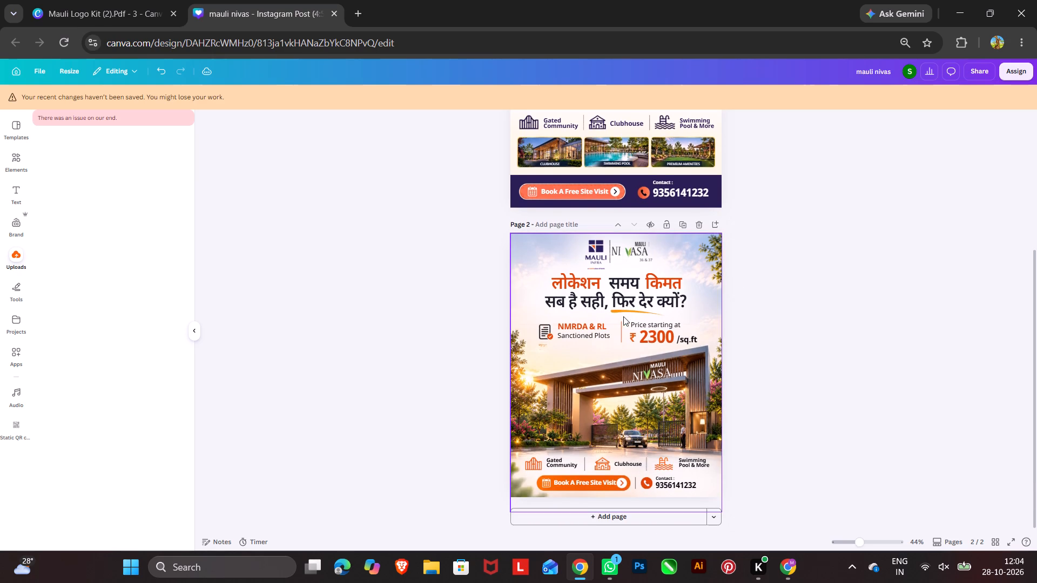
pyautogui.scroll(-2, 627, 316)
pyautogui.click(805, 321)
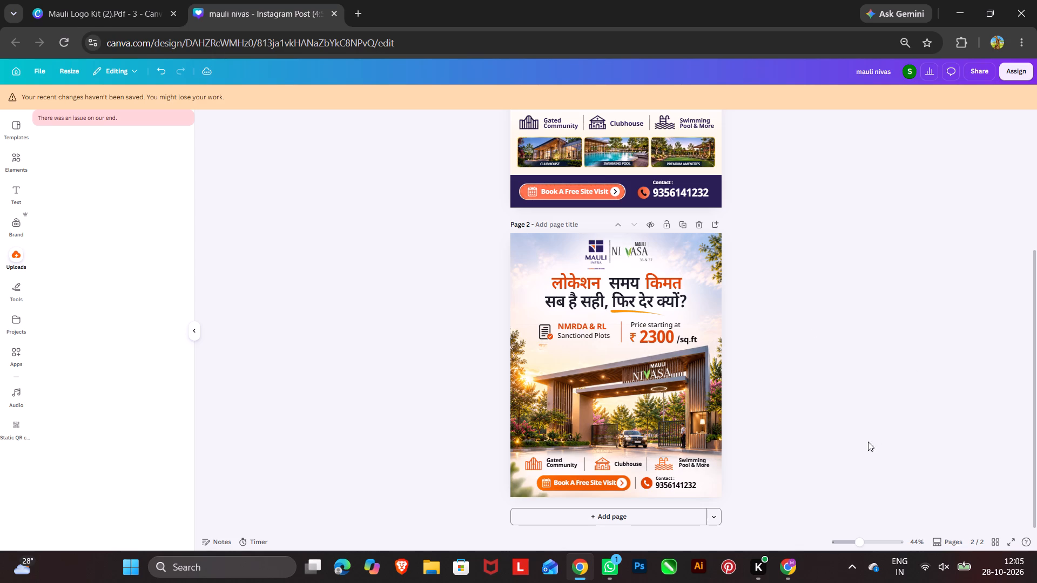
# Duplicate page 2 of the post as a third page directly below it.
pyautogui.rightClick(695, 273)
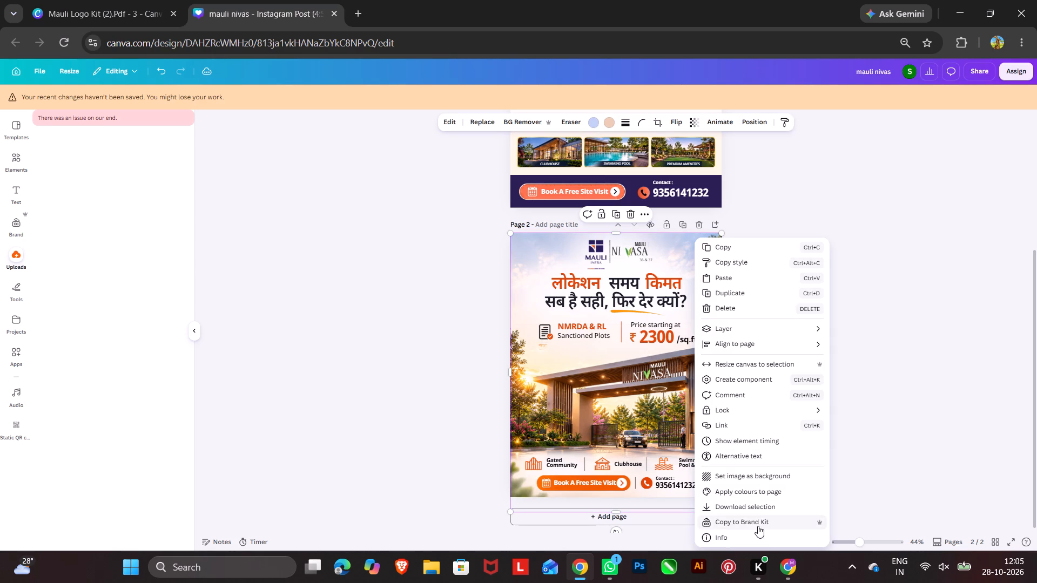
pyautogui.click(685, 225)
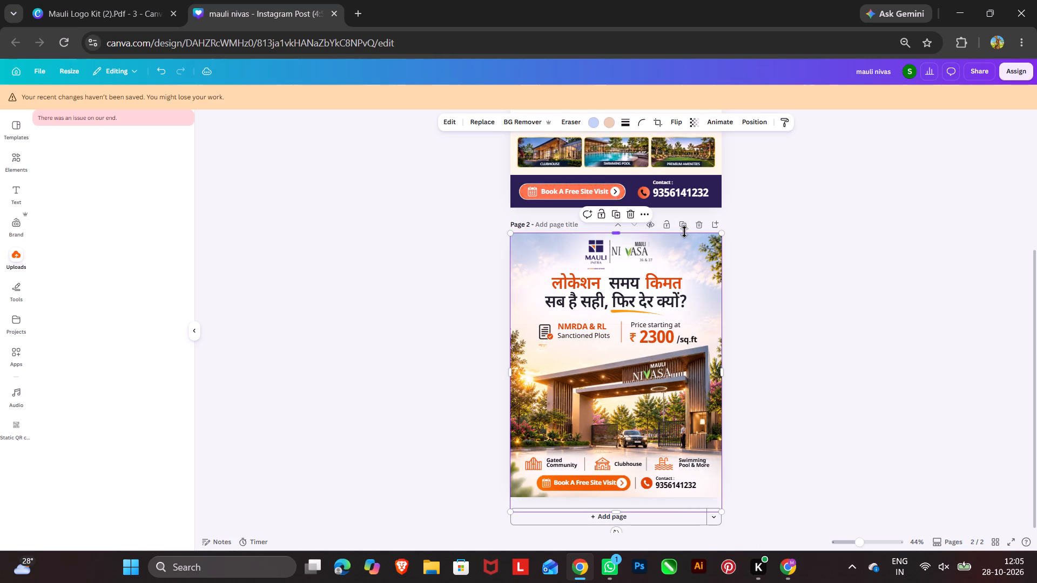
pyautogui.click(684, 228)
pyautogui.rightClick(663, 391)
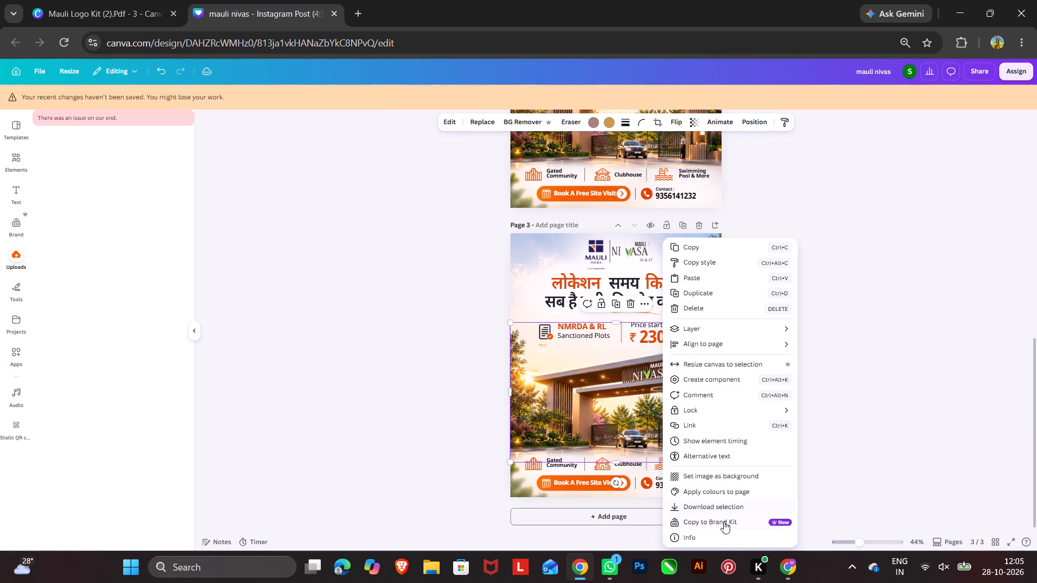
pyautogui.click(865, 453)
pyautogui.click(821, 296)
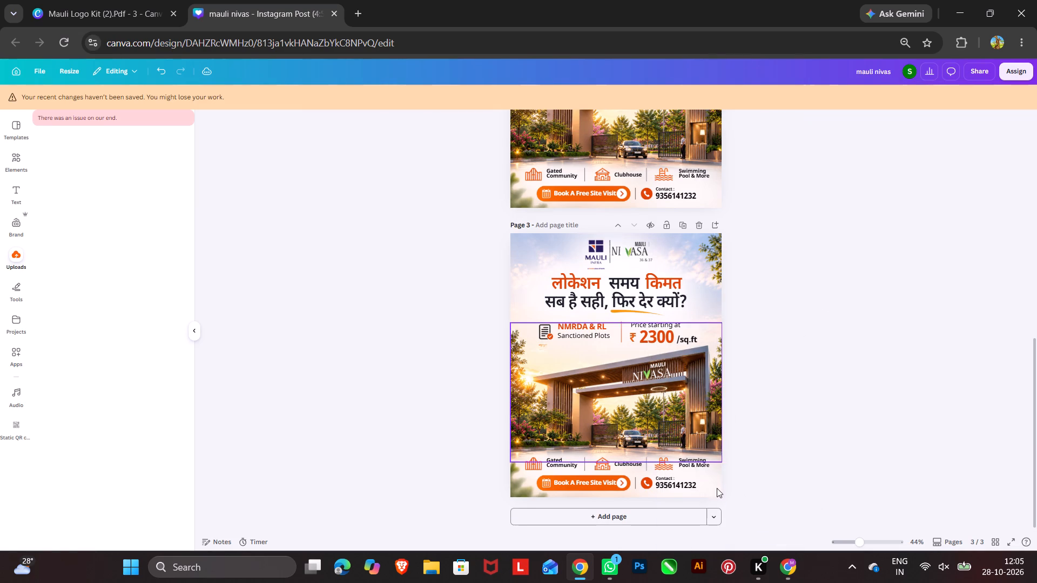
# Shorten page 3's background image from its lower edge, uncovering a thin strip at the bottom of the page.
pyautogui.click(717, 488)
pyautogui.moveTo(617, 511); pyautogui.dragTo(624, 487)
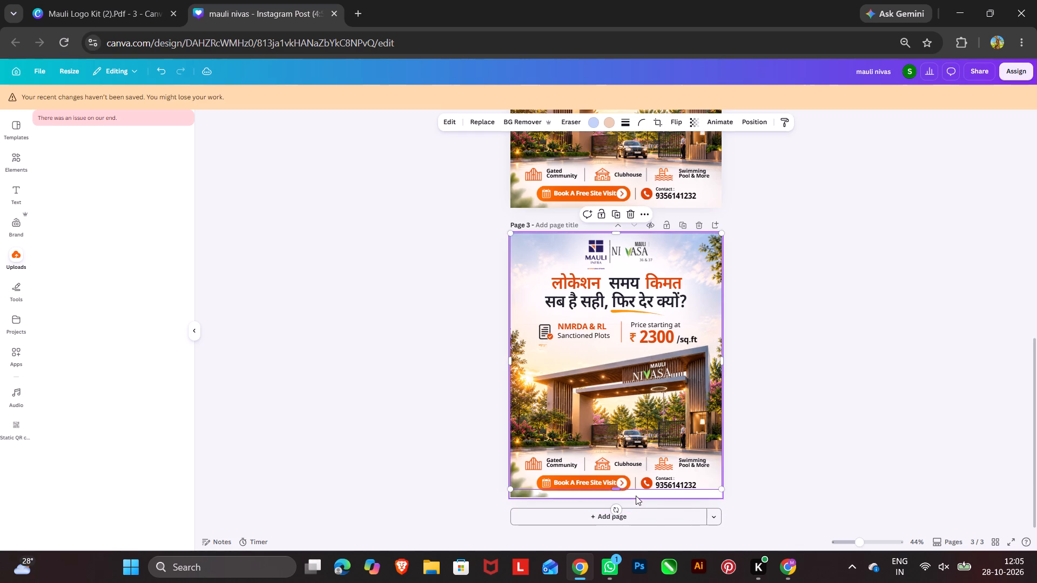
# Create a resized copy of page 3 at a custom size of 1080 × 1080 px.
pyautogui.rightClick(652, 496)
pyautogui.click(700, 495)
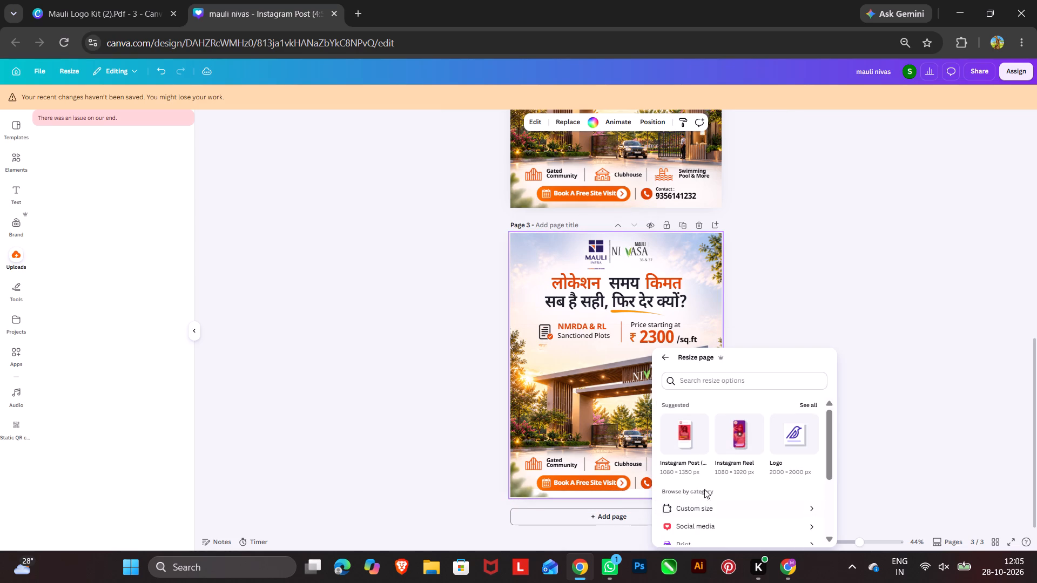
pyautogui.click(707, 509)
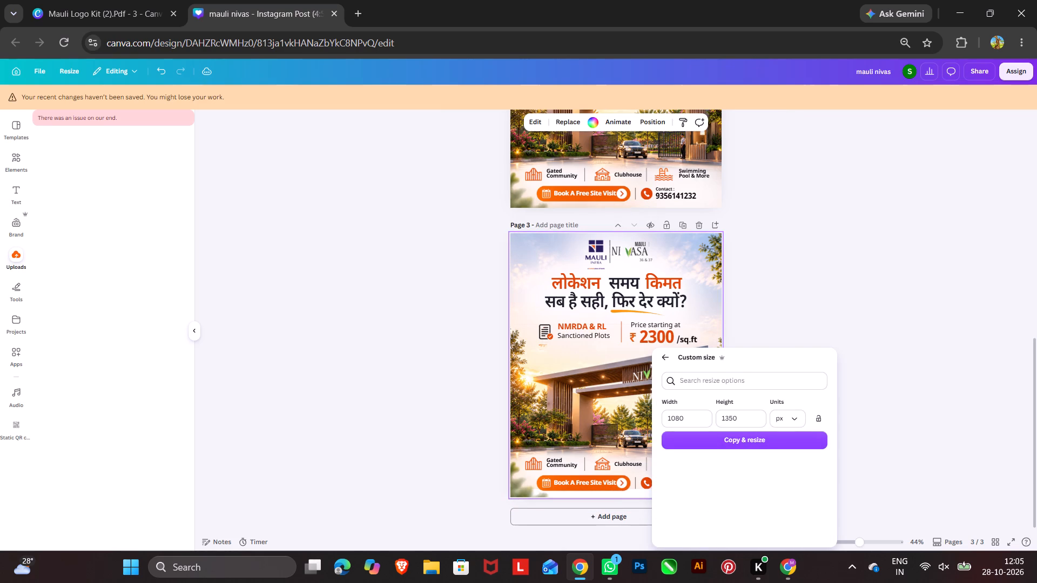
pyautogui.moveTo(740, 417); pyautogui.dragTo(722, 417)
pyautogui.click(728, 417)
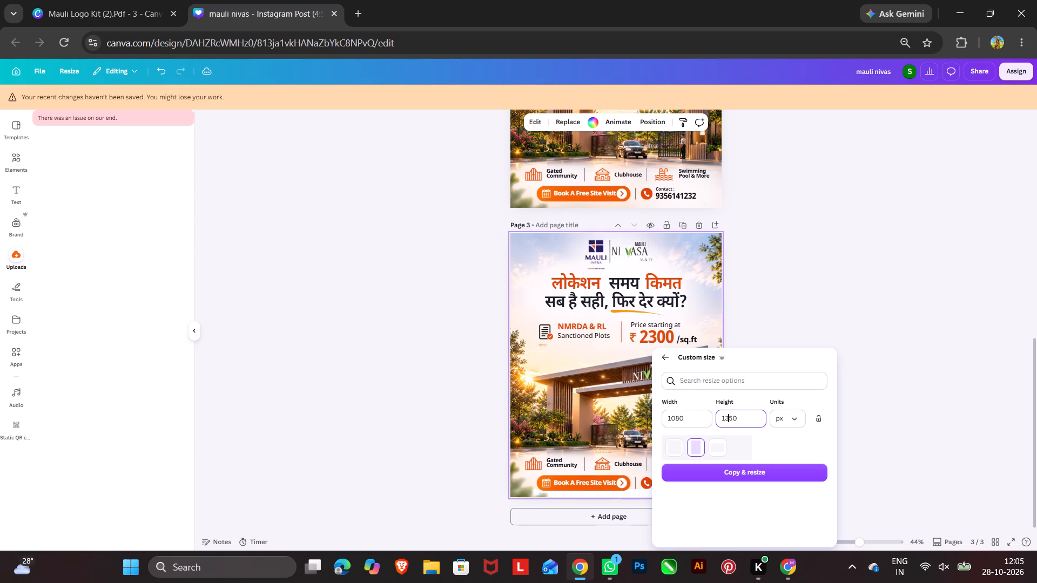
pyautogui.moveTo(723, 418); pyautogui.dragTo(738, 420)
pyautogui.click(737, 420)
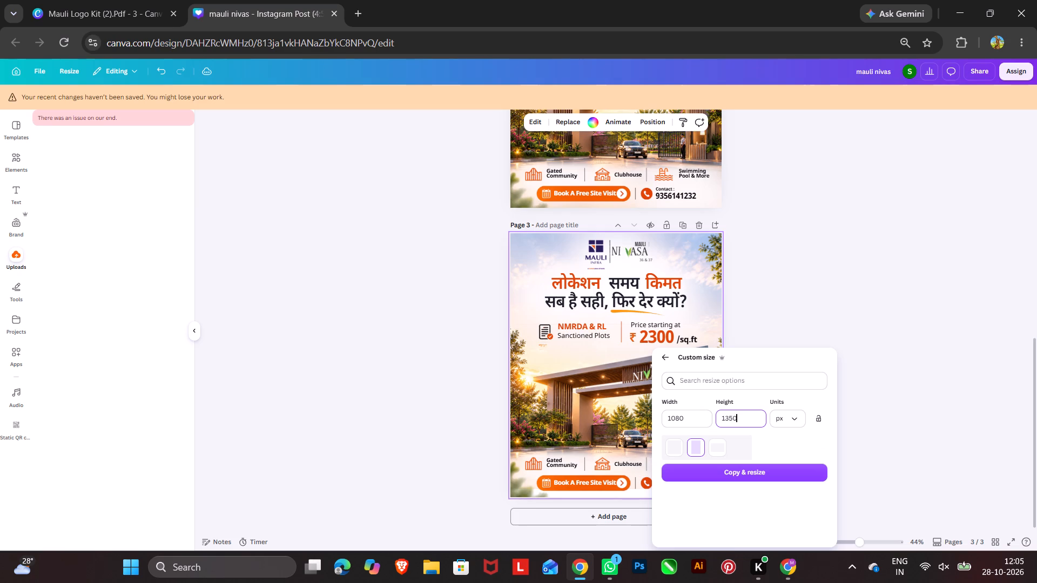
pyautogui.doubleClick(737, 420)
pyautogui.write('1080')
pyautogui.click(739, 469)
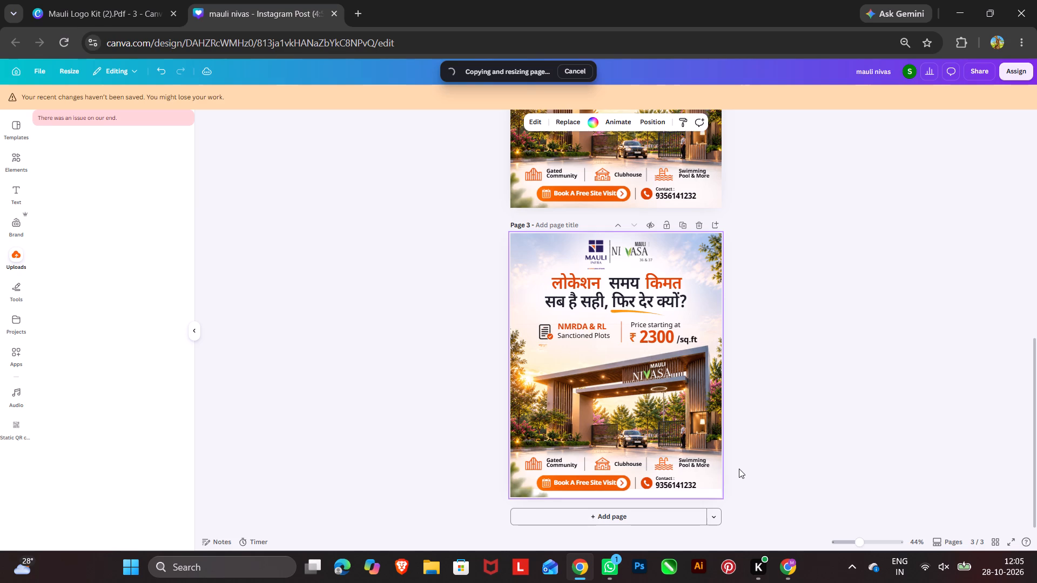
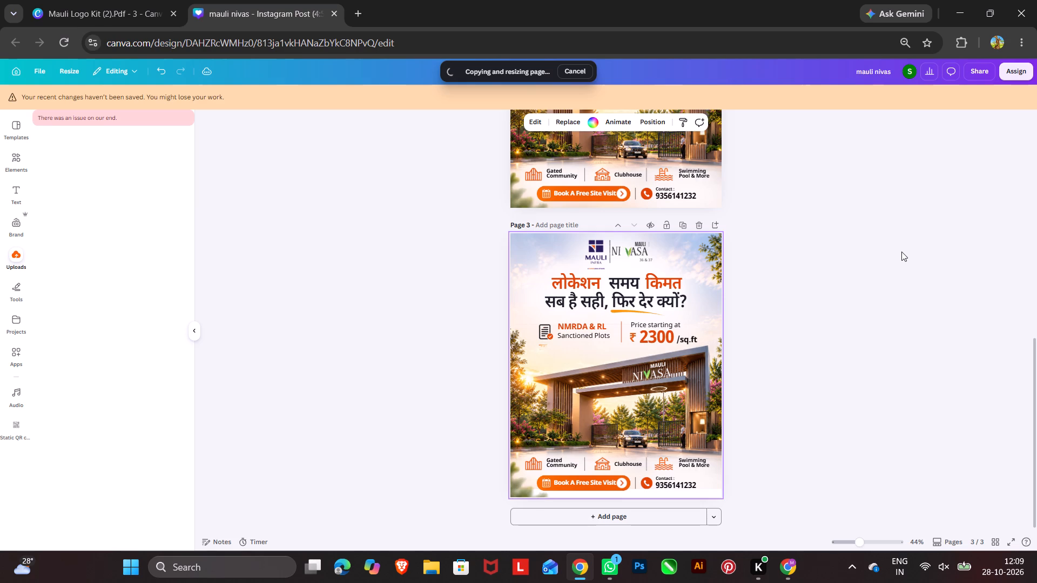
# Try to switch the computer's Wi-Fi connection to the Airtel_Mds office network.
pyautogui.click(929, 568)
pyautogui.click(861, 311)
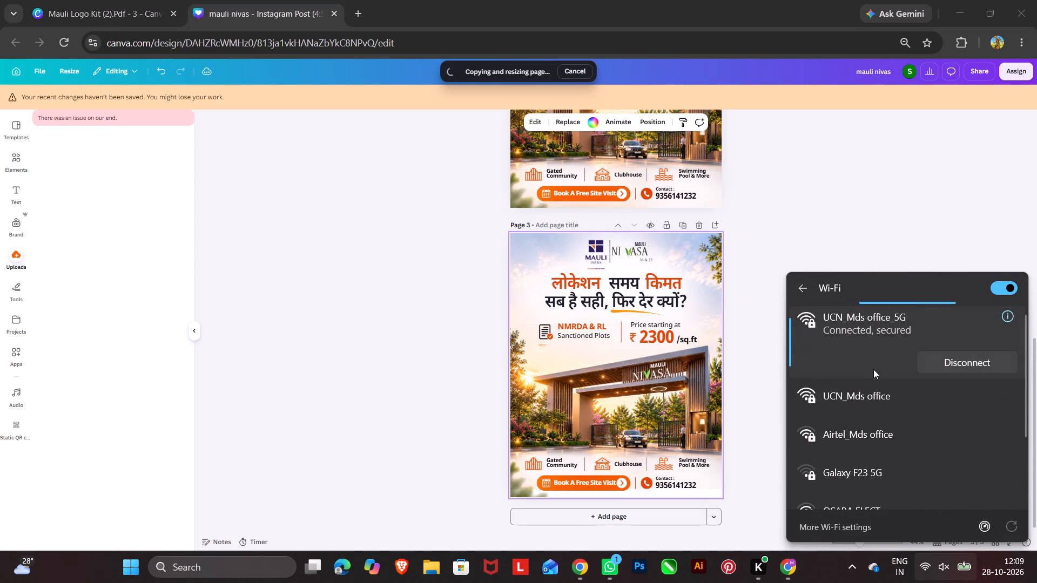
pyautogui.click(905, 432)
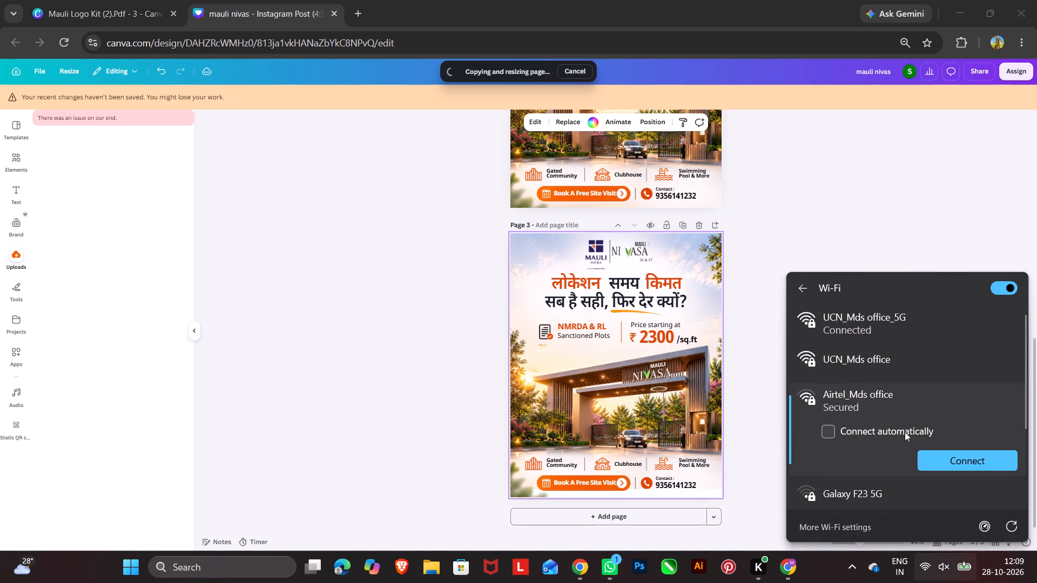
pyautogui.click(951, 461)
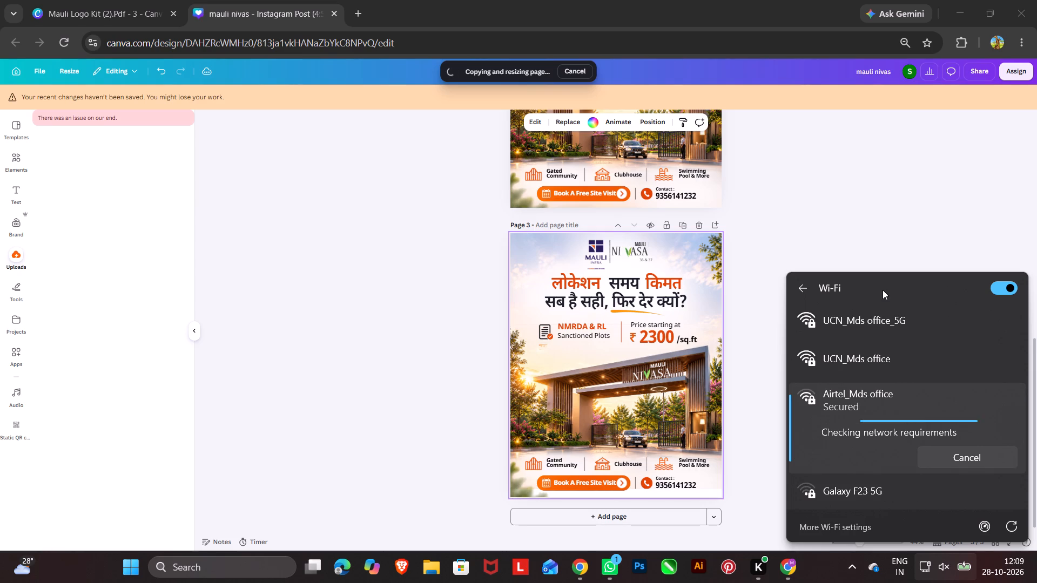
# Reconnect the computer's Wi-Fi to the UCN_Mds office_5G network.
pyautogui.click(885, 308)
pyautogui.click(965, 378)
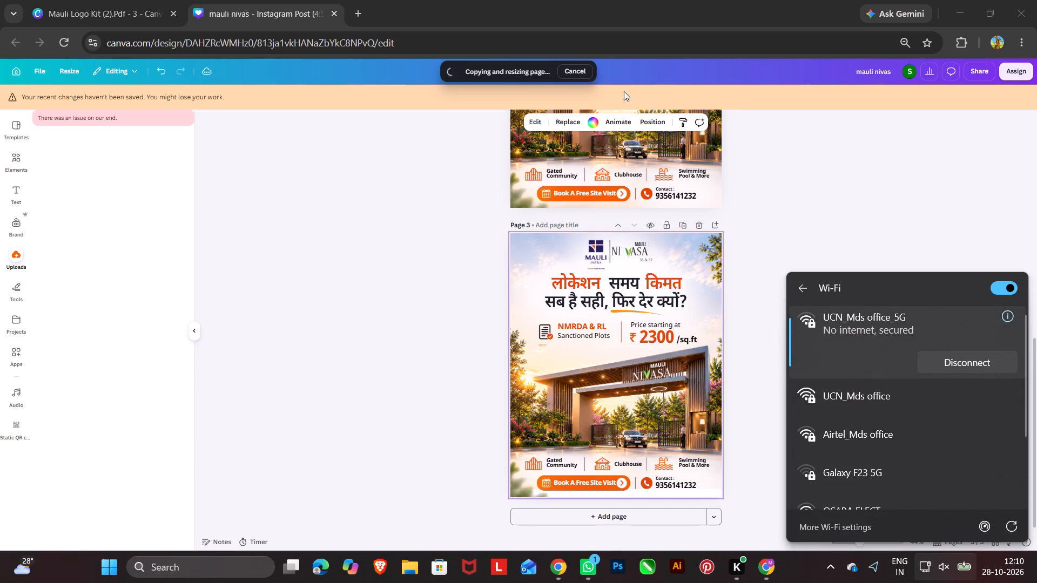
# Stop the pending copy-and-resize of page 3 and retry it.
pyautogui.click(575, 71)
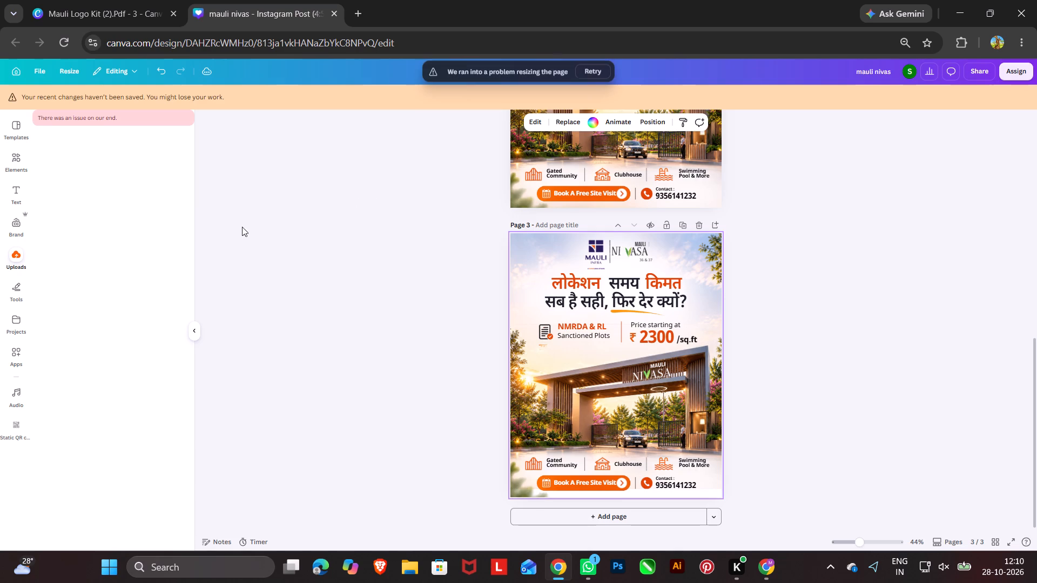
pyautogui.click(595, 69)
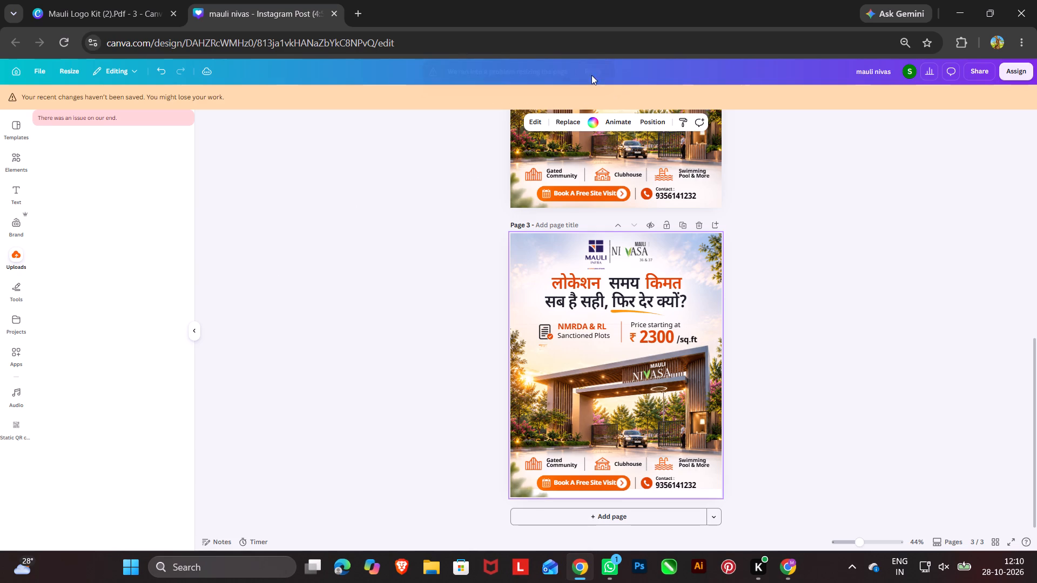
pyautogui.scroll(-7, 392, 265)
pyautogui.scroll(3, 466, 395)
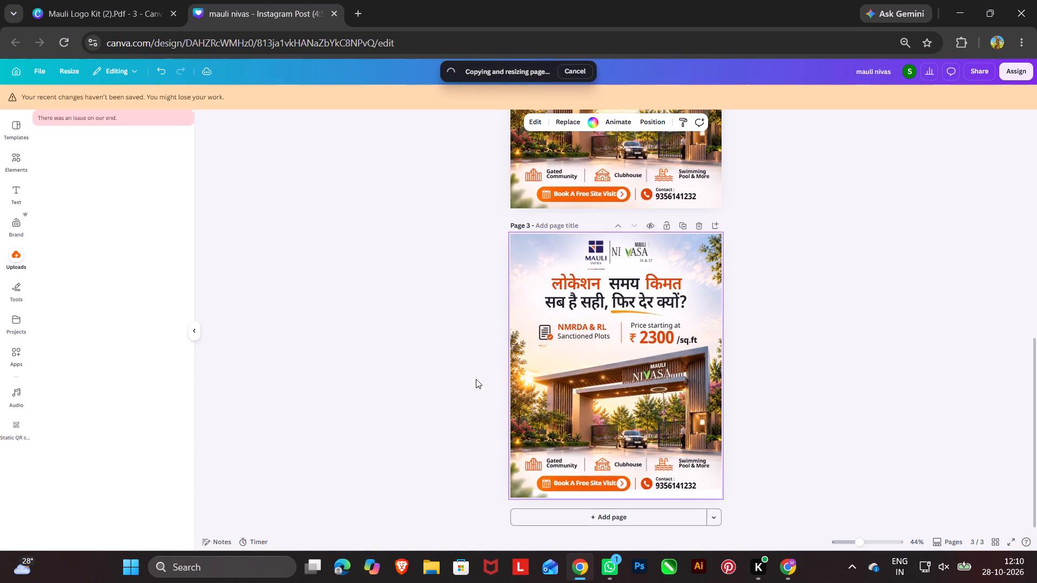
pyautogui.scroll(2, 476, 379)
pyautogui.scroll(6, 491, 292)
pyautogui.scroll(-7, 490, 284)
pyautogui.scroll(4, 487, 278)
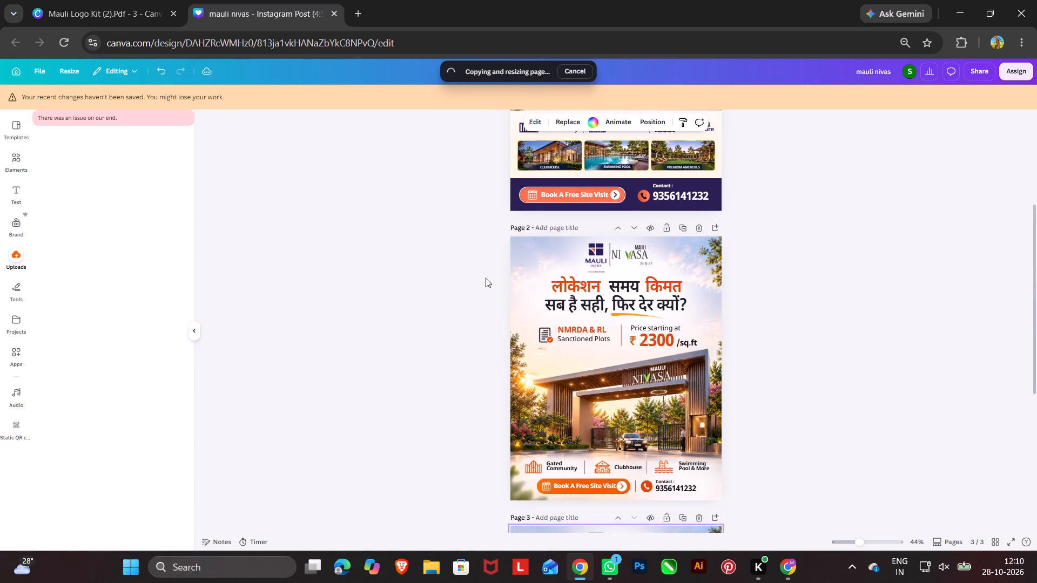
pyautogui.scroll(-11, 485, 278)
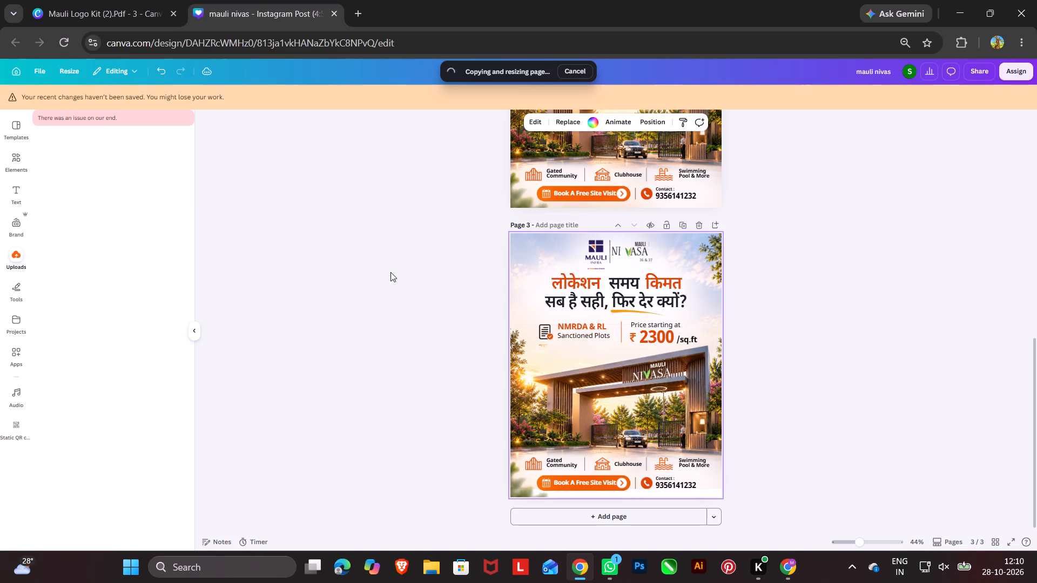
# Extend page 3's background image down to the page's bottom edge so it covers the thin uncovered strip.
pyautogui.click(713, 474)
pyautogui.moveTo(615, 487); pyautogui.dragTo(615, 495)
pyautogui.doubleClick(838, 422)
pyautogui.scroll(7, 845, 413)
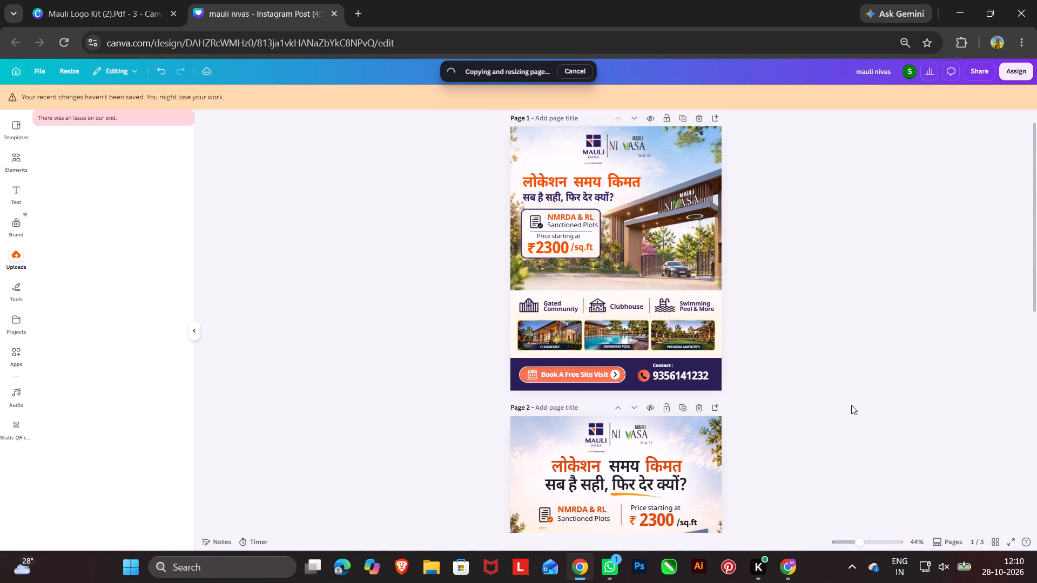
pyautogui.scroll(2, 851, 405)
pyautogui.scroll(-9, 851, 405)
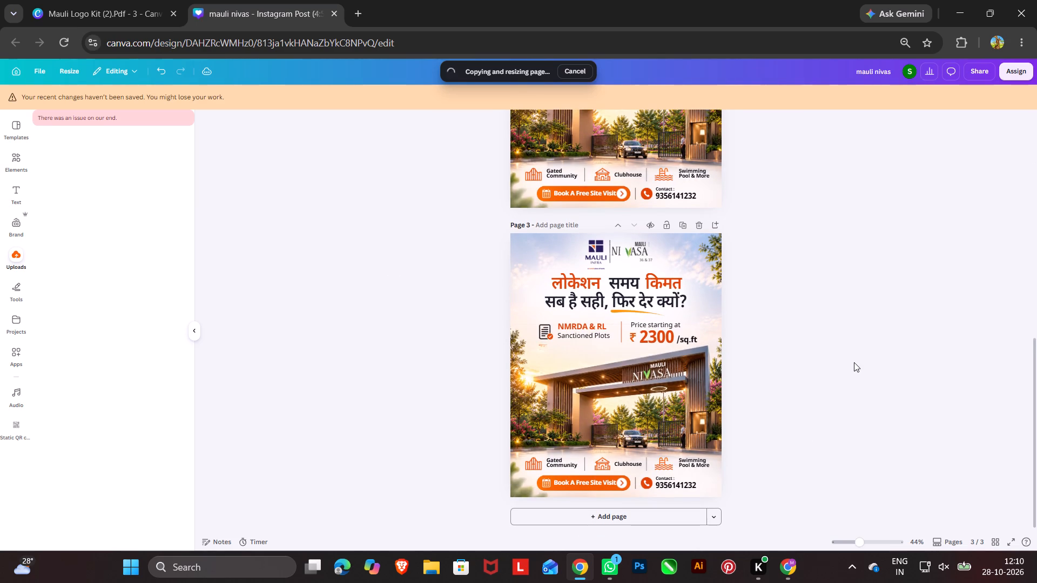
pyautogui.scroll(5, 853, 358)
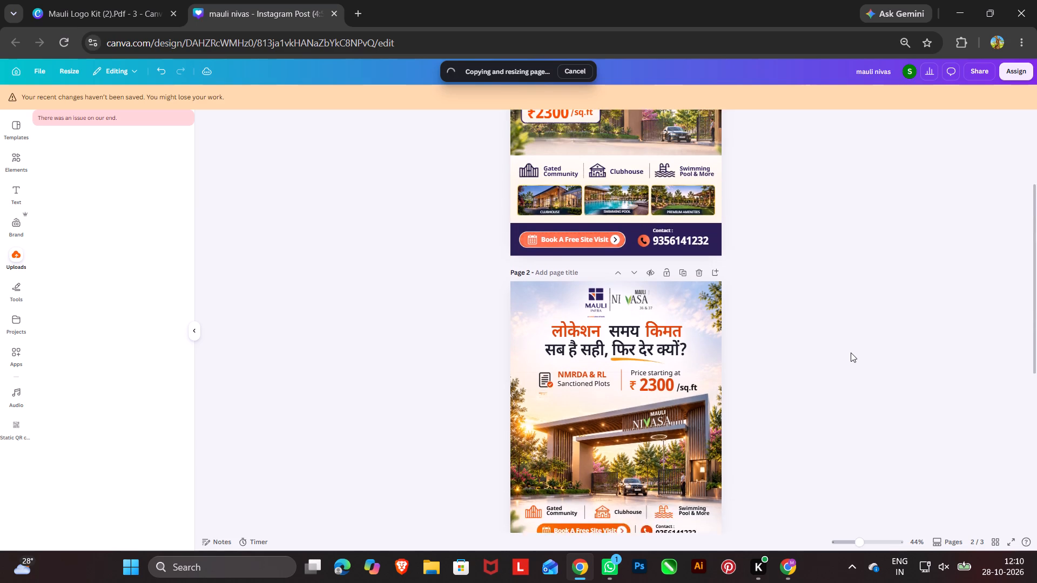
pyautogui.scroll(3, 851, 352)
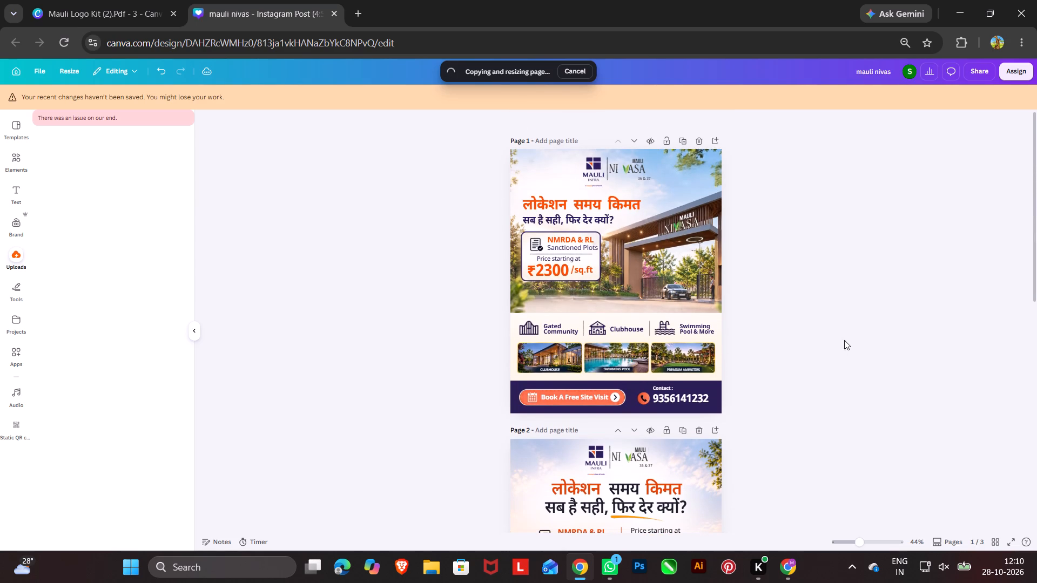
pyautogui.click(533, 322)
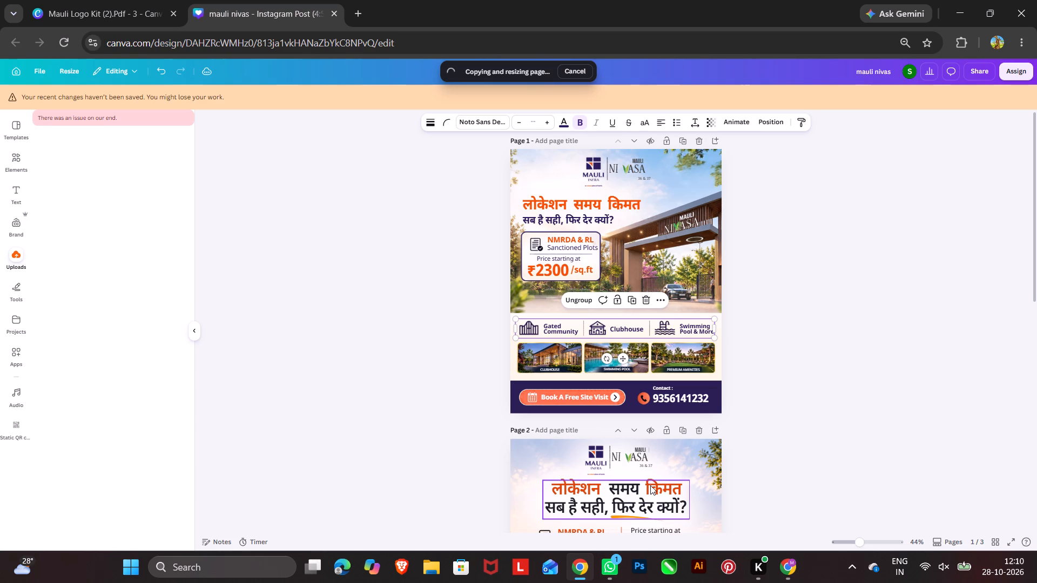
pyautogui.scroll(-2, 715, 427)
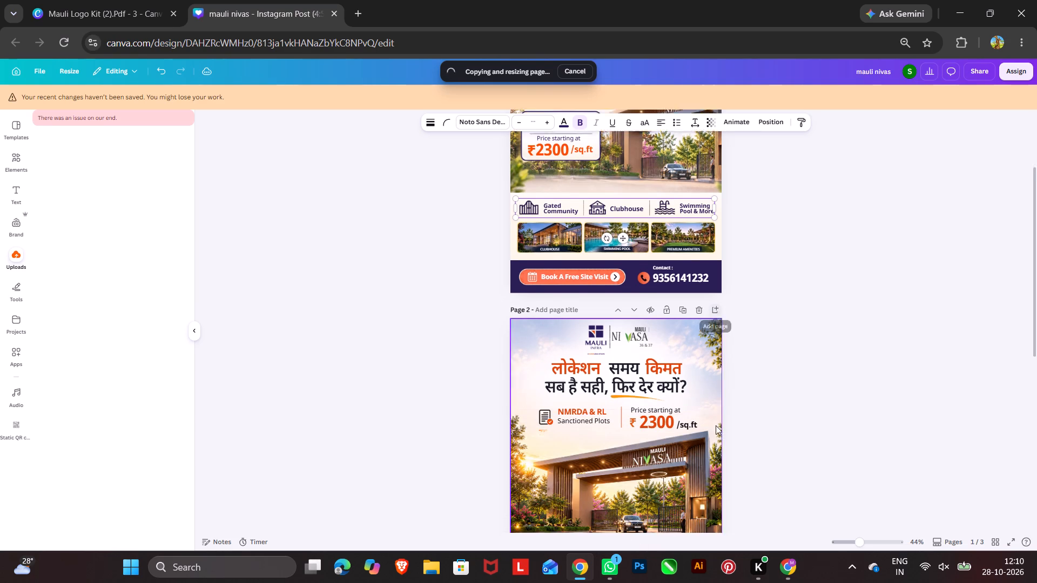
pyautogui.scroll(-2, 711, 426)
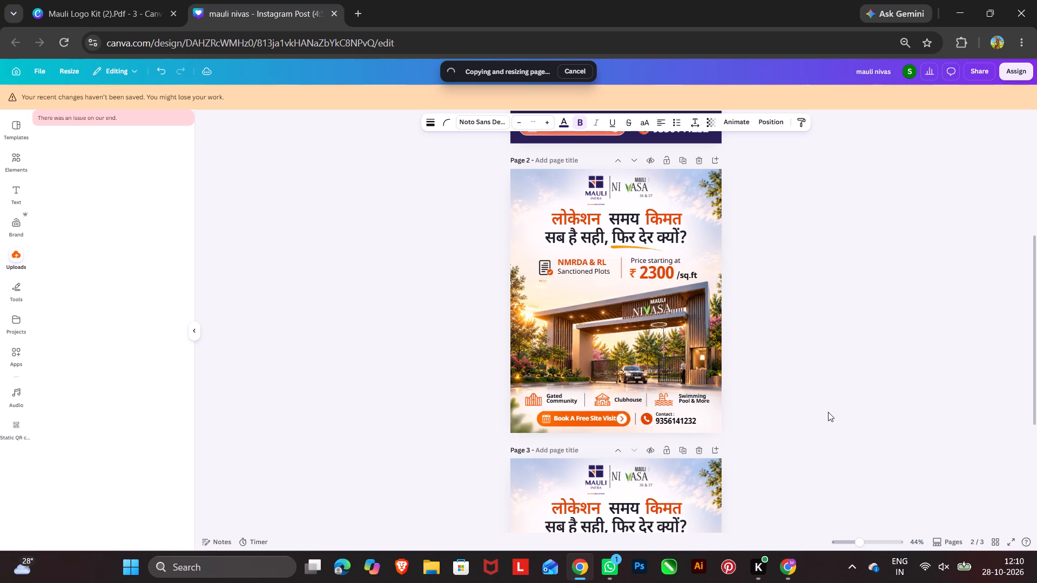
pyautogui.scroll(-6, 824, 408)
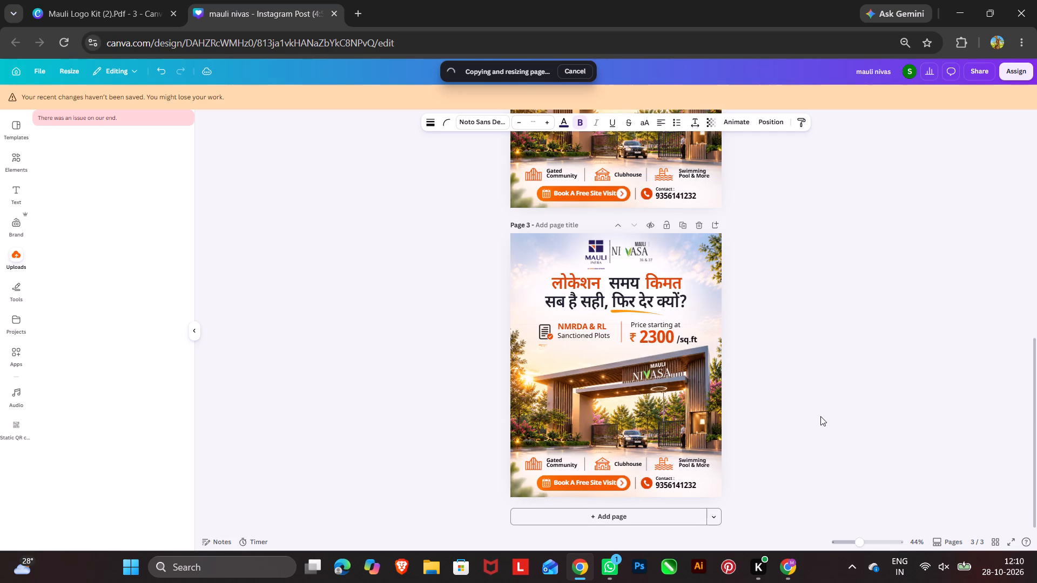
# Rotate the orange underline stroke beneath the second headline line on page 3 to about 6°.
pyautogui.click(648, 313)
pyautogui.moveTo(624, 334); pyautogui.dragTo(624, 338)
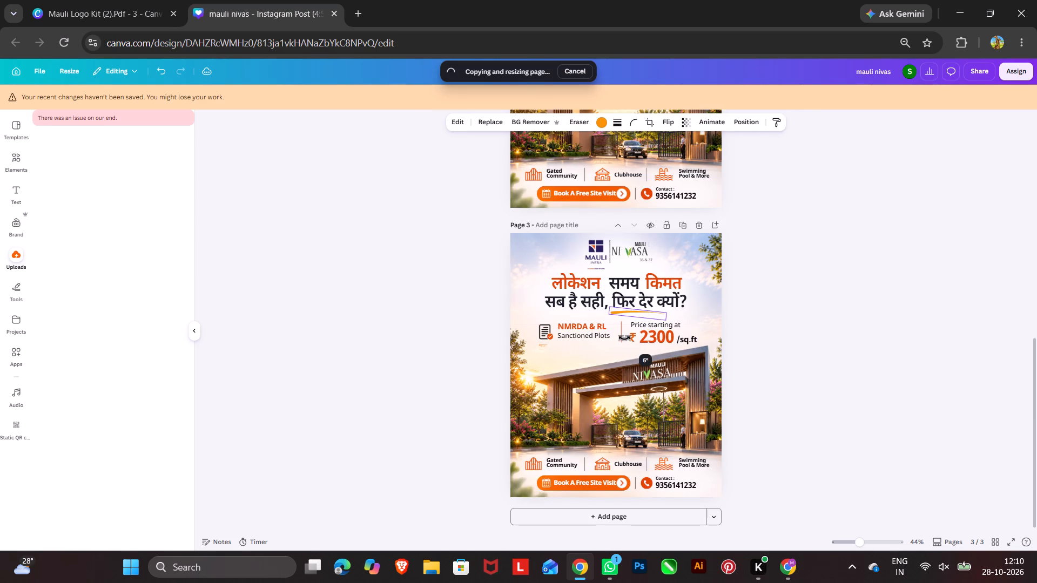
pyautogui.moveTo(624, 338); pyautogui.dragTo(623, 341)
pyautogui.click(779, 329)
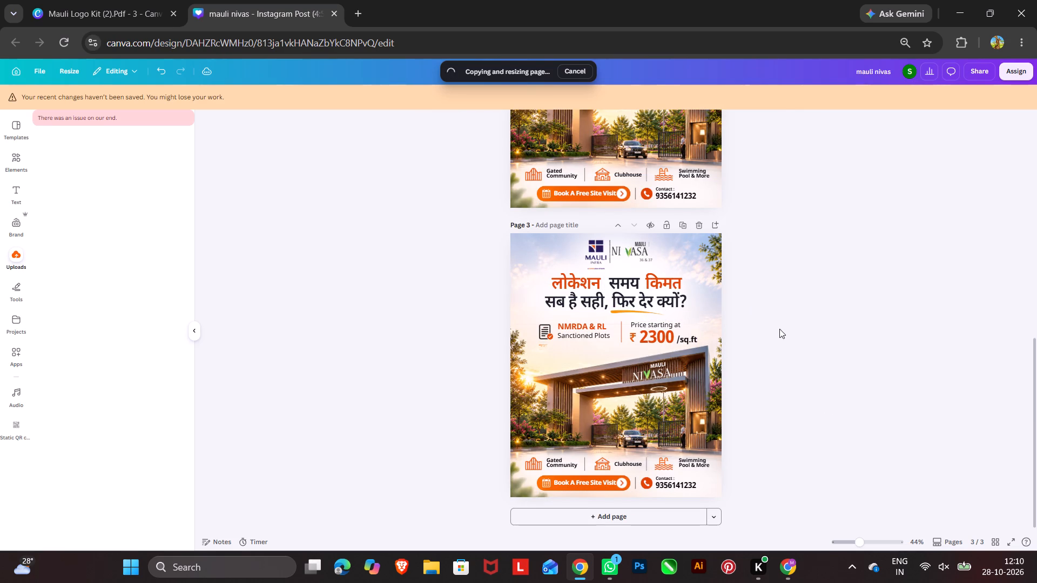
# Capture a screenshot of the page 3 design and attach it to the Instagram Design PDF chat in ChatGPT.
pyautogui.scroll(-2, 816, 353)
pyautogui.press('Print')
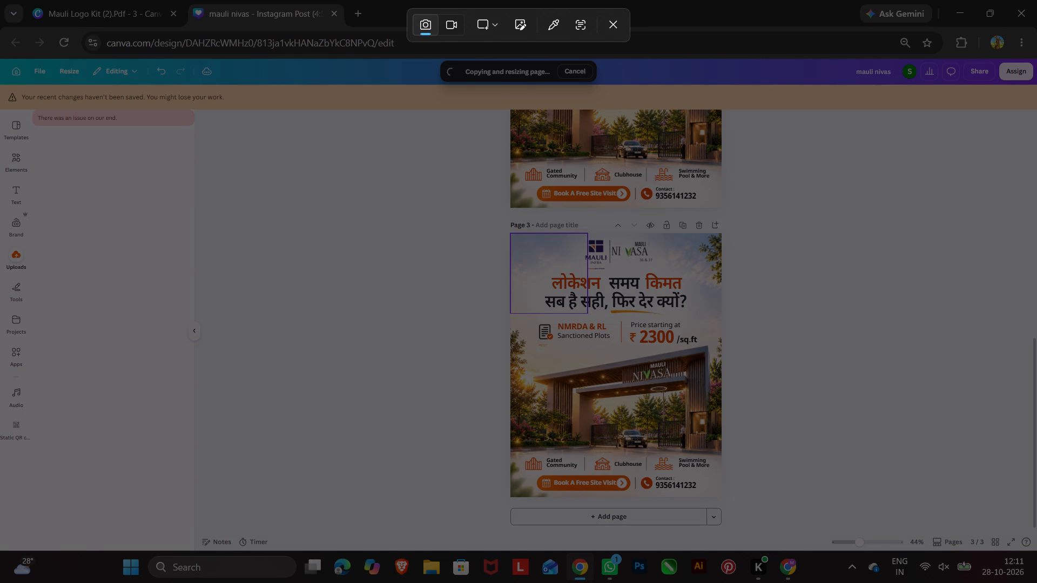
pyautogui.click(615, 19)
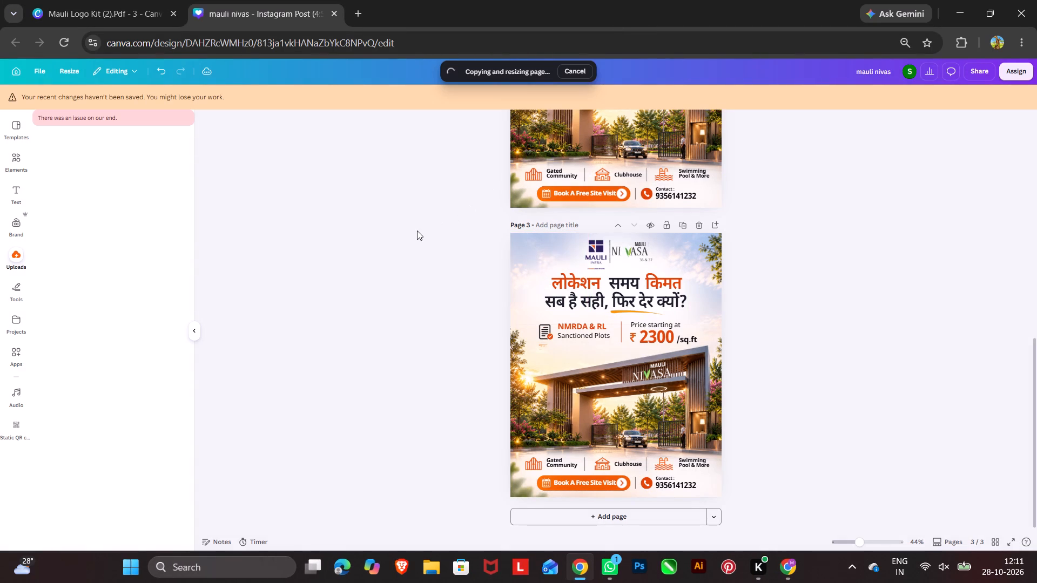
pyautogui.press('Print')
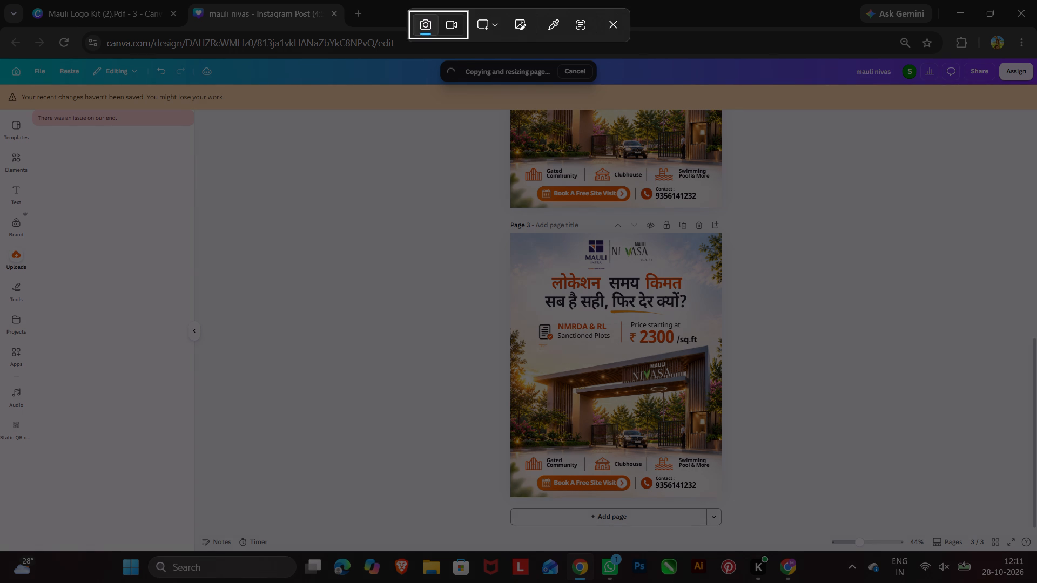
# Capture a screenshot of the entire page 3 design, from the logos down to the contact row.
pyautogui.moveTo(511, 233); pyautogui.dragTo(682, 488)
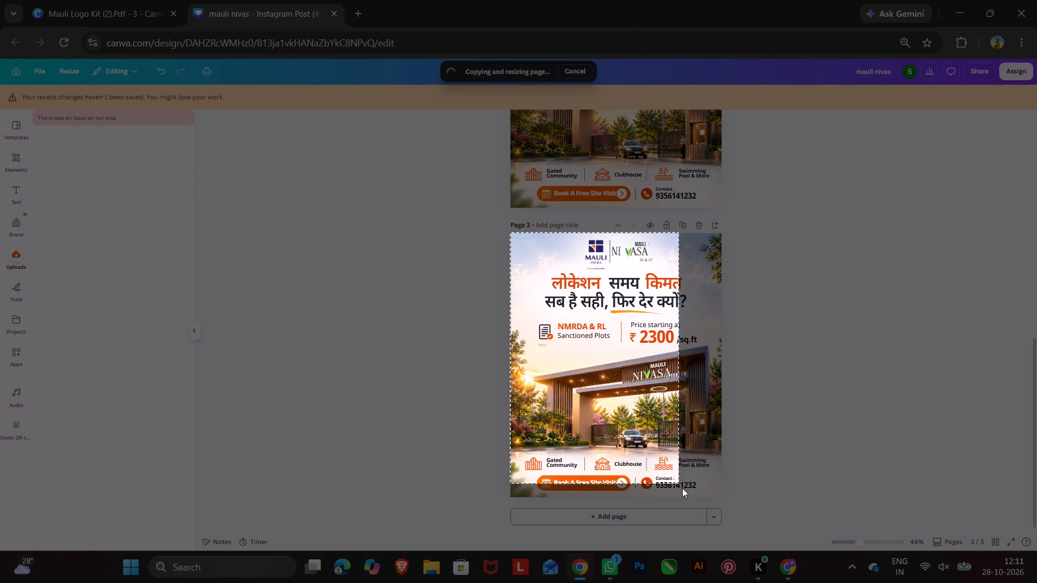
pyautogui.moveTo(682, 488); pyautogui.dragTo(721, 496)
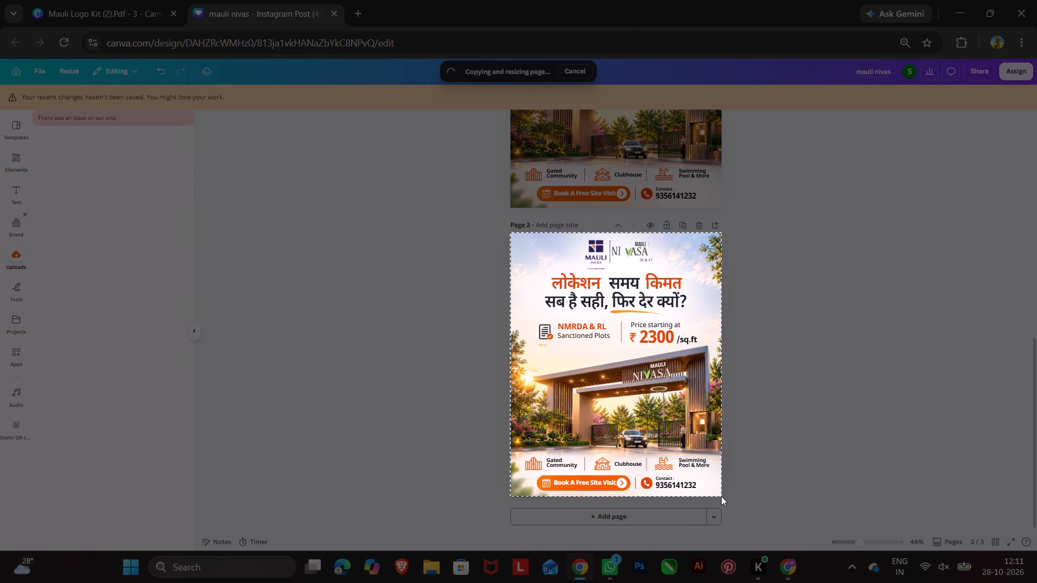
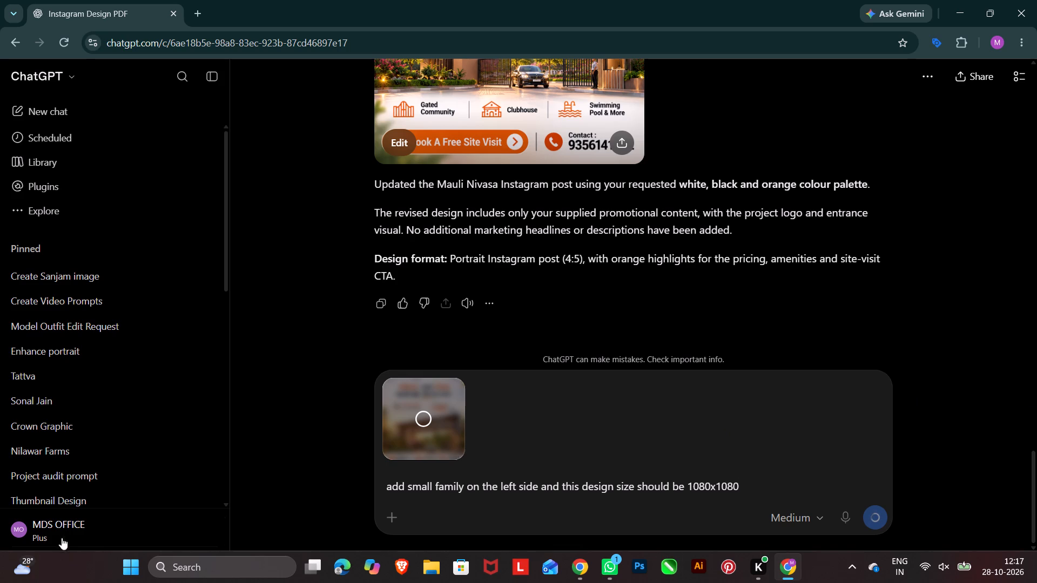
# Leave the chat and open the Windows power options for the computer.
pyautogui.click(130, 557)
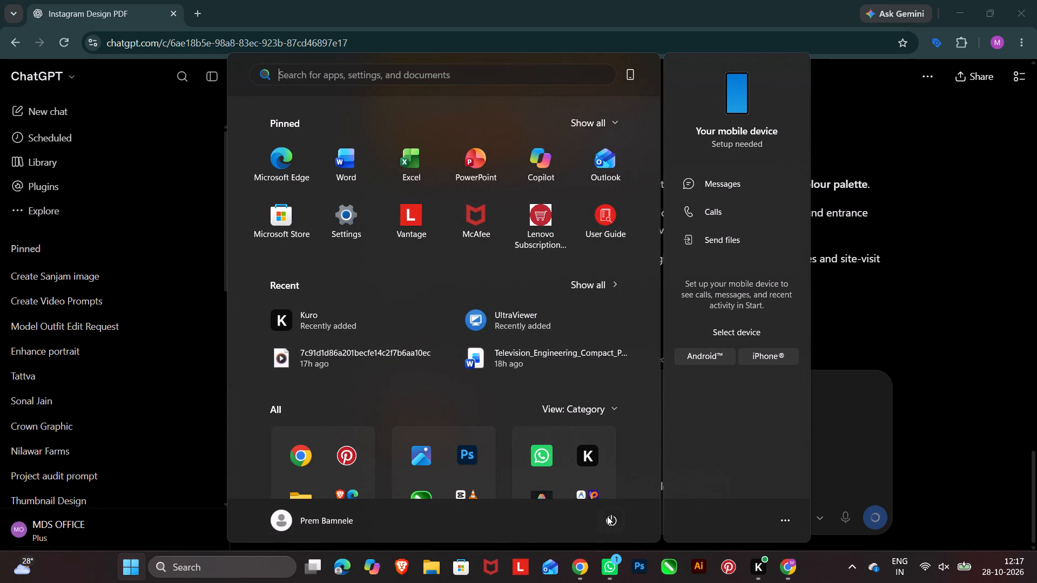
pyautogui.click(612, 516)
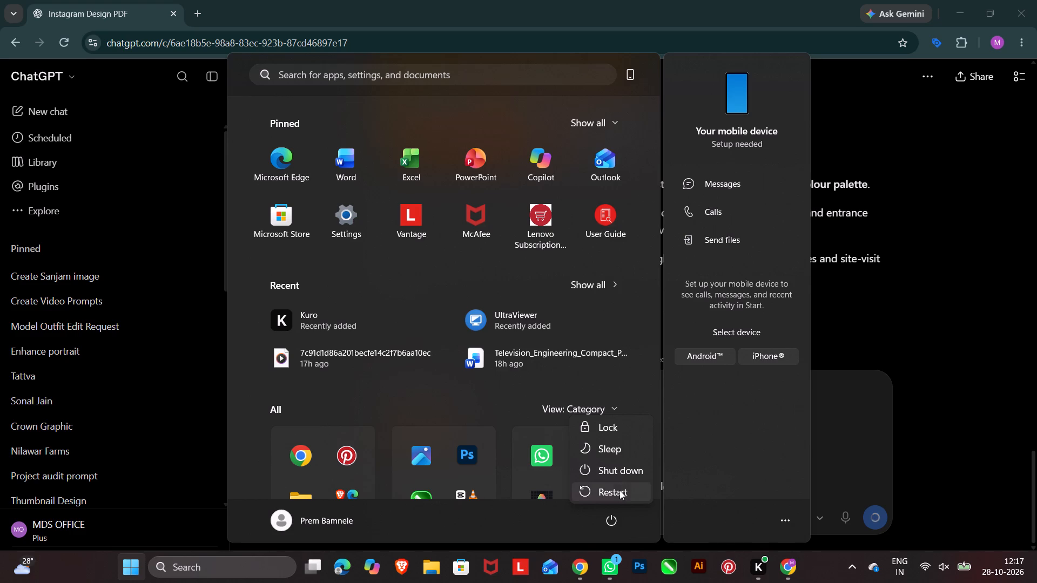